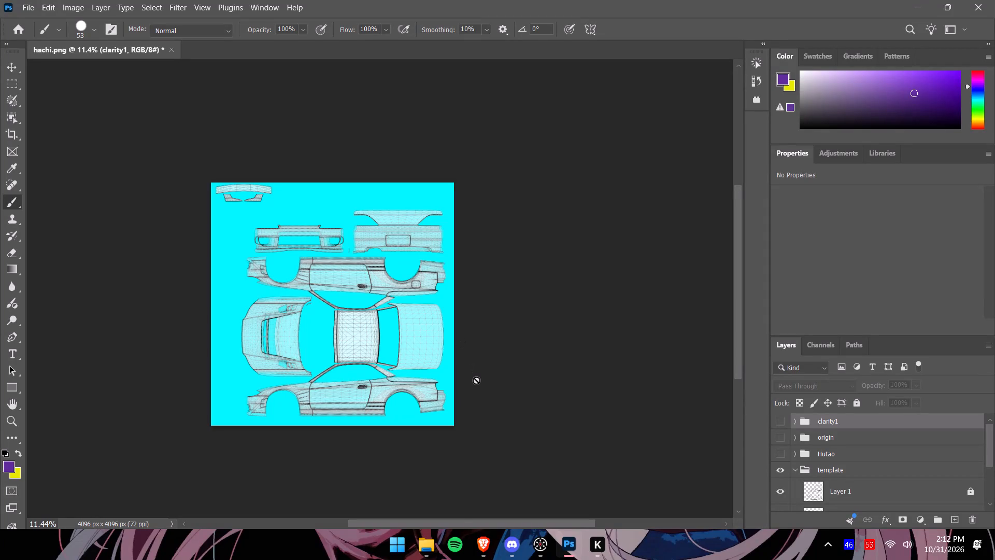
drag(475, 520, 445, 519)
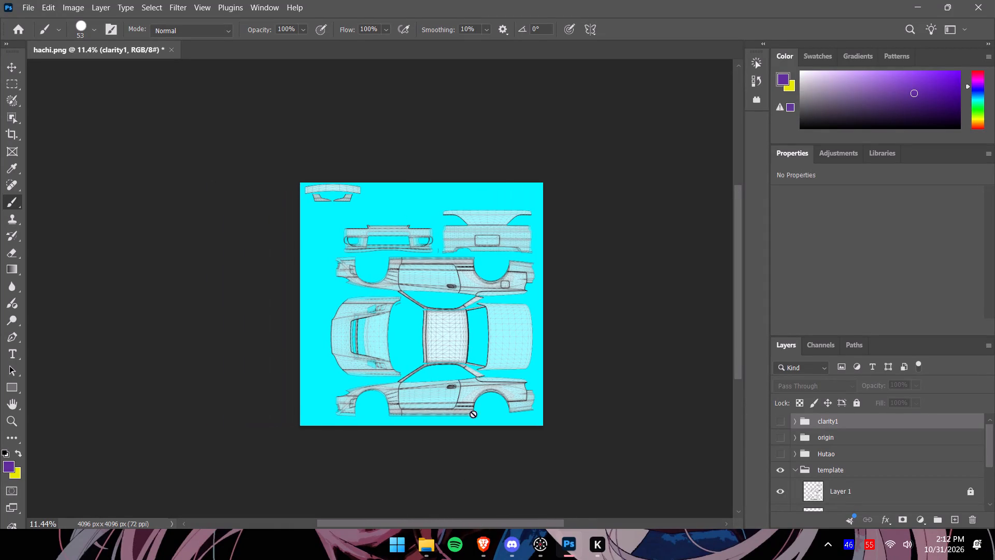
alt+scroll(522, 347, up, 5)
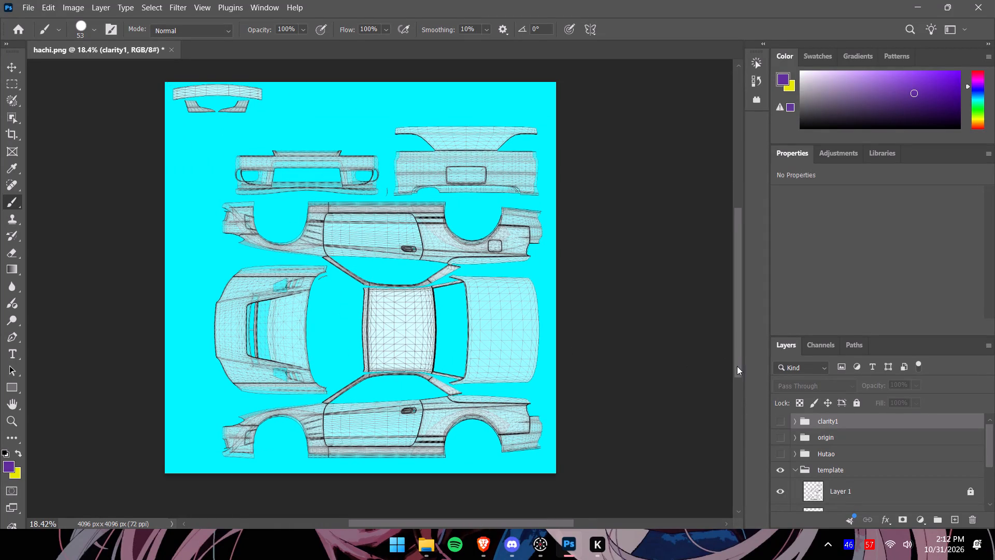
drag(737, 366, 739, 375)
Switch to File Explorer and select the ahegao livery image in the nis15 Livery Template folder.
click(427, 547)
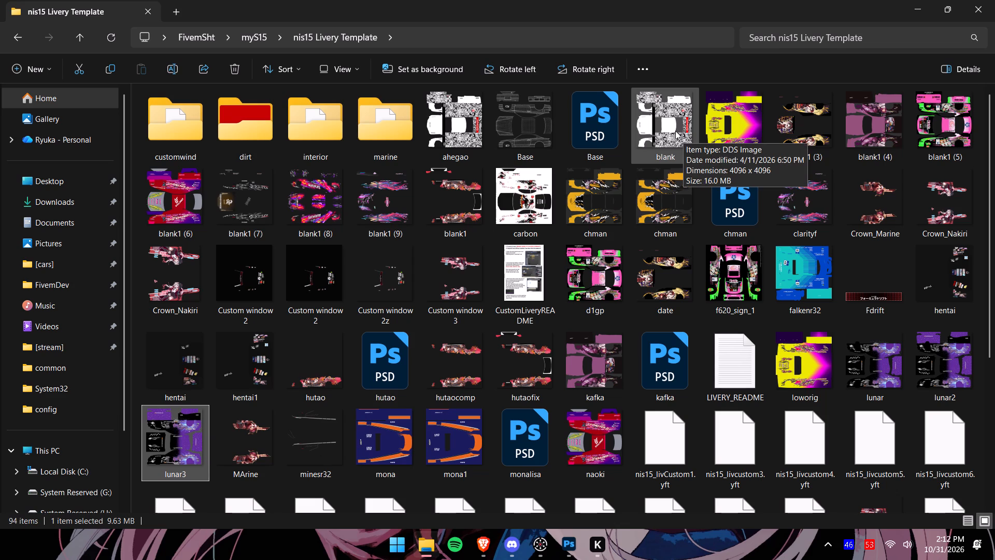
click(445, 119)
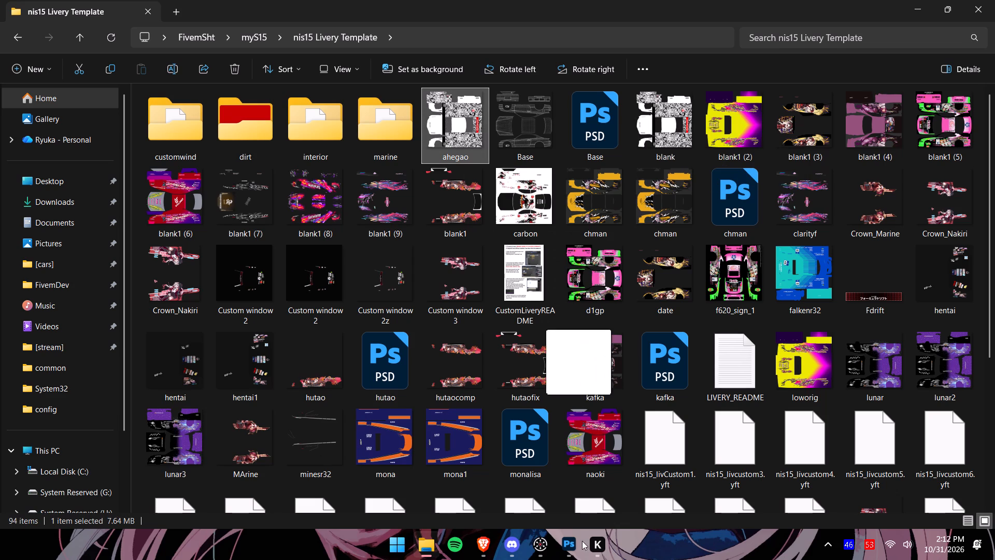
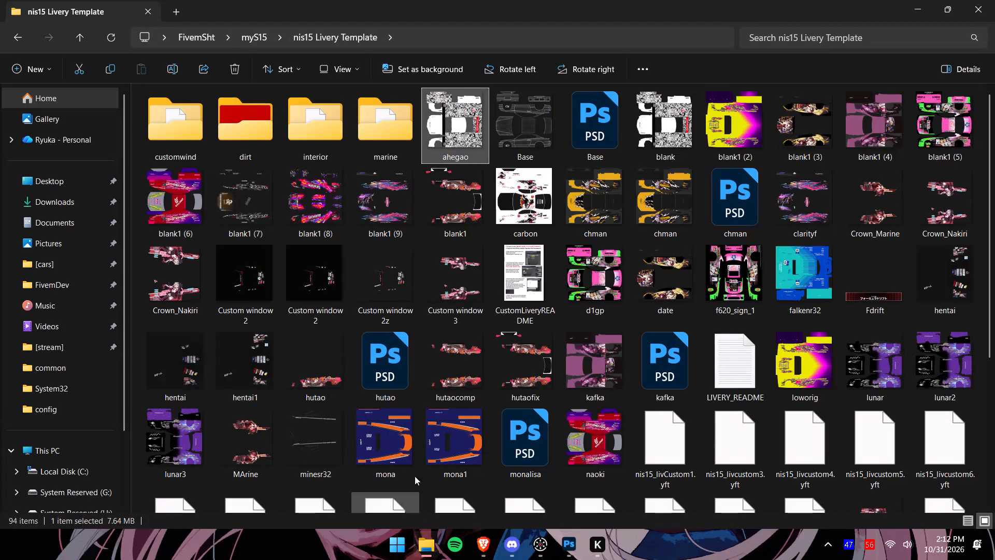
Place the ahegao livery image into the hachi.png document at 100% scale as the top layer.
drag(450, 135, 561, 488)
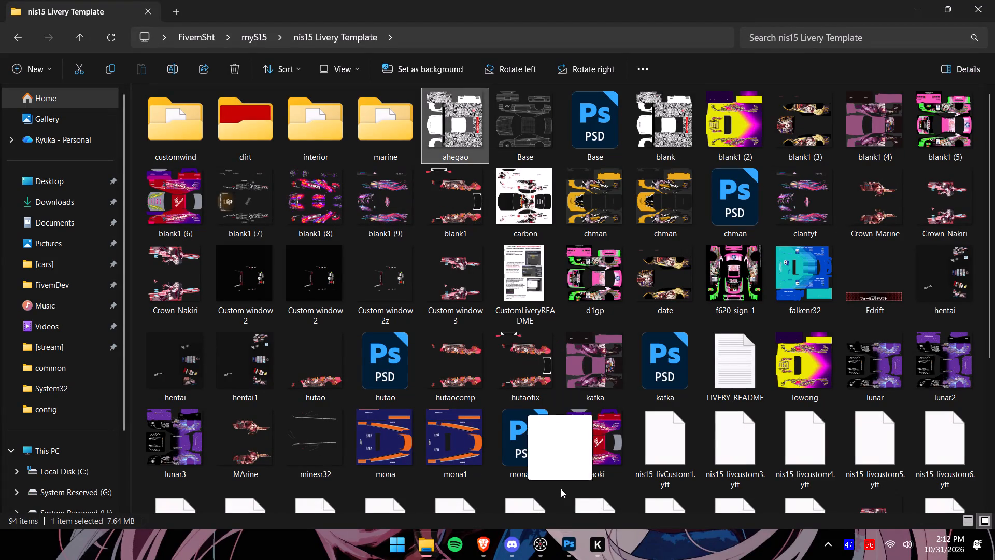
drag(561, 488, 416, 273)
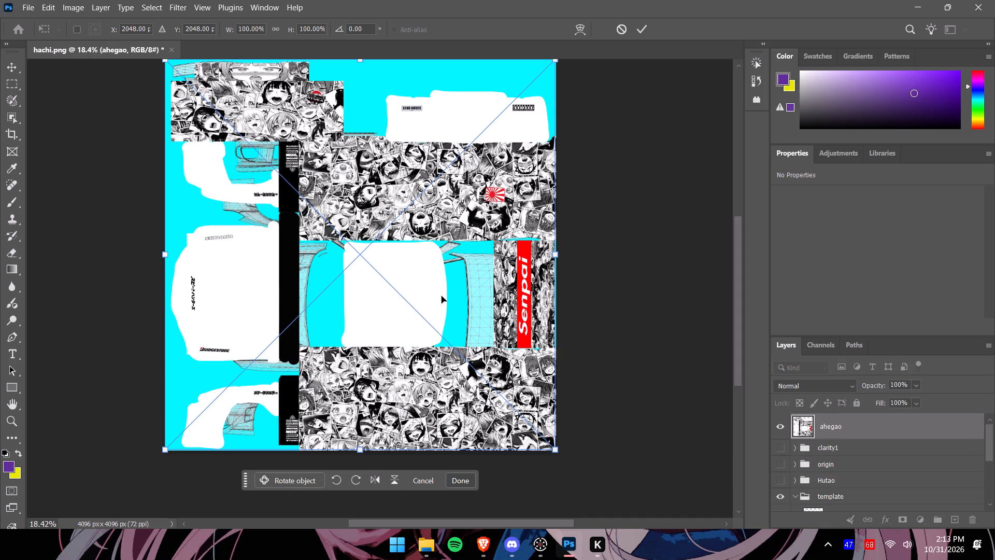
right_click(862, 433)
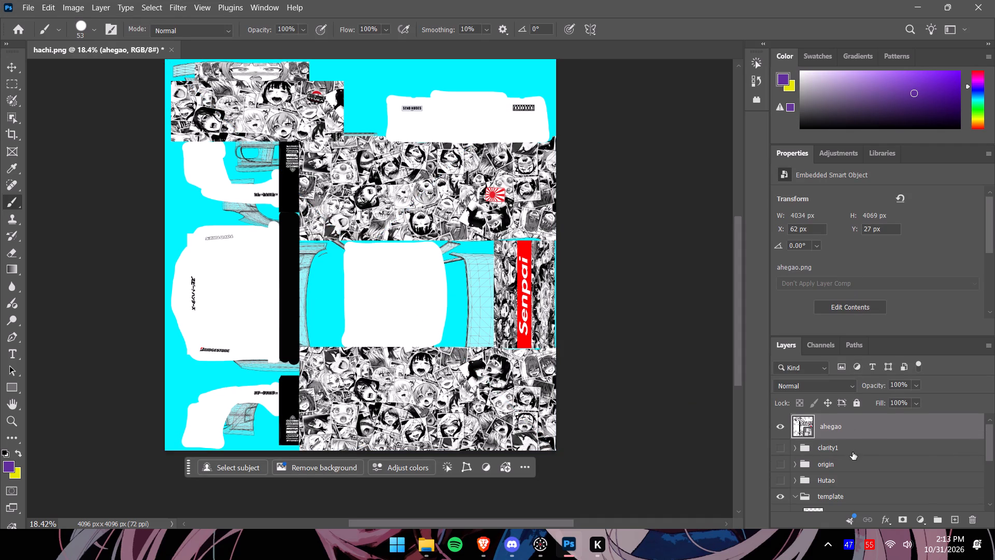
Create a layer group named het above the clarity1 group and move the ahegao layer into it.
right_click(850, 444)
click(866, 177)
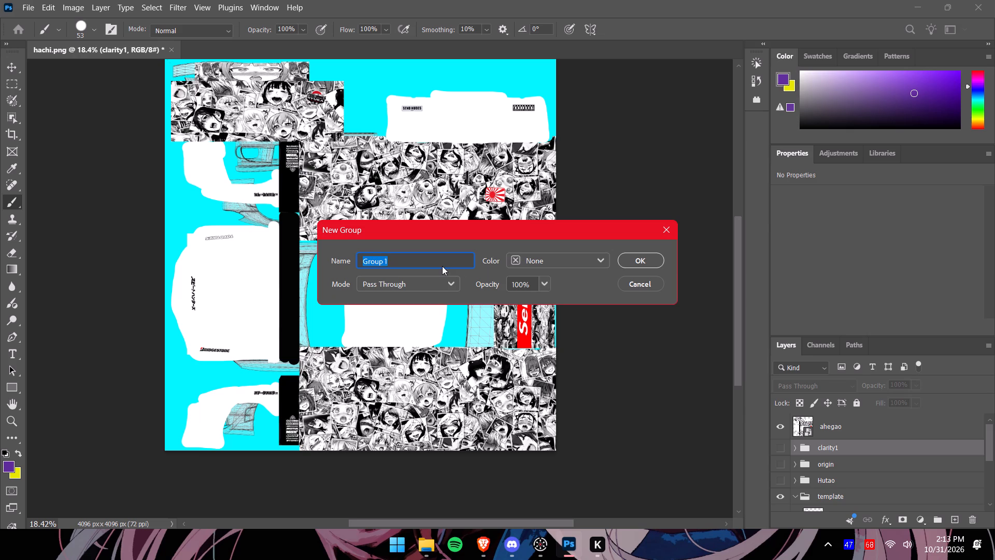
text(het)
key(Return)
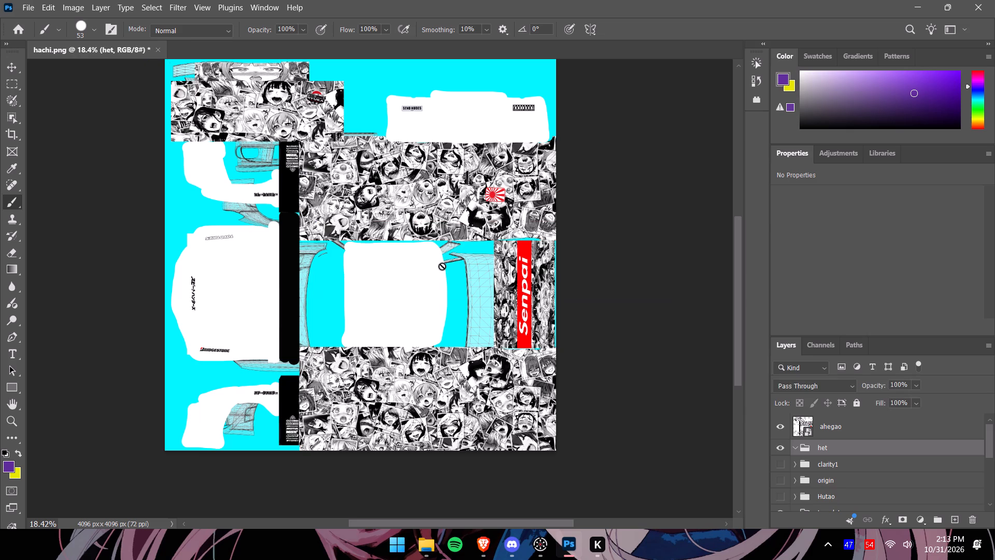
drag(877, 427, 873, 449)
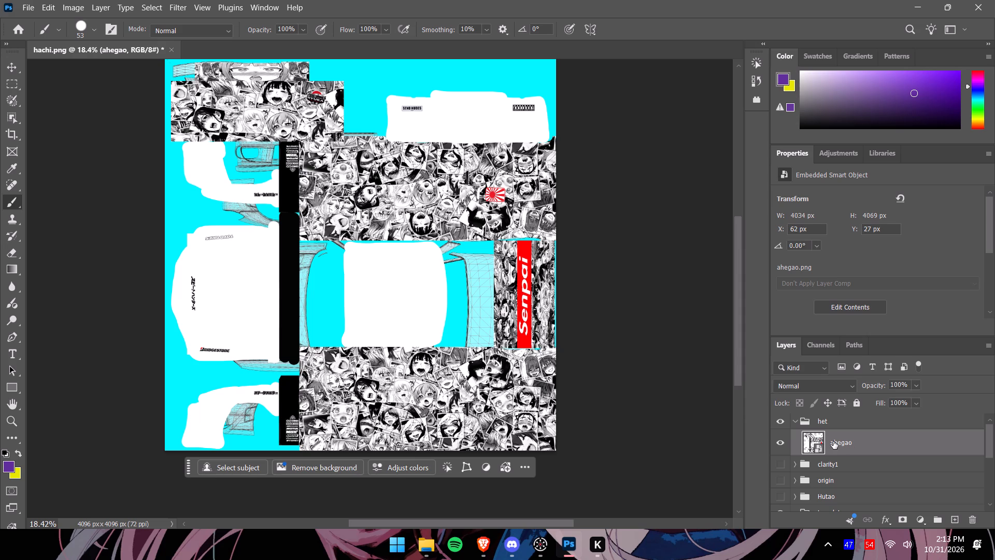
Lower the ahegao layer's opacity to 73% so the template wireframe shows through.
click(916, 383)
drag(928, 402, 912, 402)
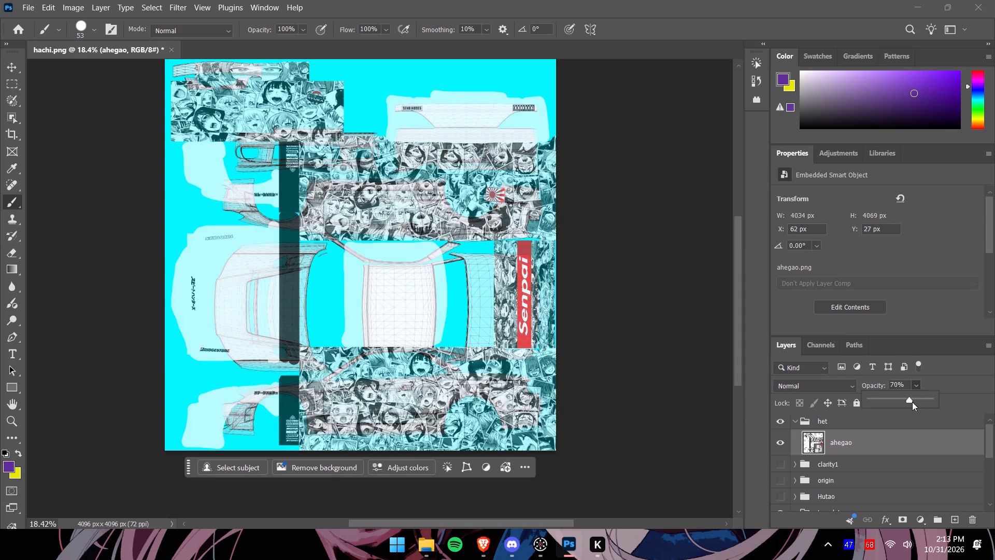
drag(912, 402, 914, 402)
Select the lower car-side strip of the ahegao livery with a rectangular marquee and copy it onto a new layer.
drag(737, 326, 733, 343)
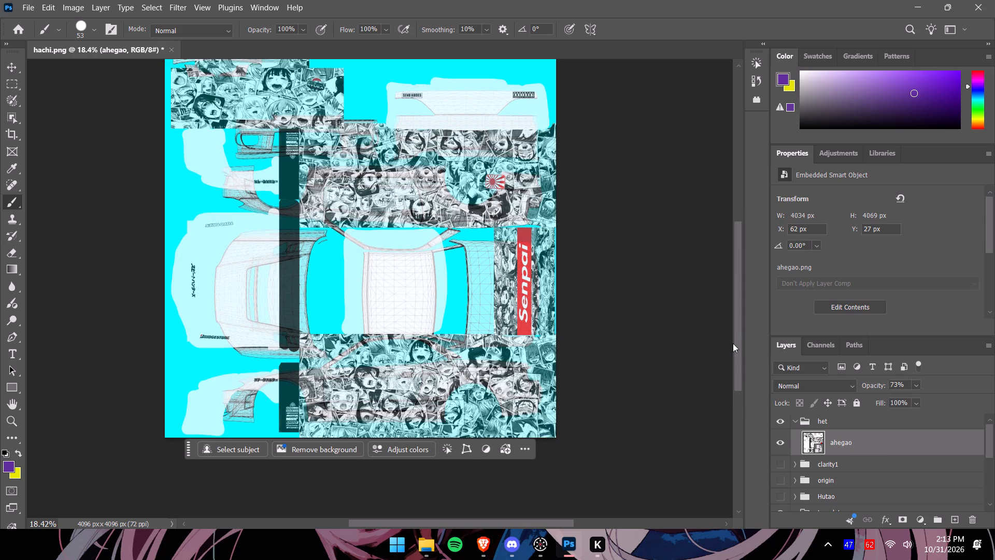
drag(733, 343, 728, 346)
alt+scroll(324, 337, up, 5)
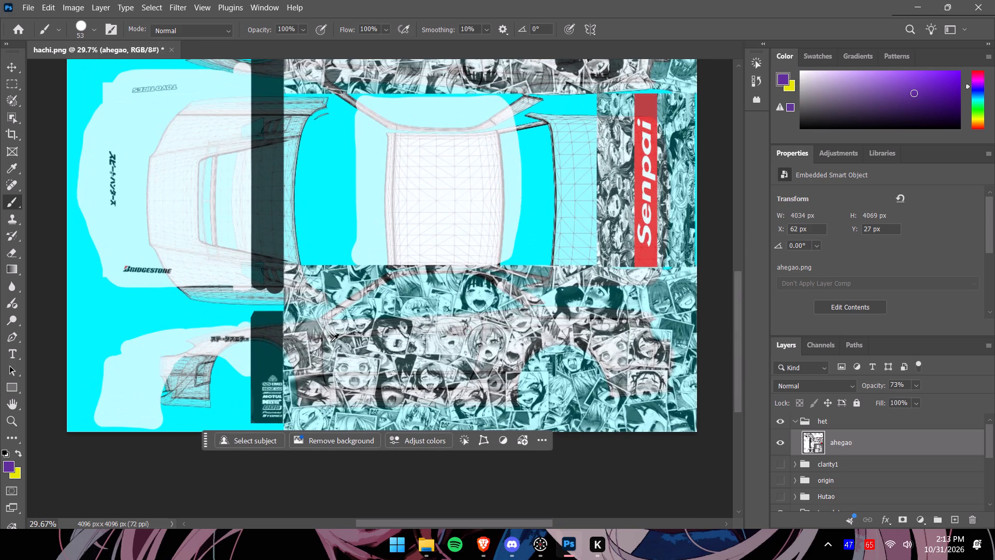
alt+scroll(331, 342, up, 2)
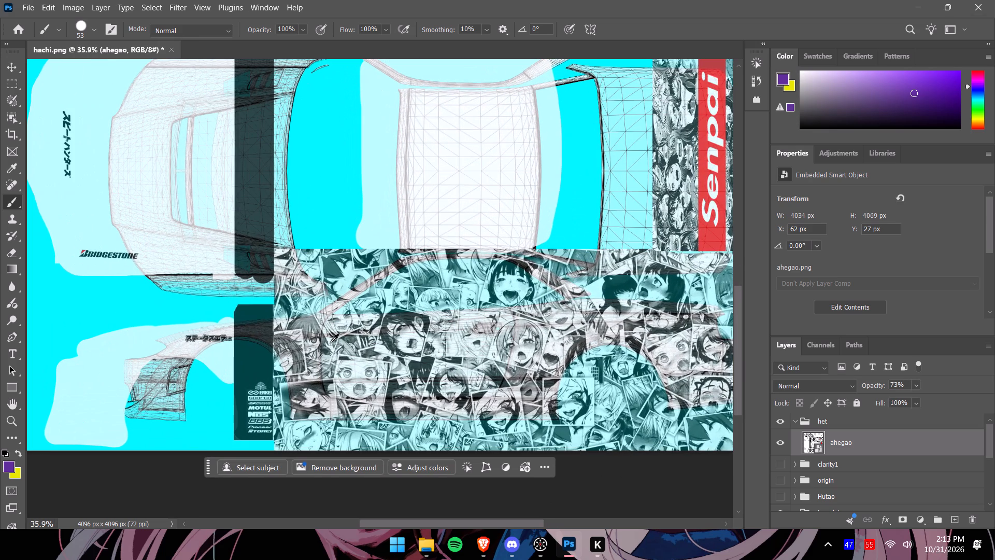
alt+scroll(331, 344, down, 2)
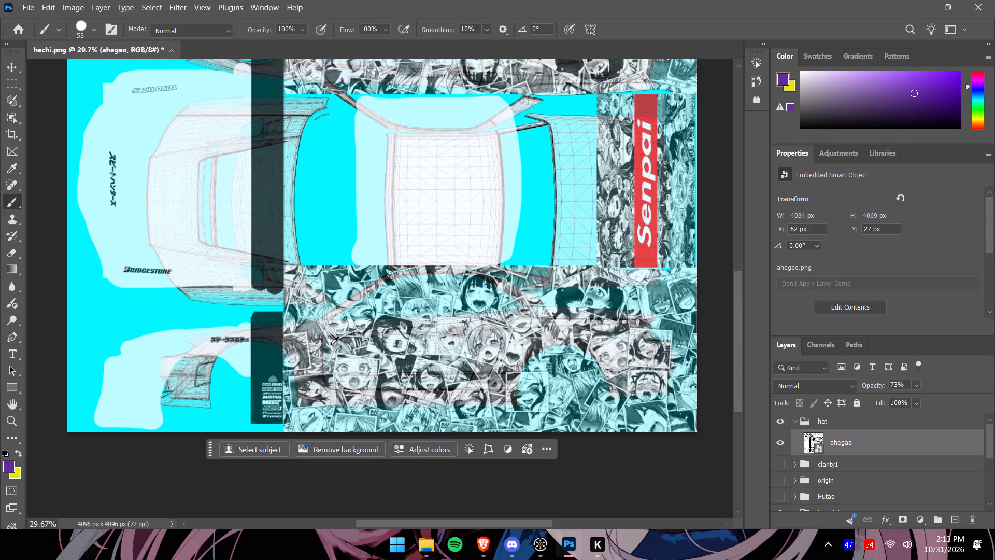
click(17, 75)
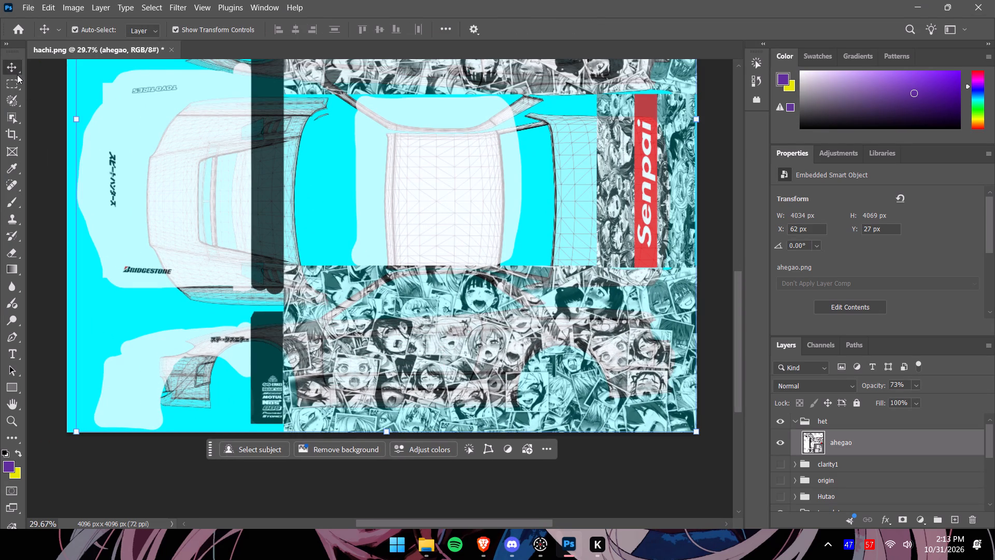
click(16, 85)
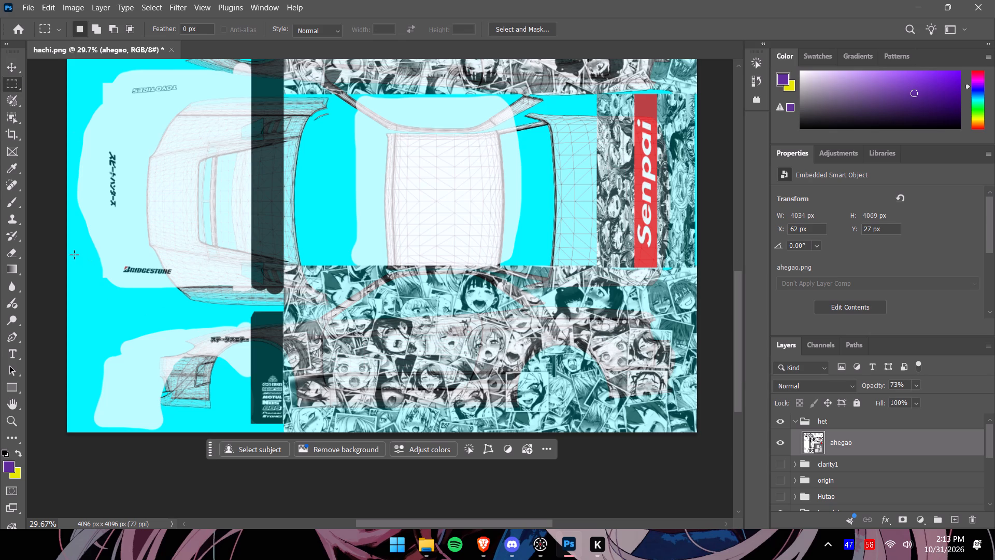
drag(74, 256, 577, 385)
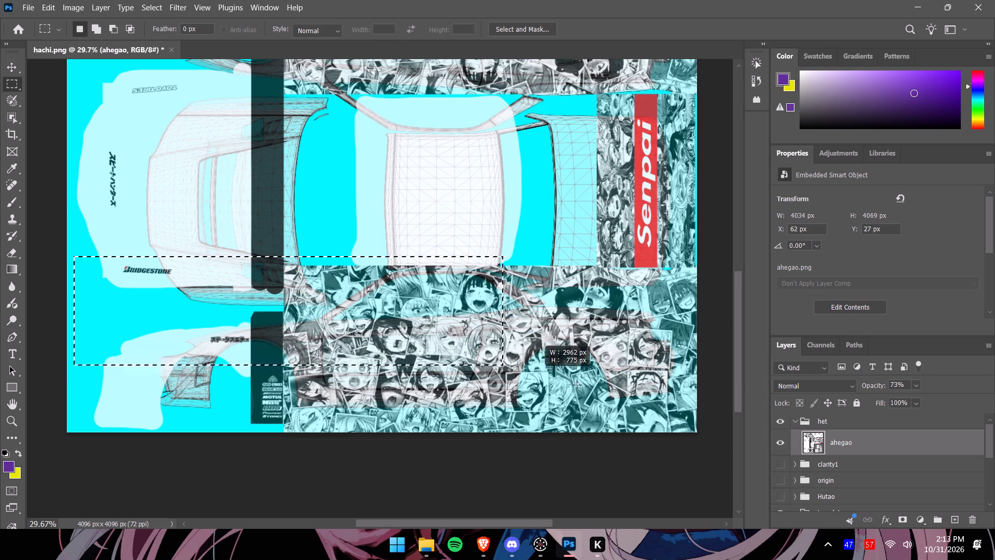
drag(577, 385, 719, 436)
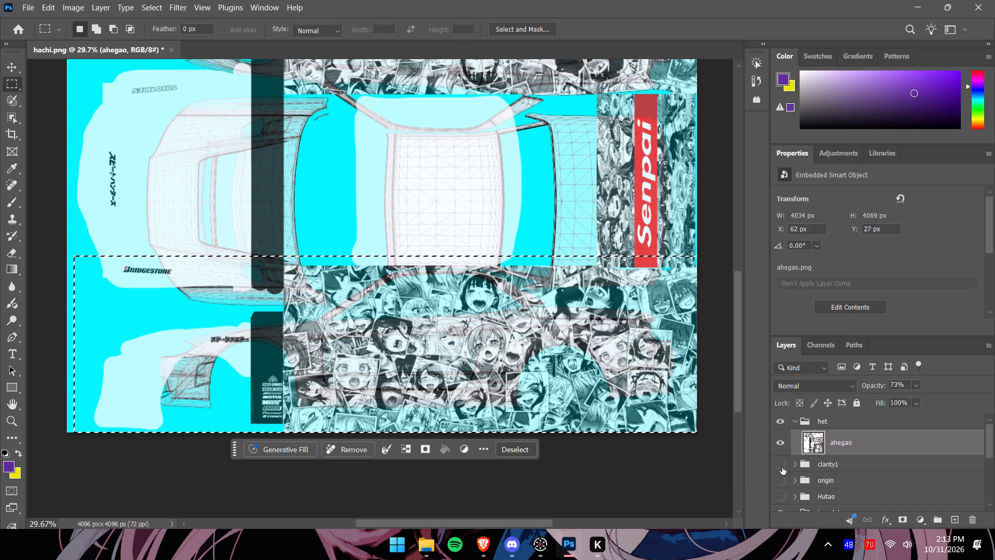
key(ctrl+c)
key(ctrl+v)
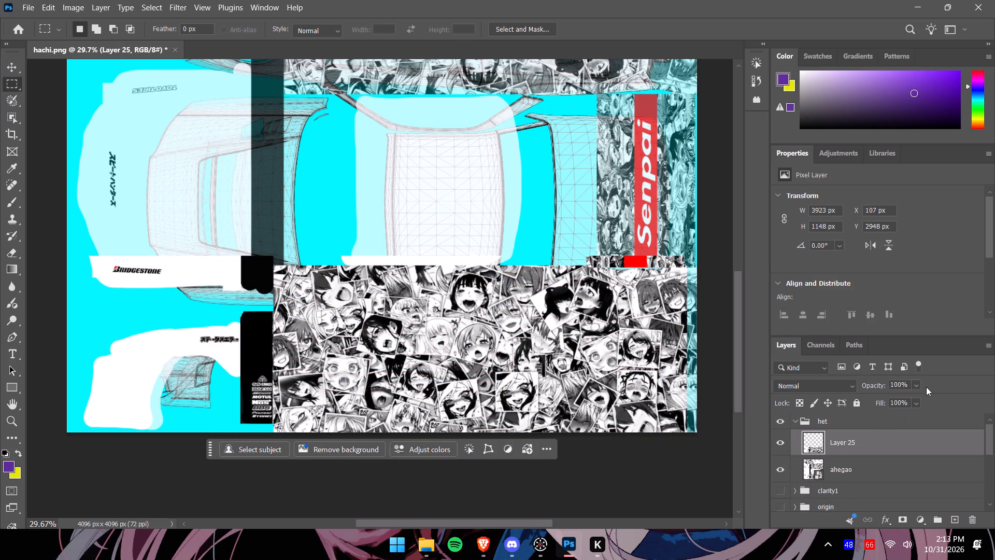
Set the copied side strip layer's opacity to 60% and hide the full ahegao layer.
click(914, 385)
drag(928, 398, 906, 402)
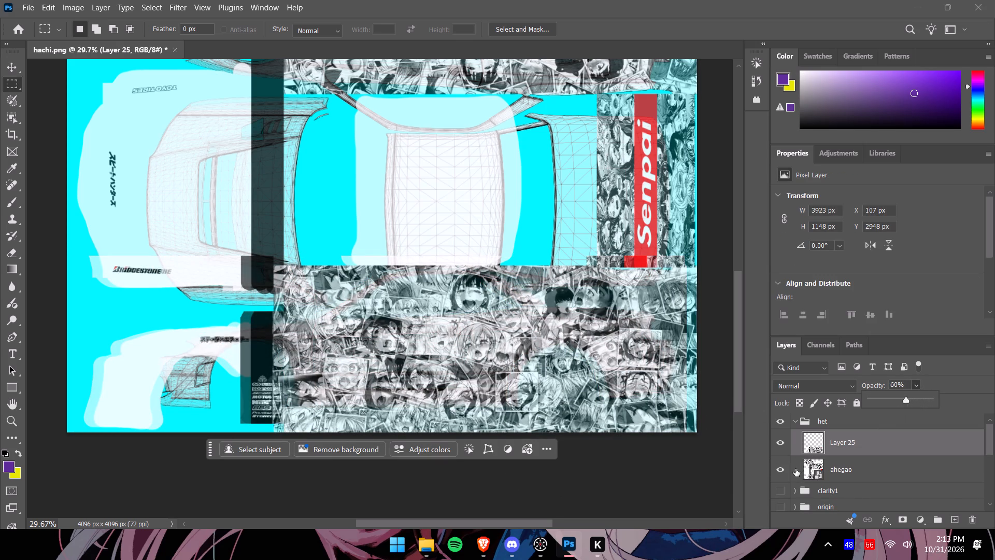
click(778, 471)
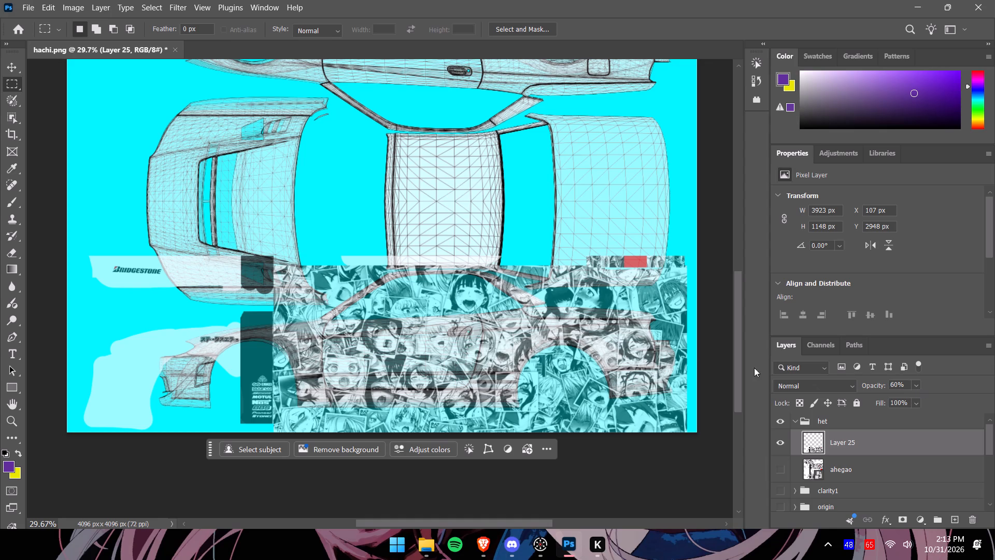
Erase the leftover Bridgestone piece and black block above the front fender from the side strip, using a 243 px eraser.
click(17, 253)
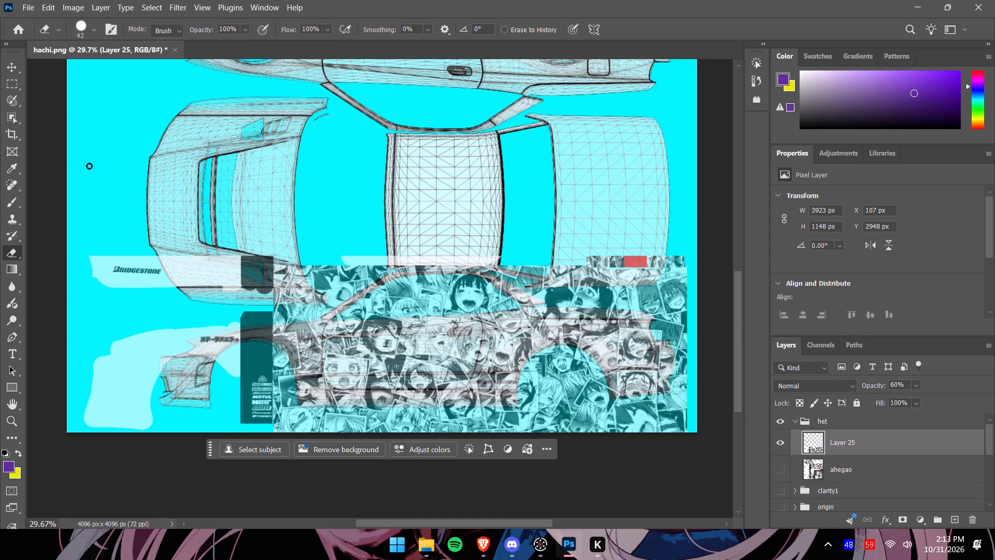
click(93, 32)
drag(90, 71, 107, 72)
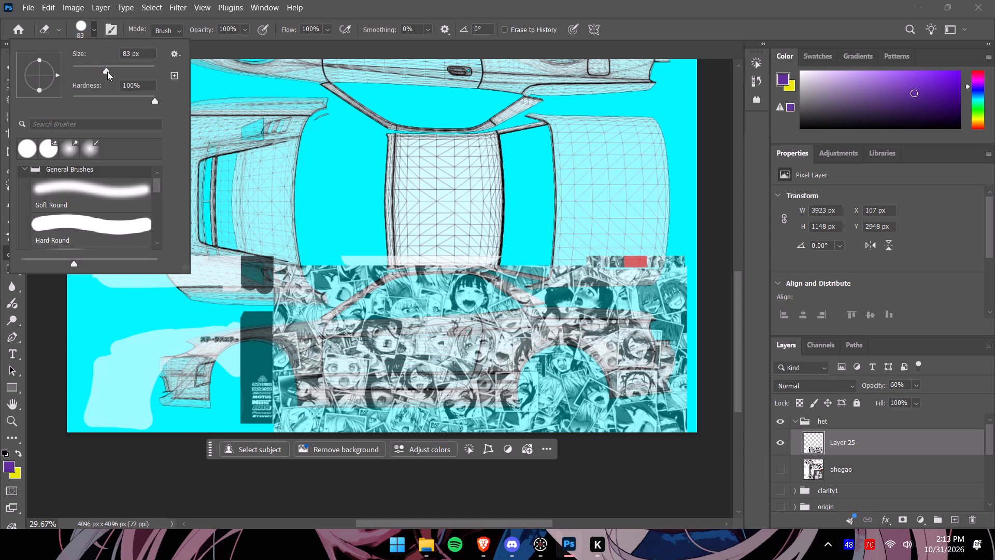
drag(107, 72, 109, 72)
drag(110, 69, 117, 69)
drag(117, 69, 136, 74)
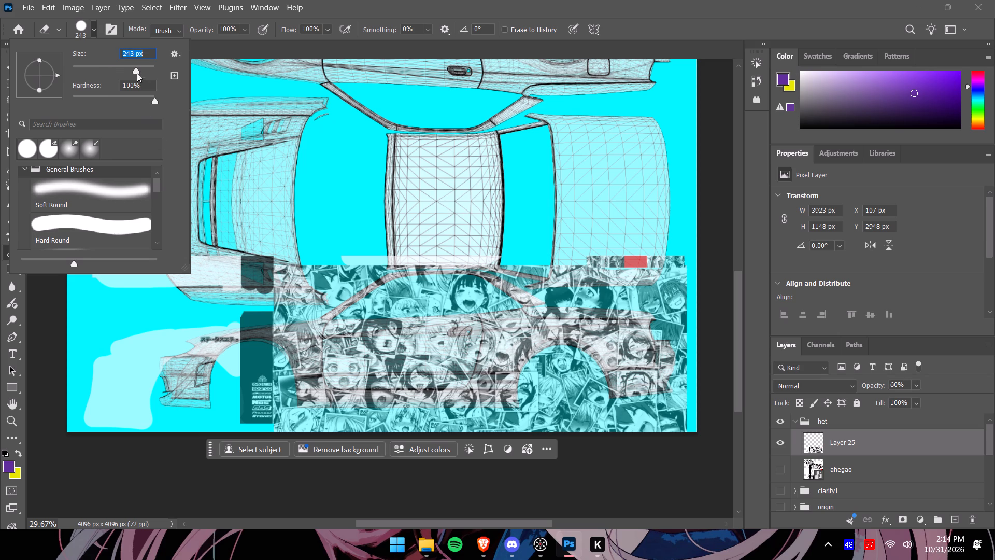
click(96, 30)
alt+scroll(135, 273, up, 5)
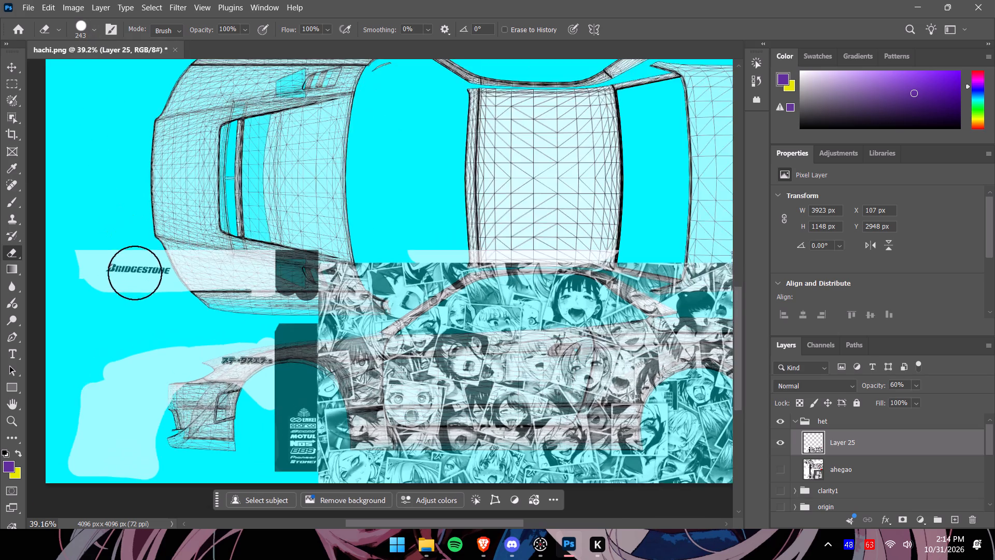
alt+scroll(135, 273, up, 3)
drag(66, 247, 116, 284)
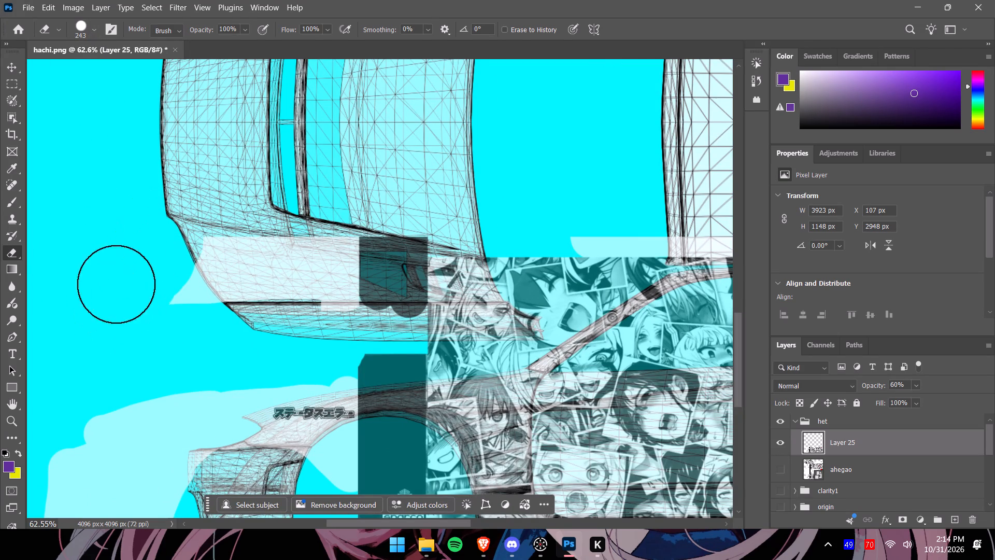
drag(116, 284, 382, 308)
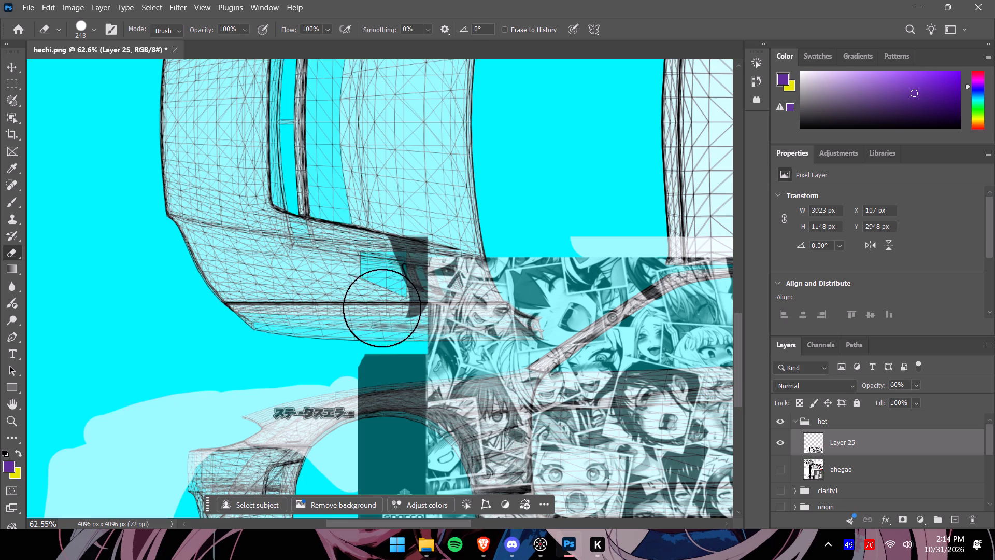
drag(382, 308, 386, 300)
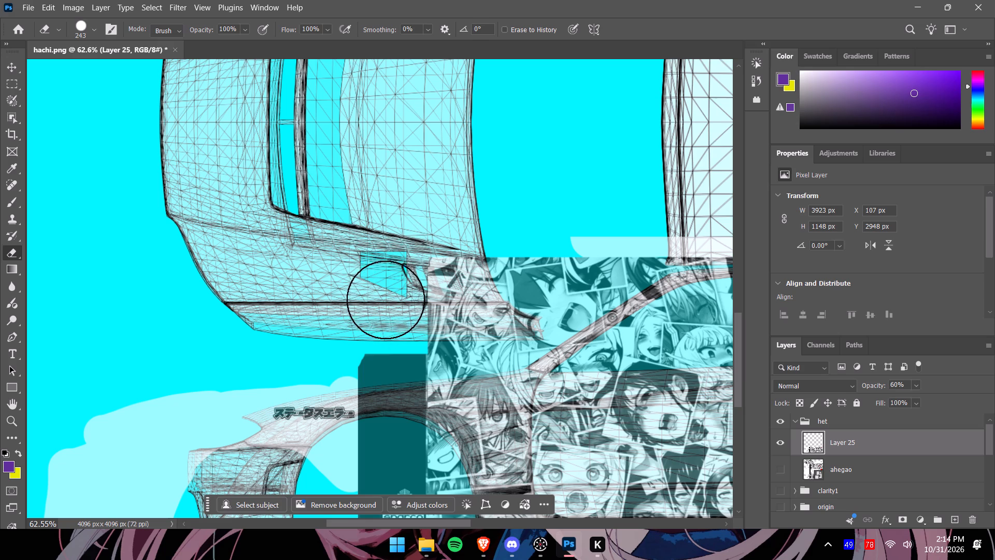
drag(386, 300, 386, 302)
Erase the leftover red and manga-patterned strip along the upper edge of the side artwork's rear end.
alt+scroll(342, 283, down, 5)
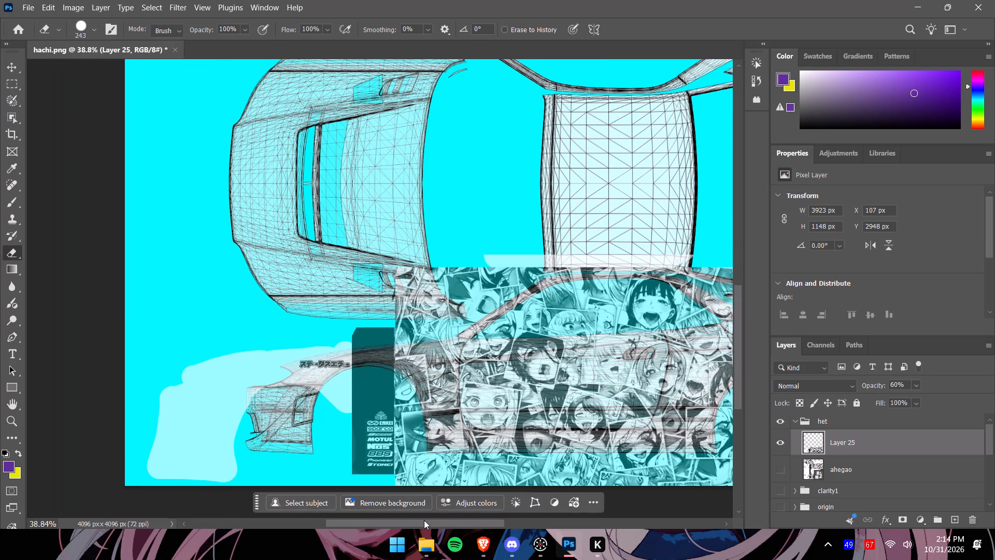
drag(426, 525, 543, 515)
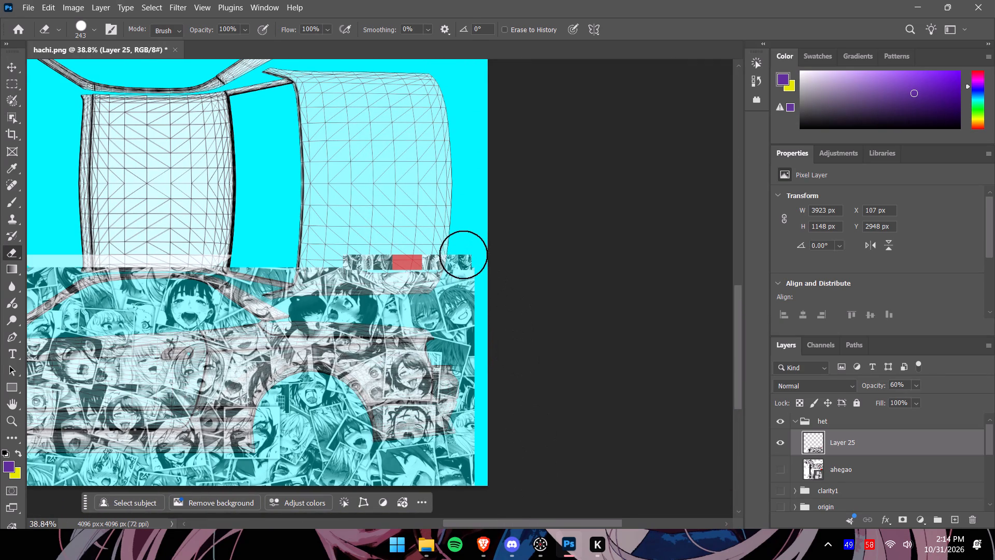
drag(463, 255, 353, 253)
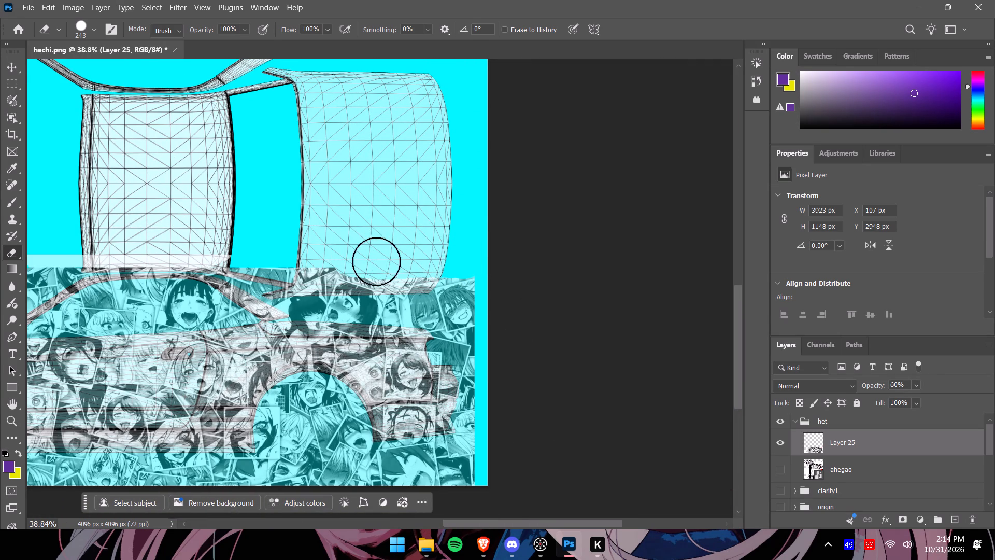
drag(344, 258, 344, 253)
Scale the side strip layer's width to 88.25% from its front end, fitting the front fender artwork over the wireframe.
alt+scroll(393, 284, down, 8)
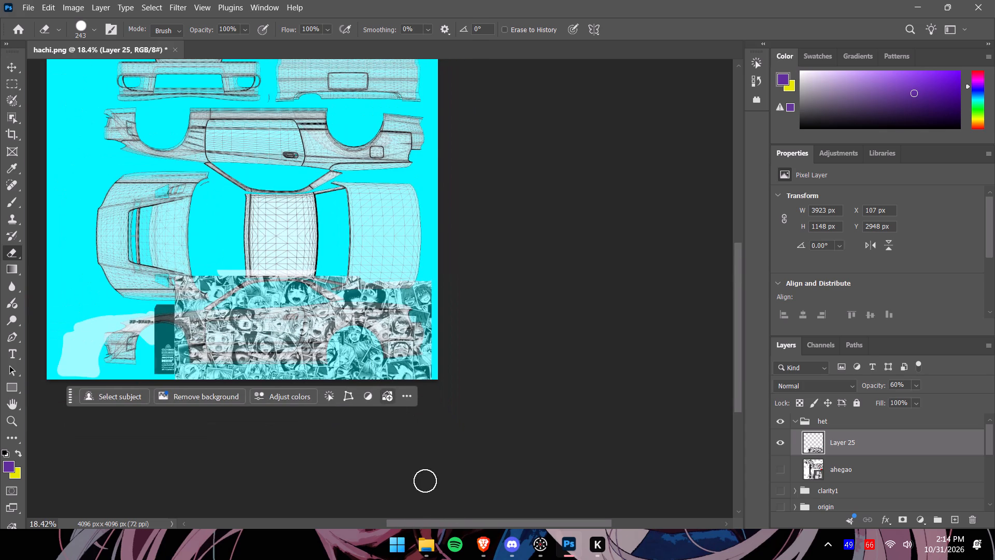
drag(456, 519, 434, 524)
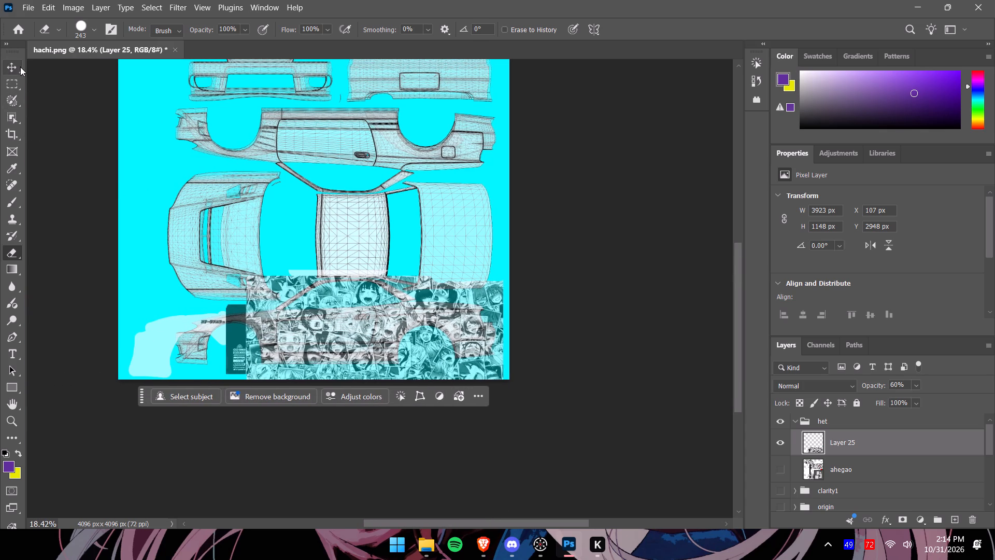
click(18, 62)
drag(127, 326, 151, 326)
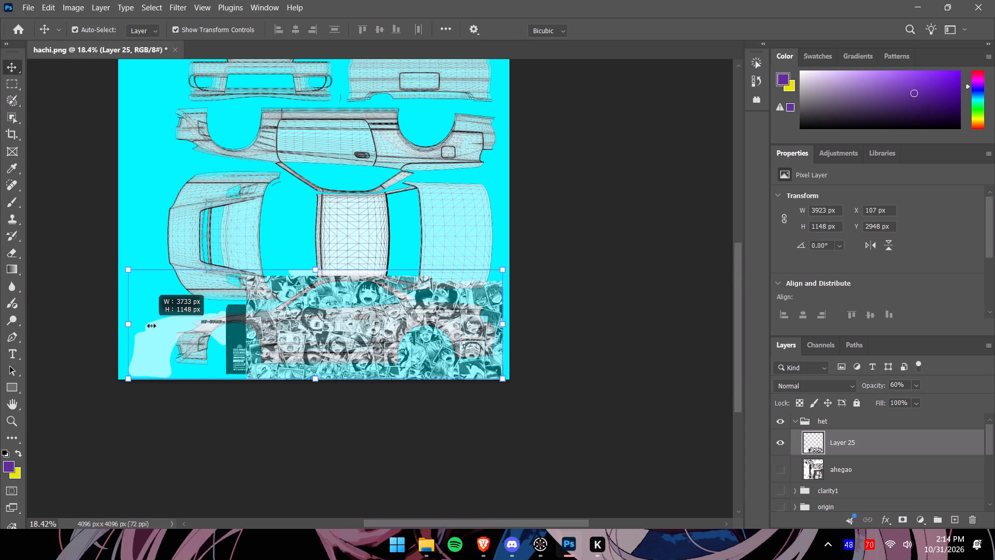
drag(151, 326, 172, 326)
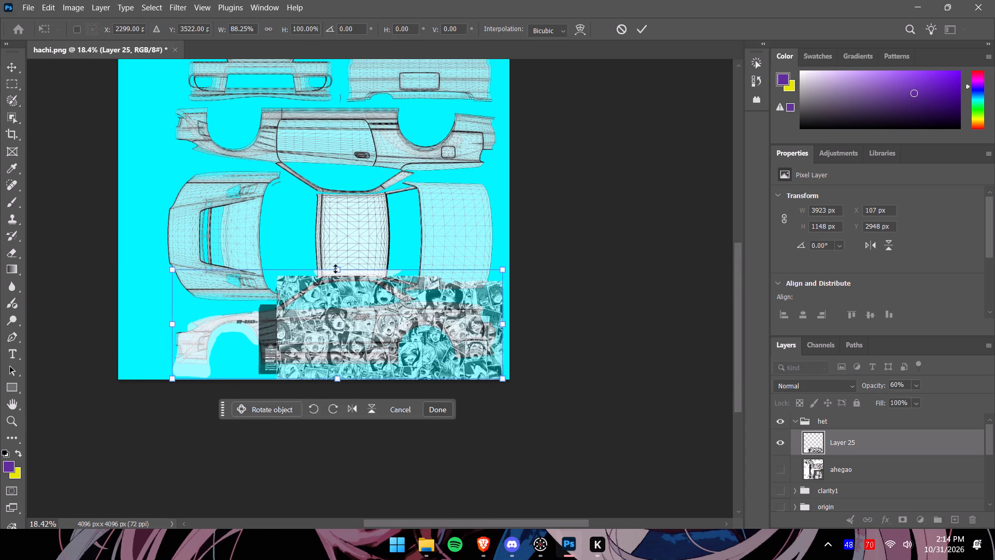
Lower the side strip's top edge and raise its bottom edge to the side wireframe, bringing its height to 84.15%.
drag(335, 269, 337, 276)
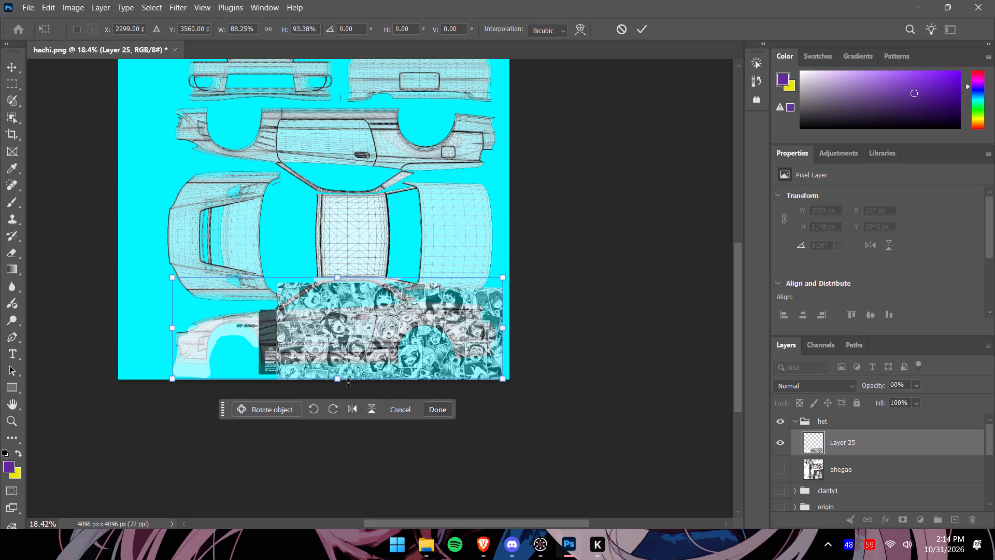
alt+scroll(347, 383, up, 8)
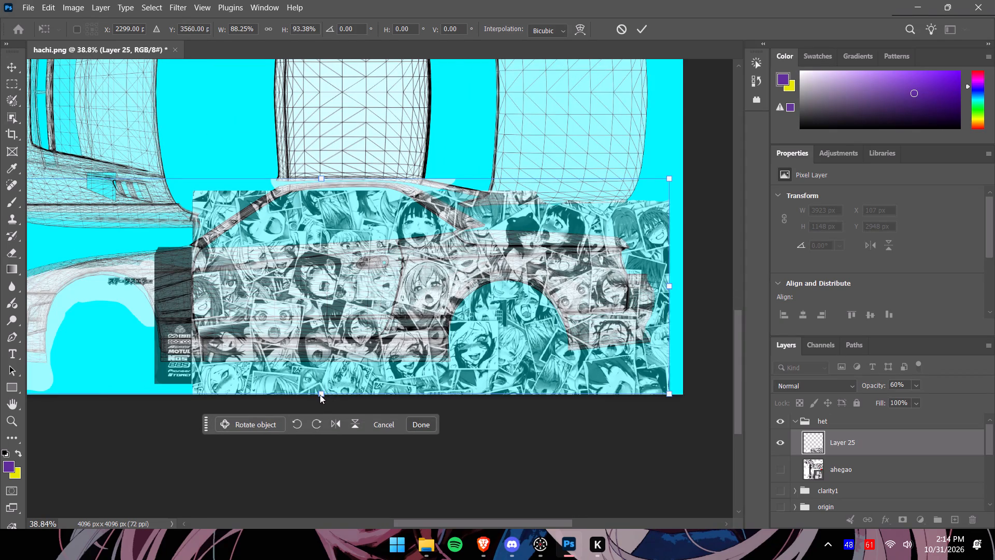
drag(320, 395, 324, 386)
drag(321, 393, 321, 382)
drag(322, 395, 322, 376)
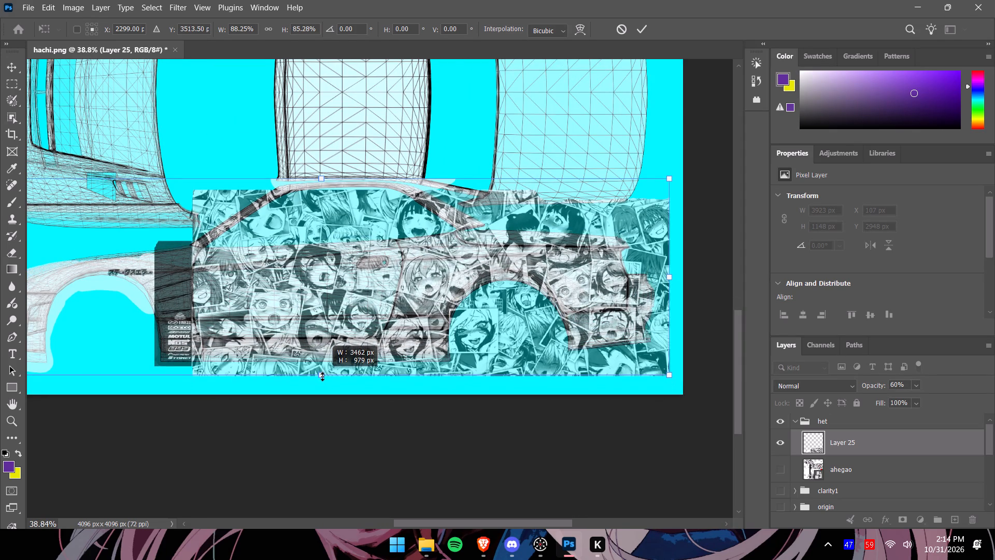
drag(322, 376, 322, 374)
Apply the transform and erase the side artwork overlapping the rear window's lower frame, using the 243 px eraser.
alt+scroll(320, 363, up, 4)
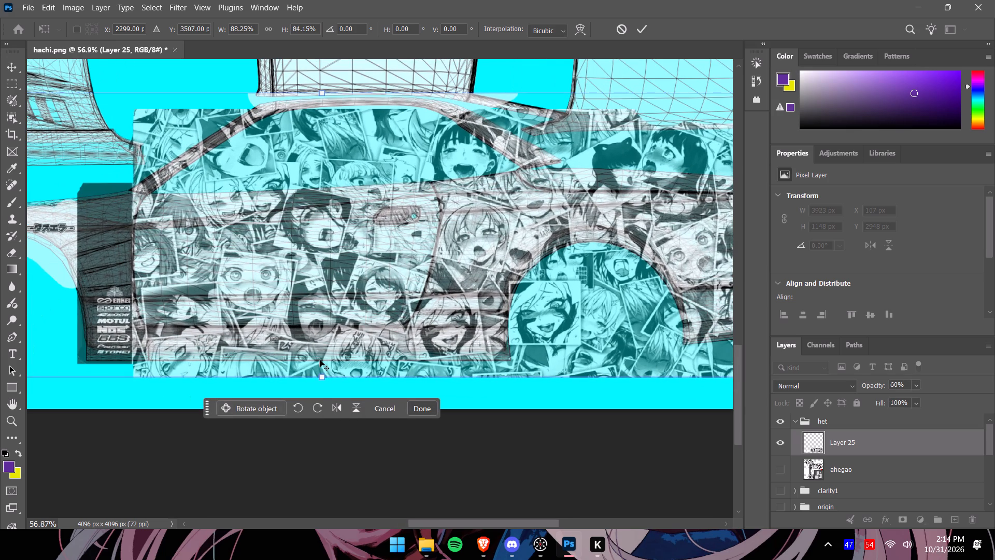
alt+scroll(320, 360, down, 3)
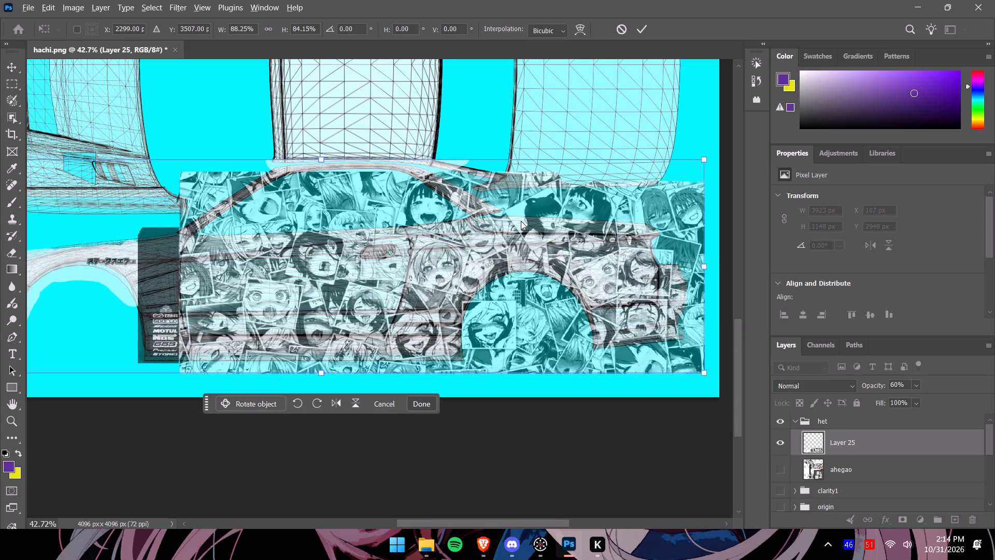
alt+scroll(521, 221, up, 1)
drag(472, 523, 500, 520)
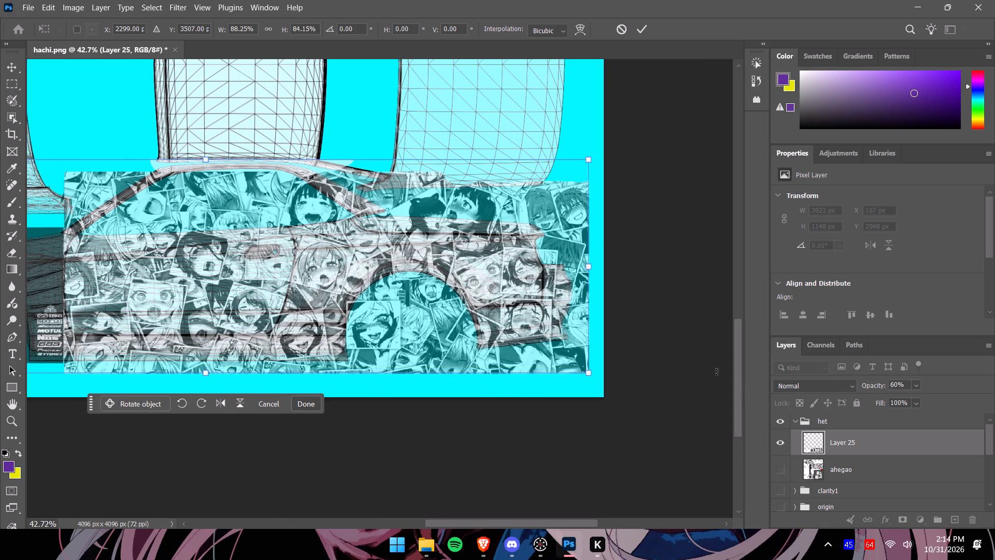
drag(740, 383, 738, 356)
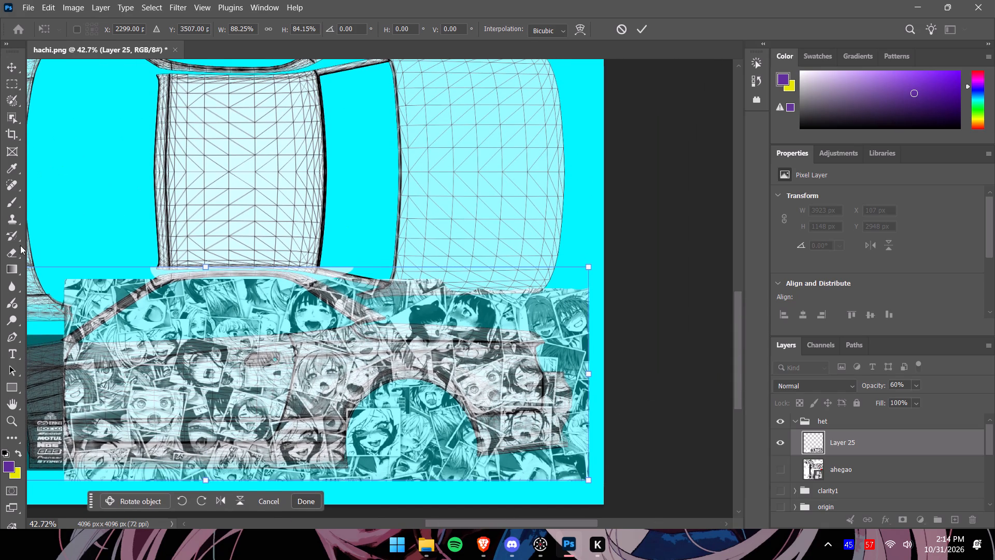
click(13, 248)
alt+scroll(383, 264, up, 4)
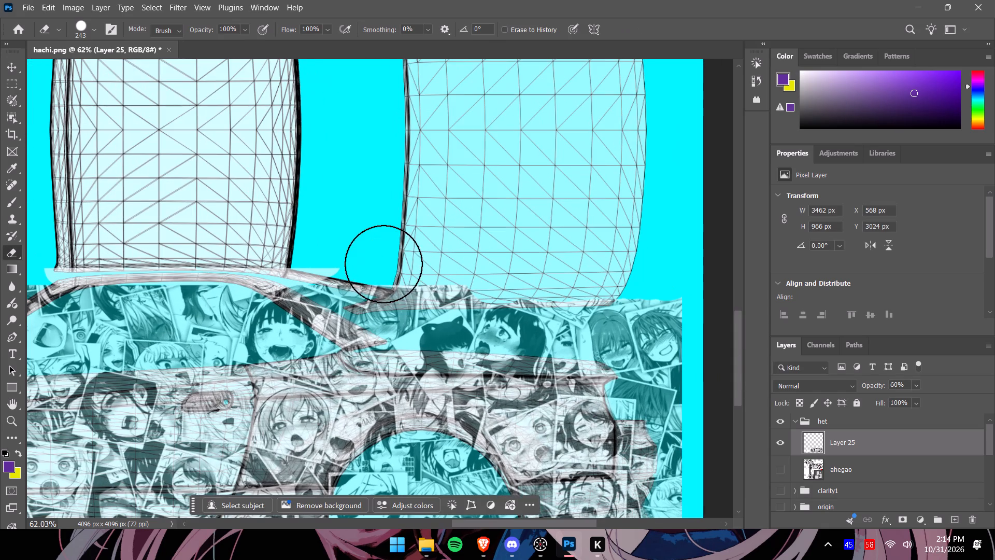
alt+scroll(383, 264, up, 7)
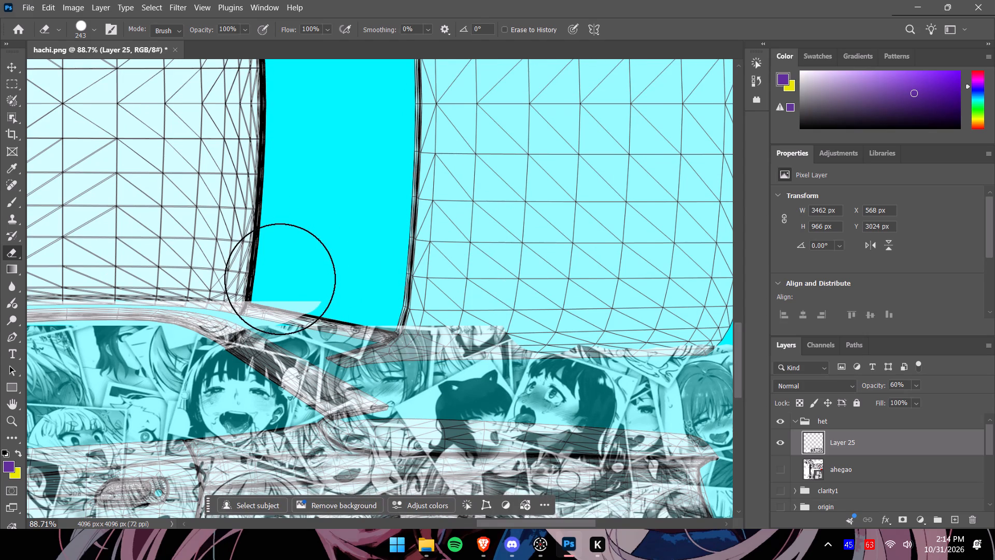
drag(219, 257, 225, 260)
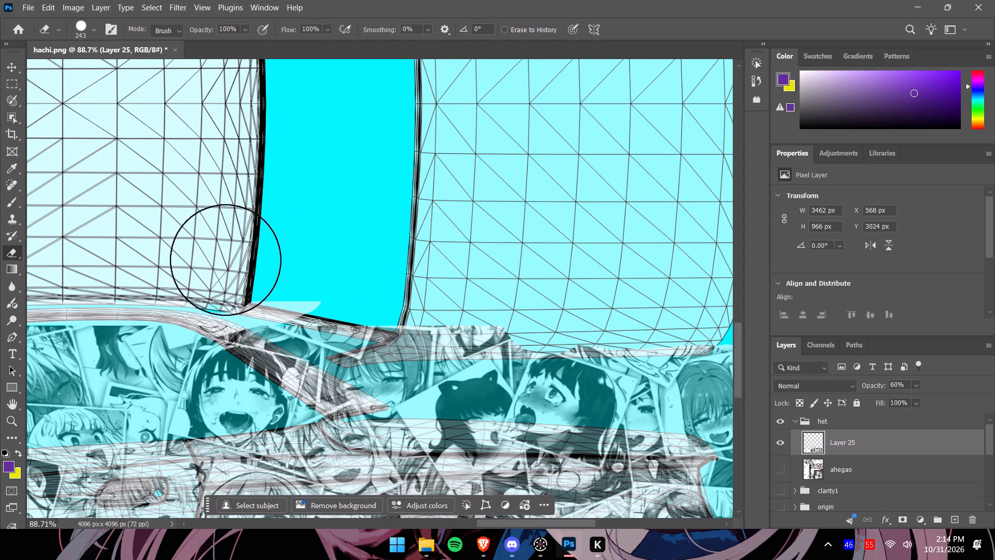
drag(225, 260, 257, 264)
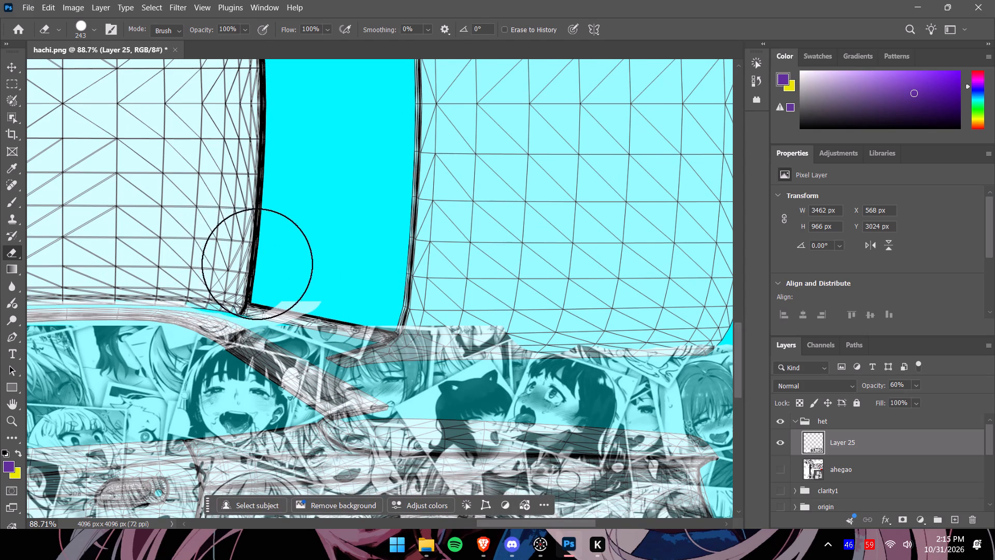
drag(257, 264, 387, 302)
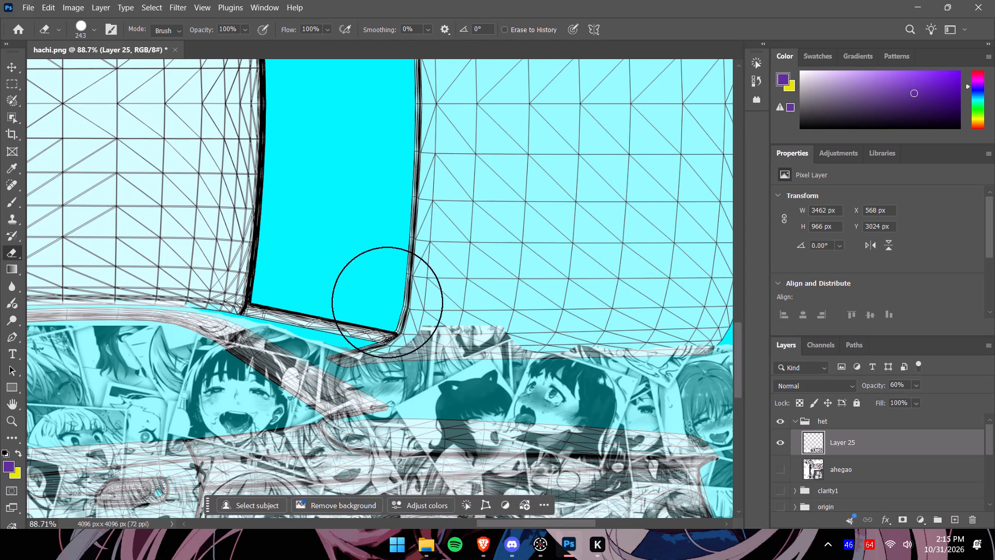
drag(387, 302, 364, 323)
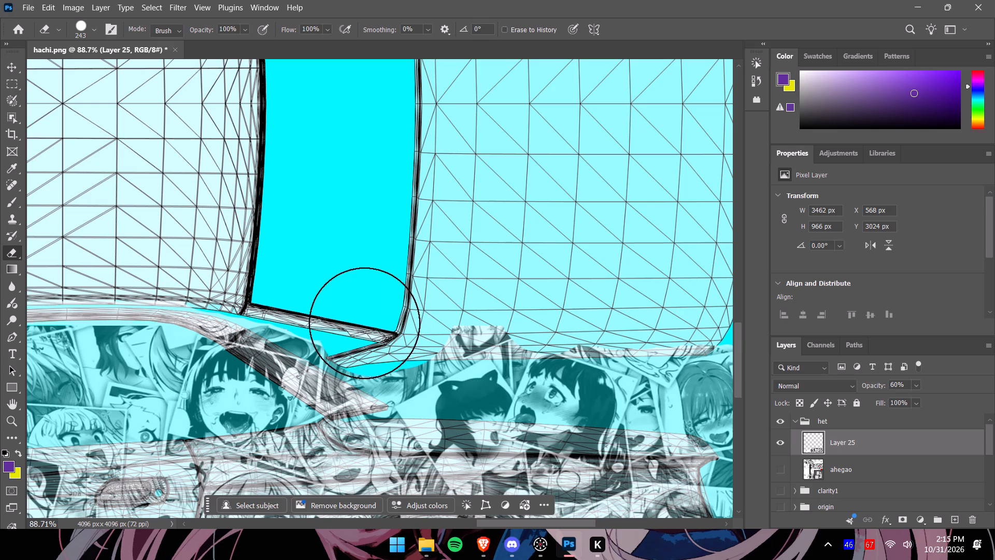
drag(364, 323, 368, 324)
click(366, 326)
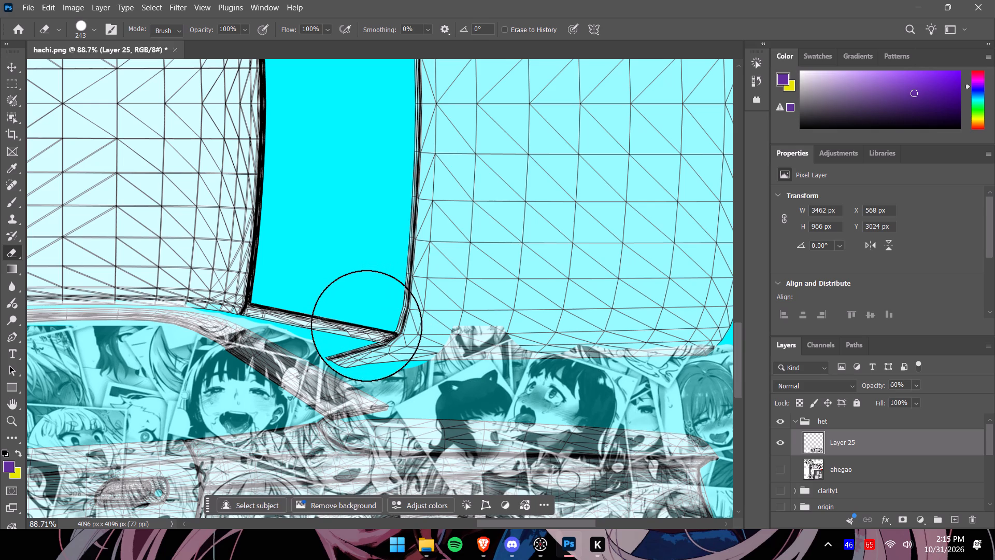
Erase the side artwork overlapping the lower edge of the rear panel beside the roof, through to the strip's rear end.
drag(392, 325, 630, 315)
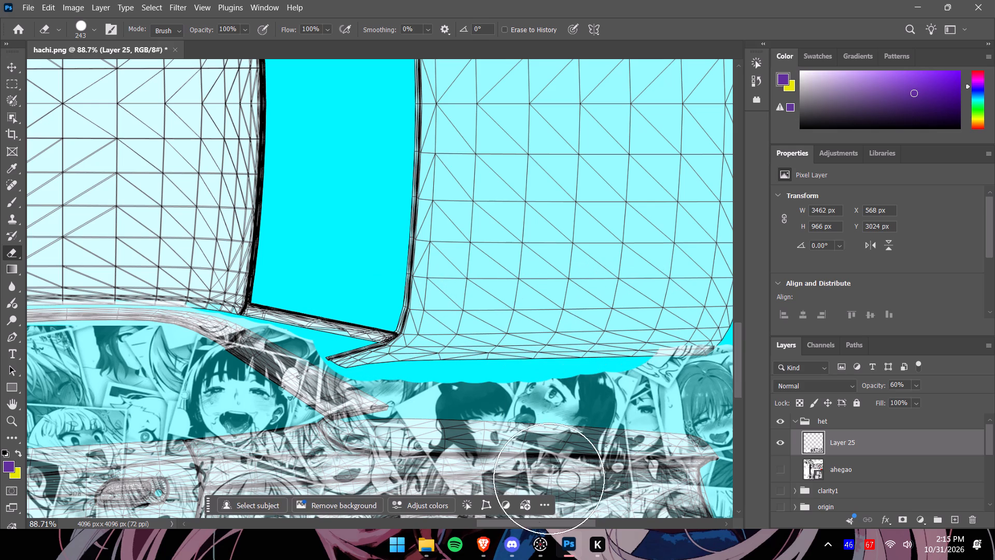
drag(561, 519, 596, 521)
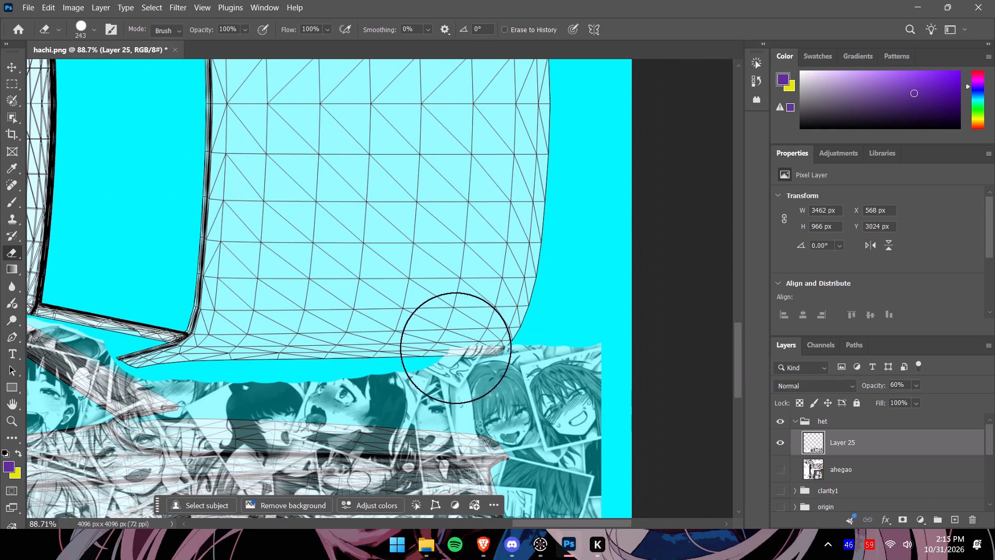
drag(440, 325, 599, 352)
drag(551, 327, 225, 332)
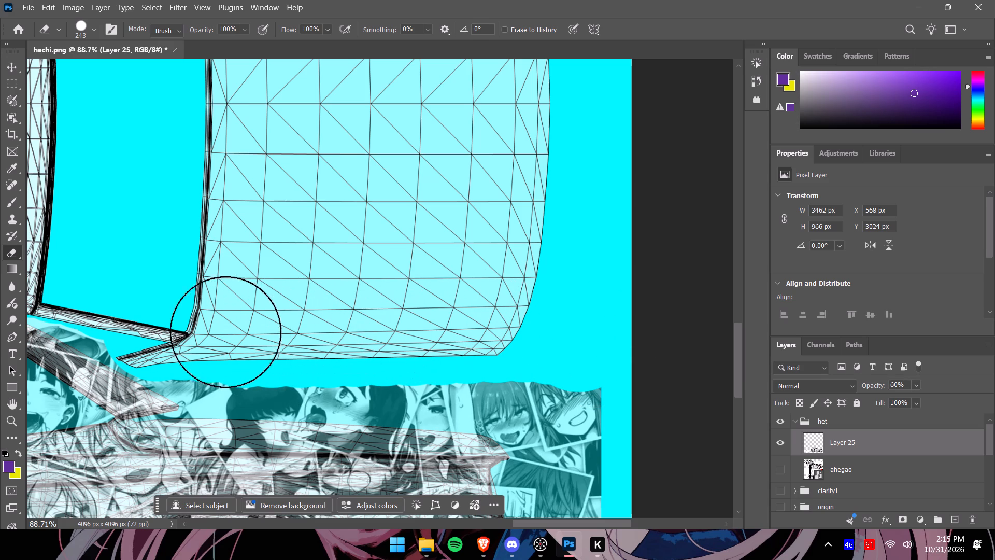
drag(225, 332, 188, 329)
Erase the corner of the side artwork above the windshield pillar, following the pillar's slope from the hood up to the roof.
alt+scroll(207, 332, down, 8)
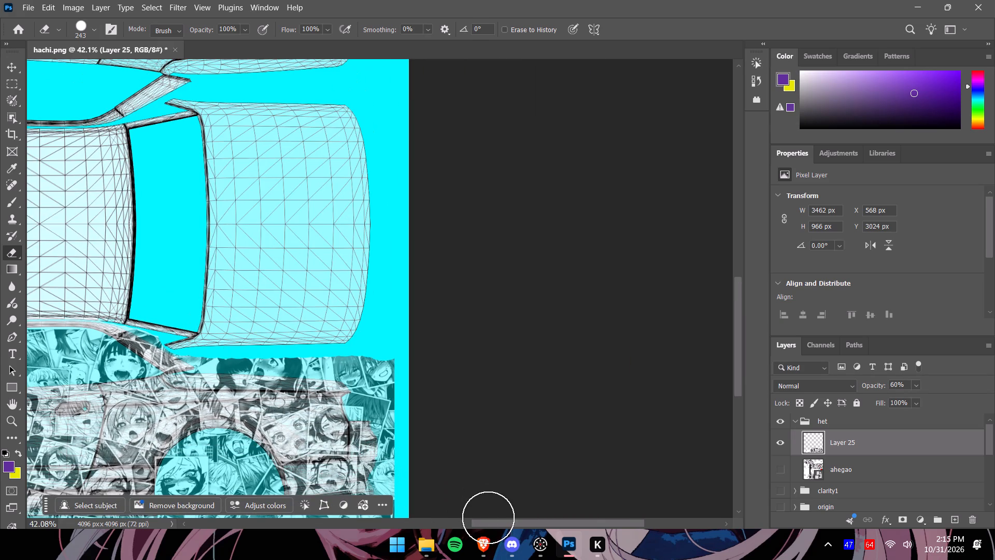
drag(493, 523, 410, 516)
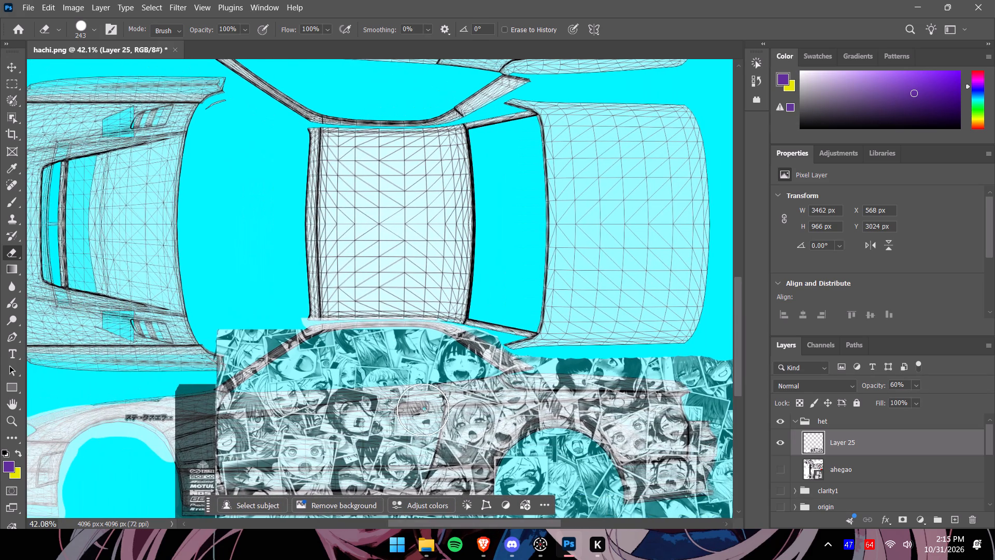
alt+scroll(425, 342, up, 11)
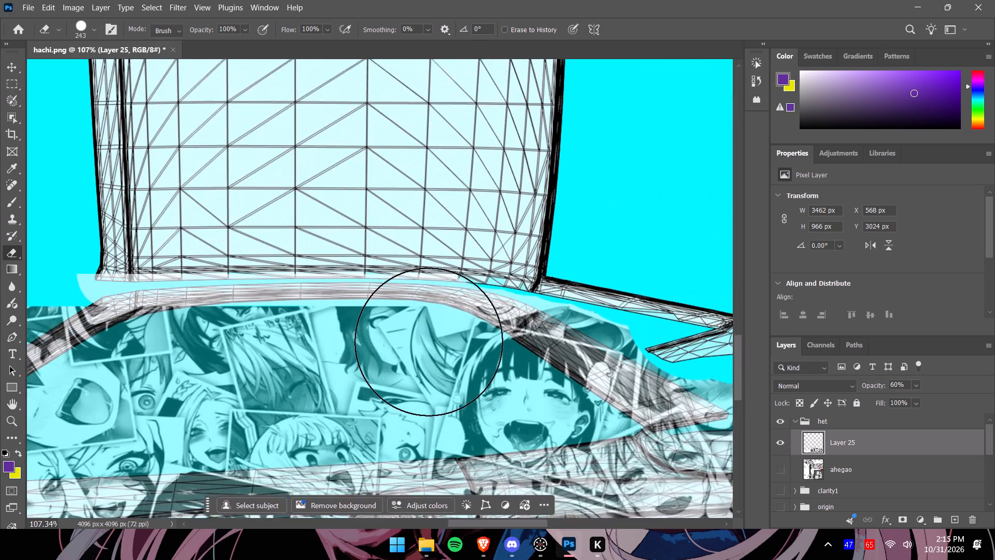
alt+scroll(429, 342, up, 1)
alt+scroll(429, 344, down, 7)
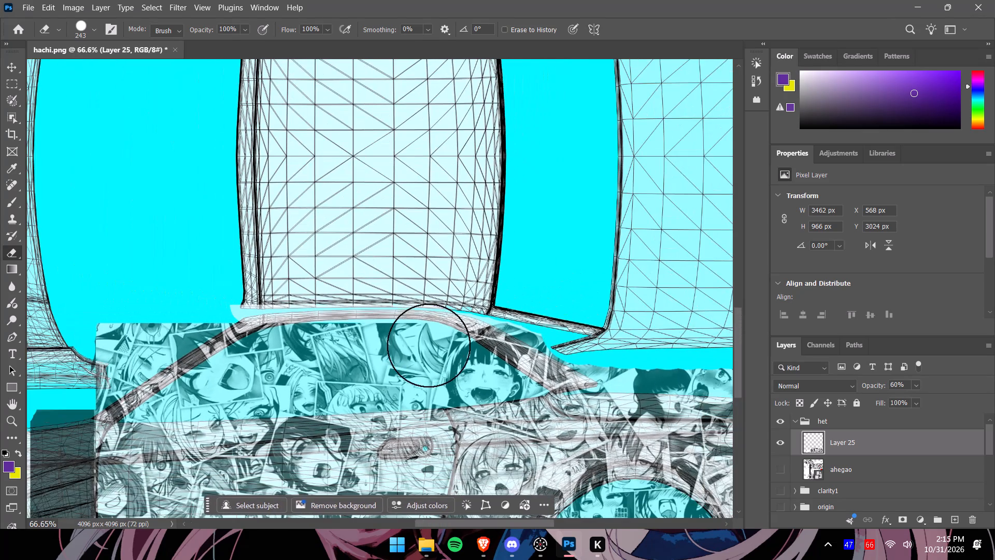
click(80, 362)
click(96, 345)
click(120, 328)
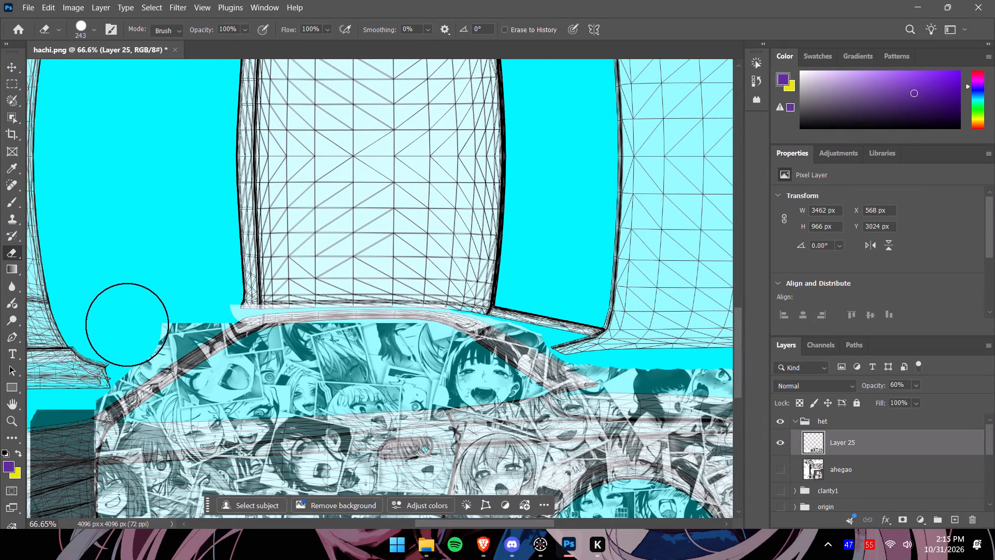
click(146, 315)
click(180, 299)
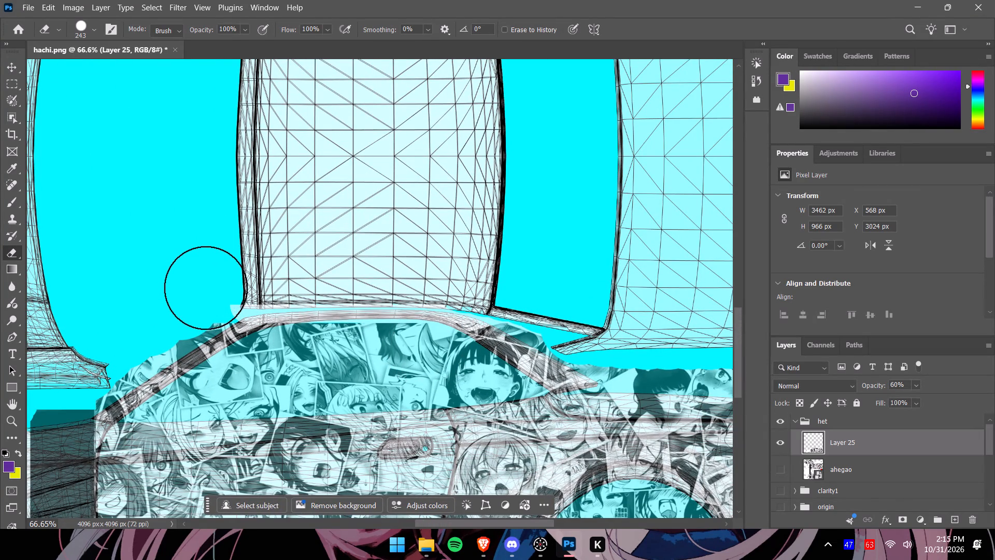
click(206, 288)
Erase the pale leftover between the roof panel's lower edge and the side's roof rail.
alt+scroll(237, 256, up, 8)
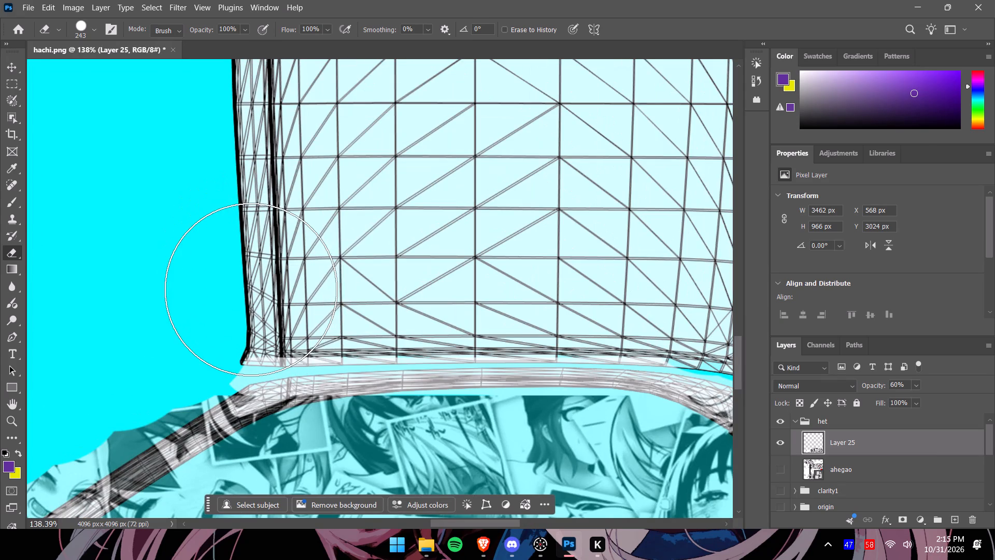
drag(251, 289, 429, 277)
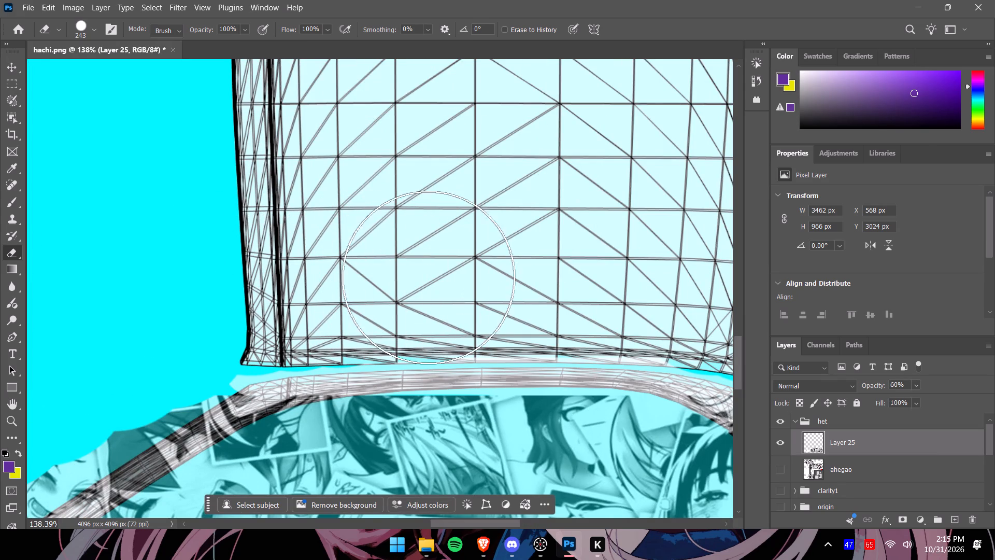
drag(429, 277, 647, 282)
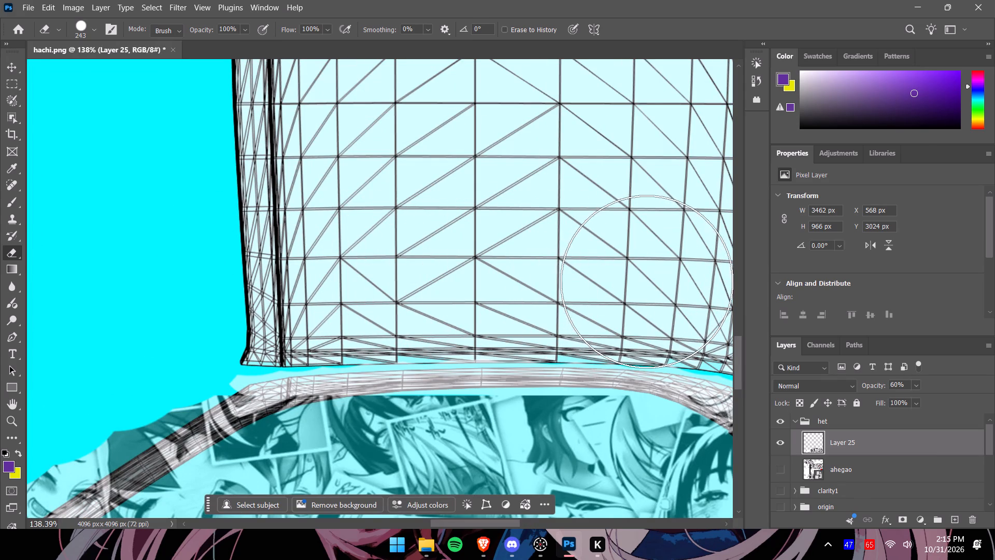
drag(647, 282, 452, 279)
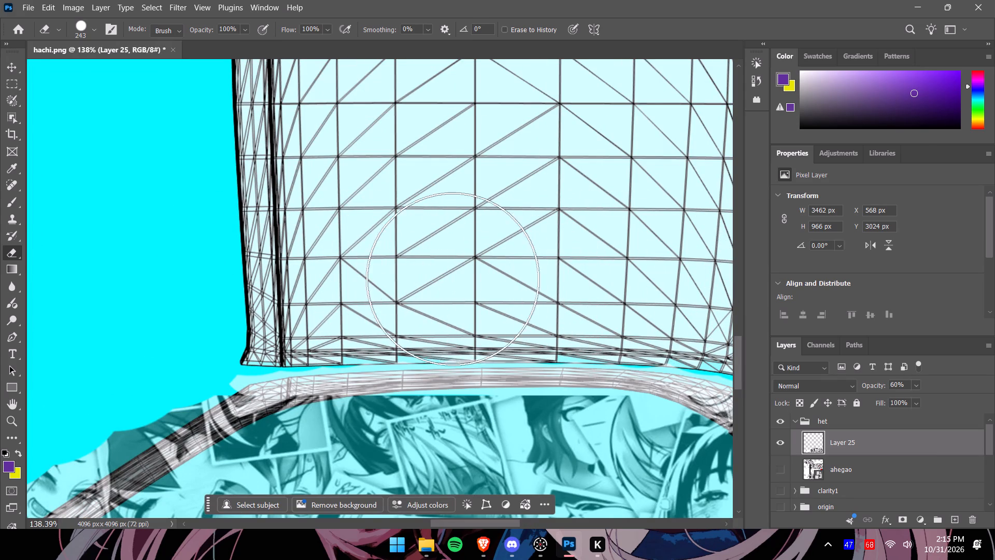
drag(452, 279, 383, 282)
drag(476, 281, 491, 280)
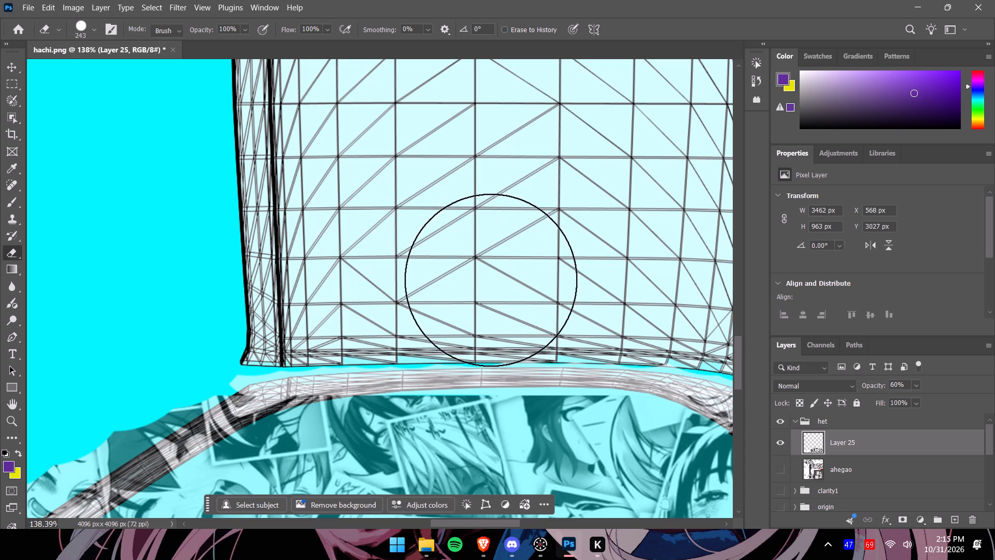
drag(491, 280, 564, 277)
click(662, 284)
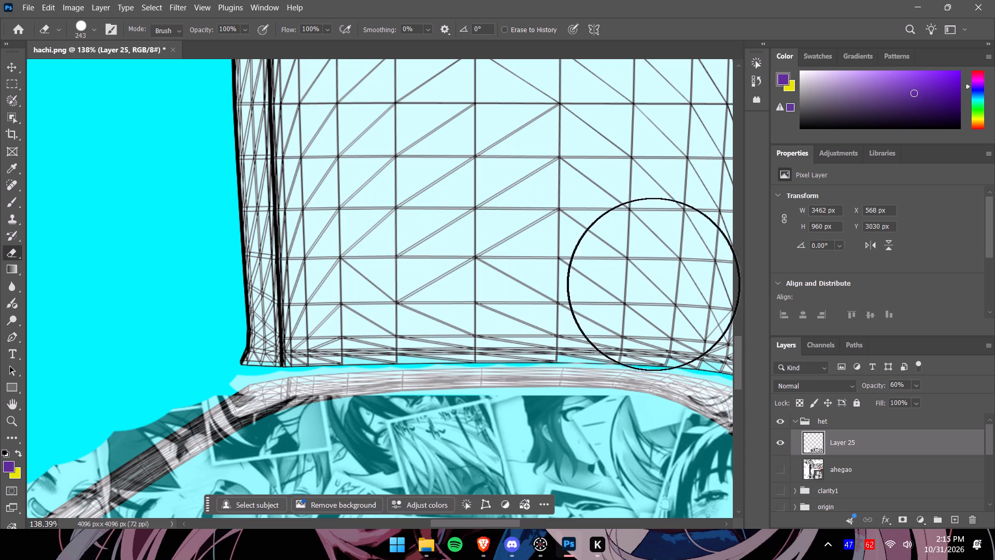
click(607, 278)
click(589, 279)
click(572, 279)
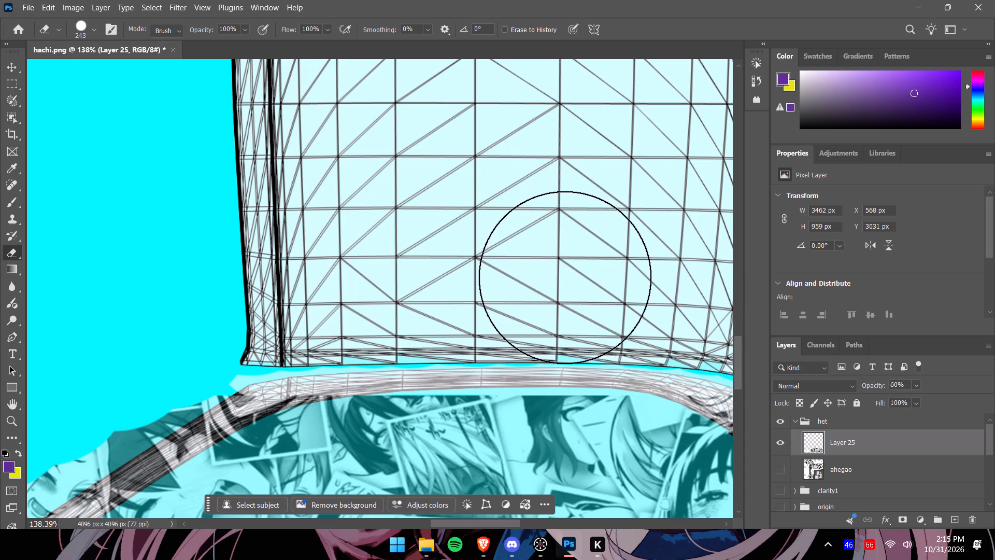
Set the opacity of Layer 25, which holds the side artwork, to 100%.
click(560, 277)
alt+scroll(546, 278, down, 9)
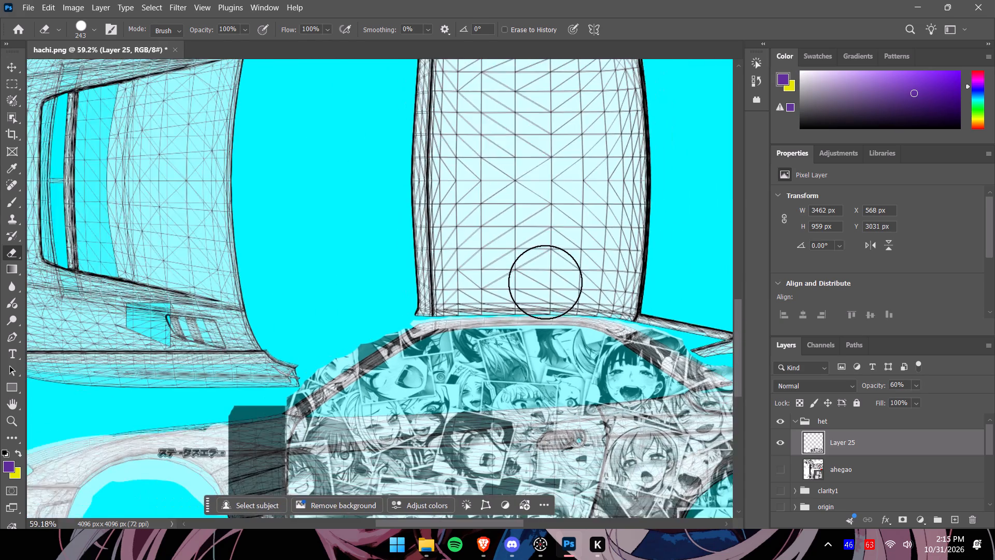
alt+scroll(544, 285, down, 3)
alt+scroll(215, 405, down, 1)
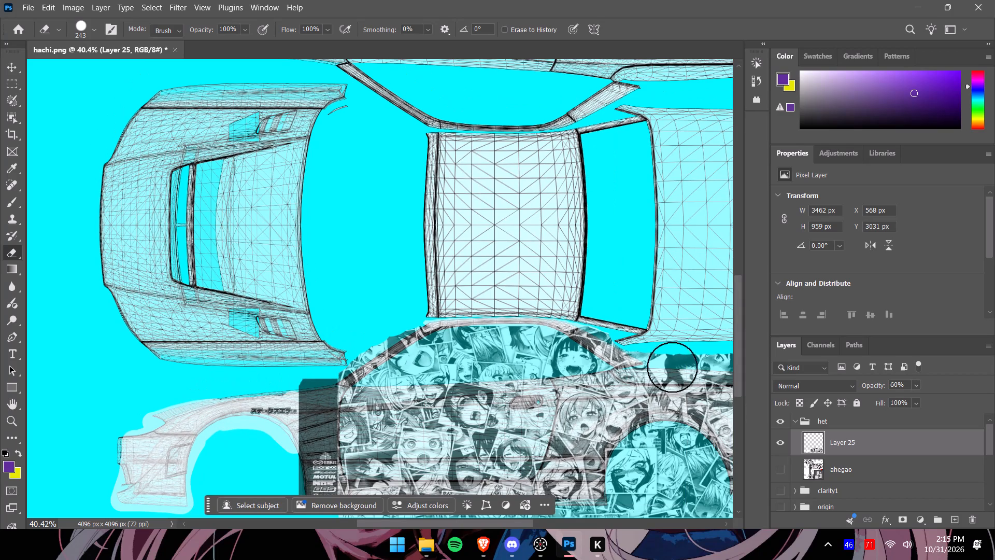
drag(736, 375, 743, 403)
alt+scroll(229, 341, up, 4)
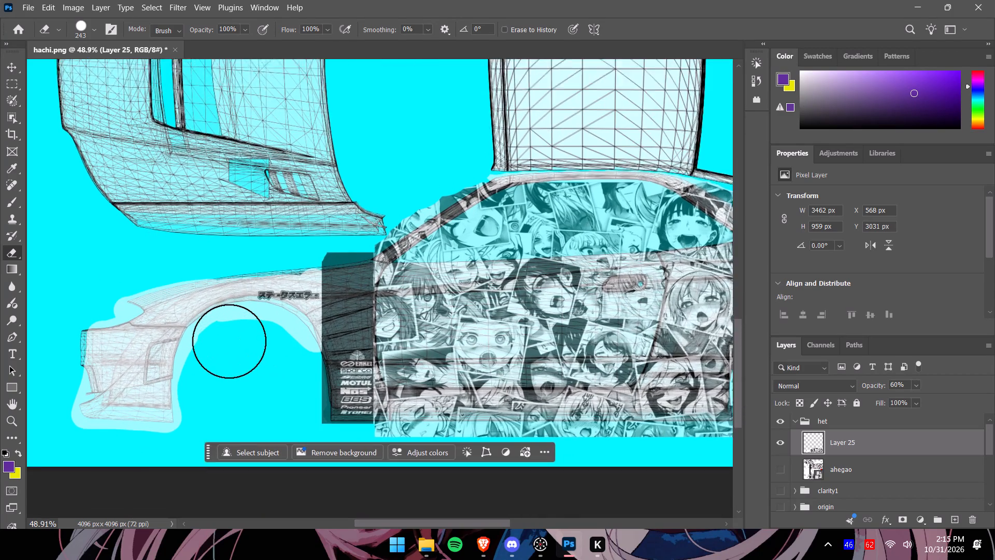
alt+scroll(231, 341, up, 2)
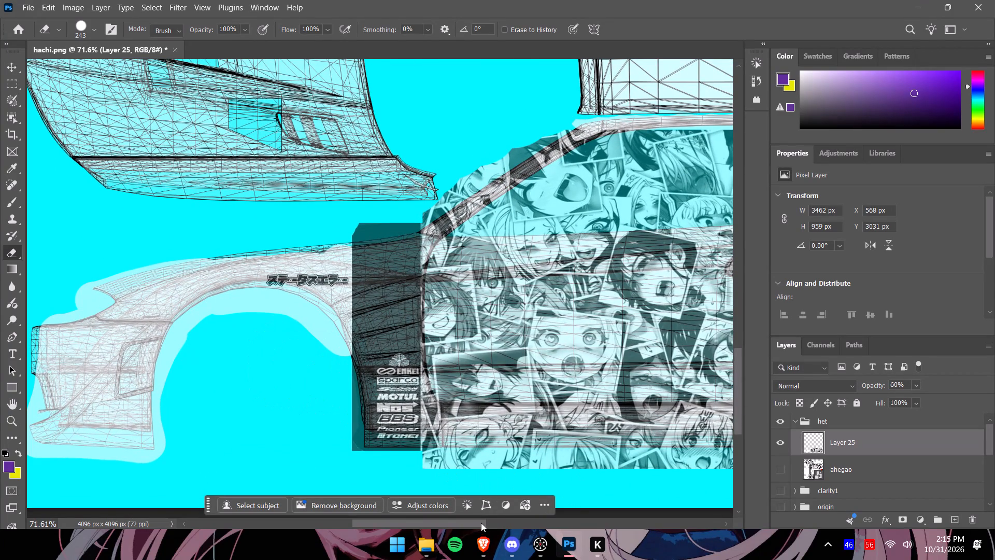
drag(479, 523, 458, 527)
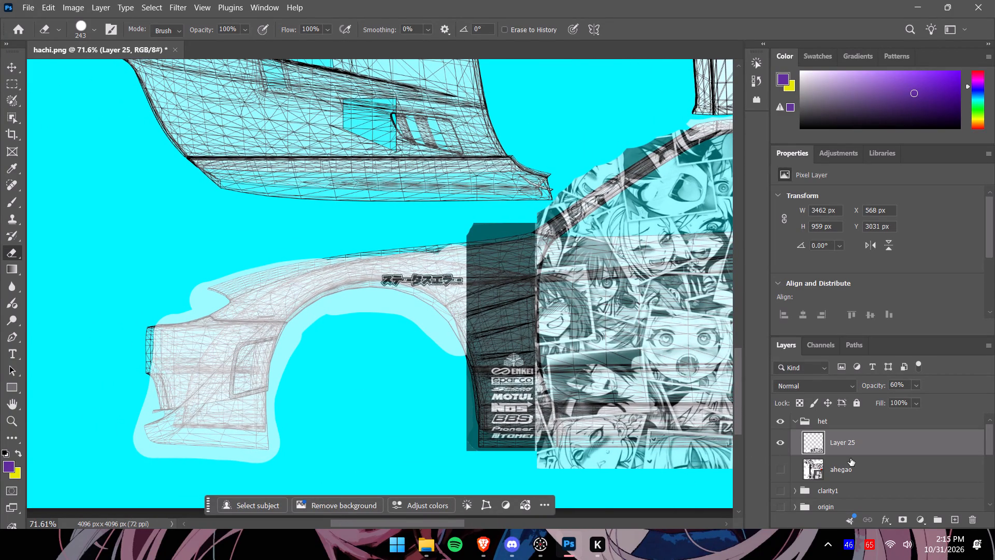
click(915, 385)
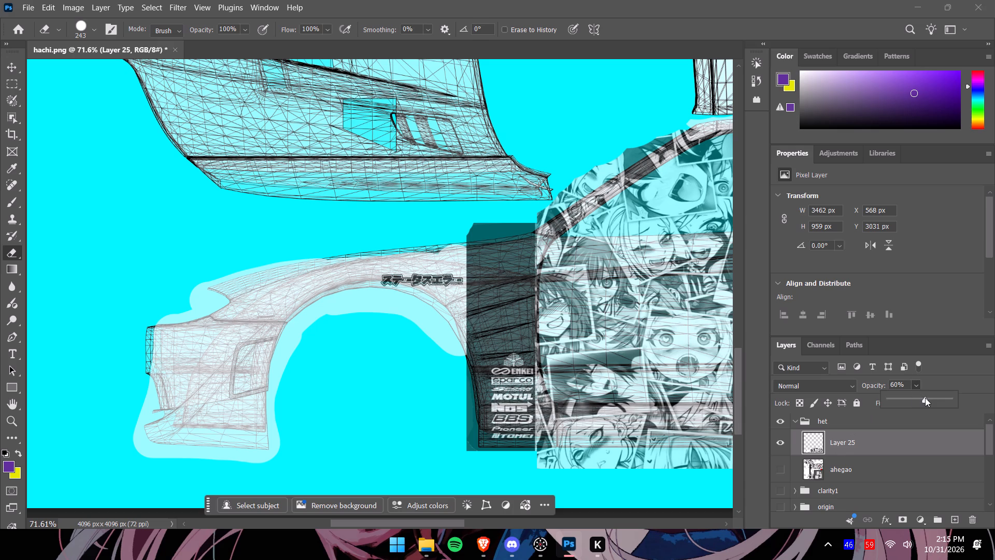
drag(926, 398, 994, 405)
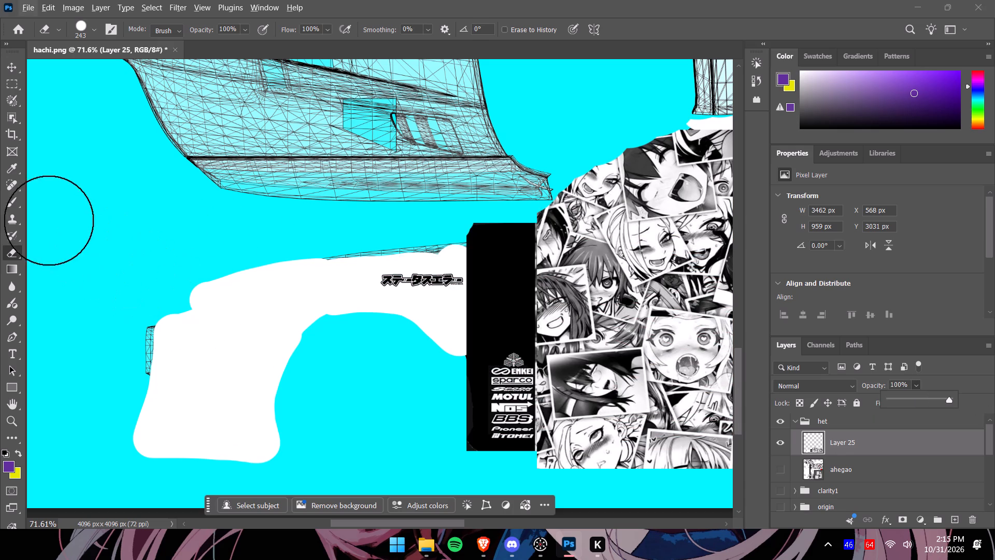
Sample the fender's white and paint over the exposed wireframe at the front bumper's edge and along the fender's upper edge, using the 53 px brush.
click(8, 201)
alt+click(190, 332)
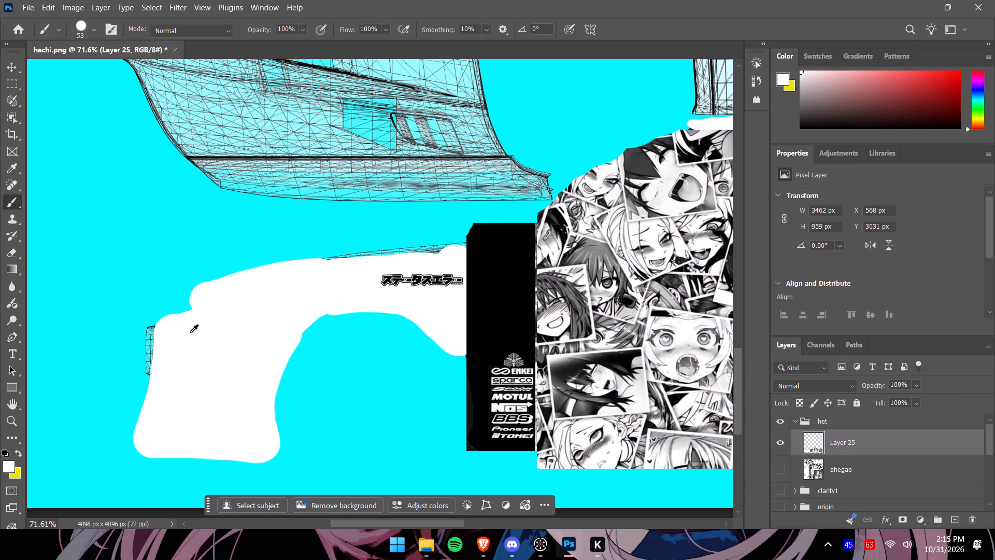
drag(148, 332, 148, 379)
drag(318, 261, 452, 250)
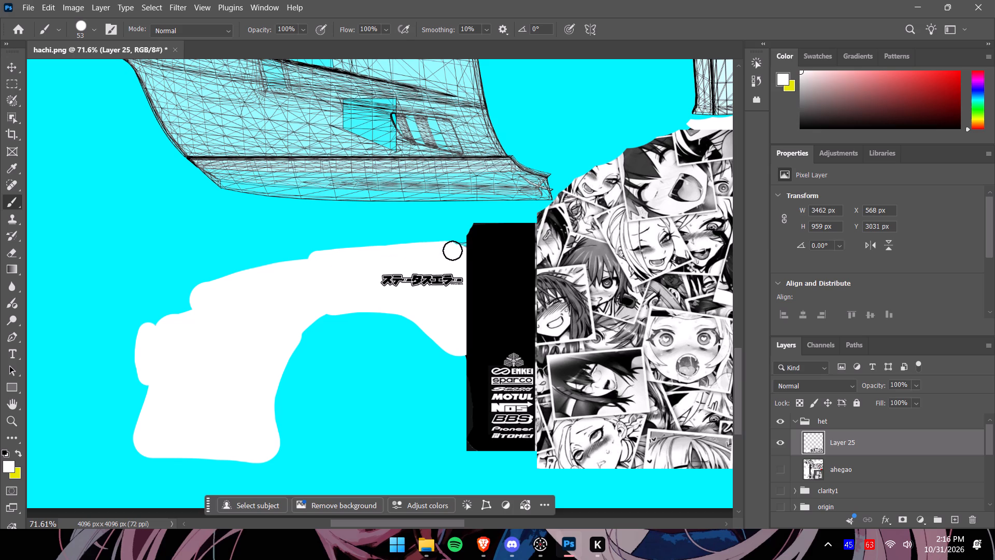
drag(452, 250, 458, 246)
Check the painted fender and side artwork at full opacity, and set Layer 25's opacity to 66%.
alt+scroll(466, 241, up, 11)
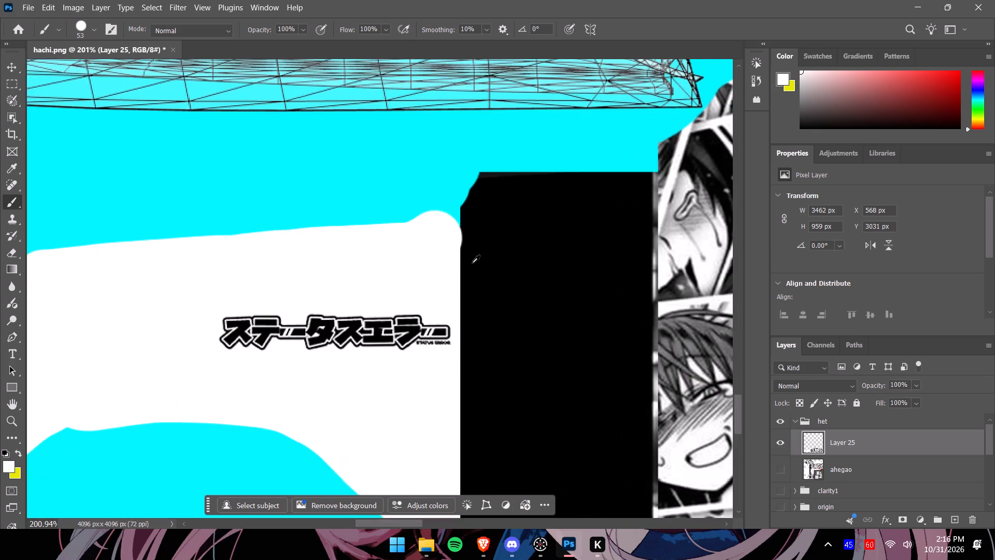
alt+scroll(472, 263, down, 12)
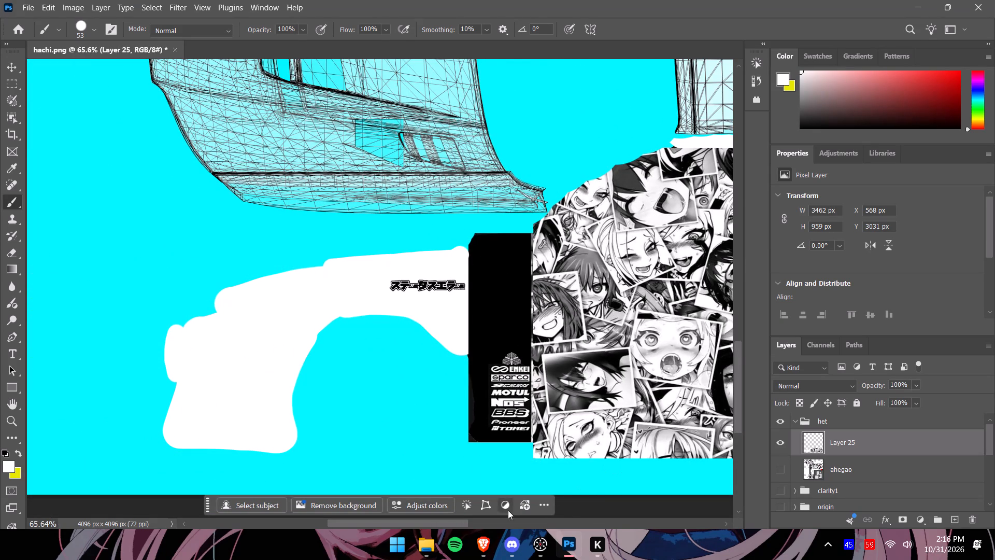
drag(456, 519, 534, 510)
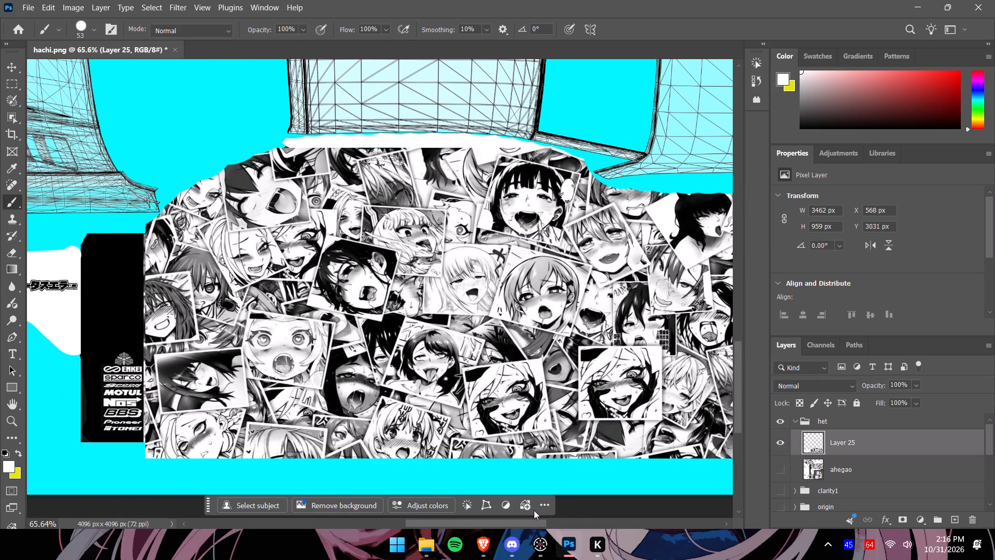
drag(534, 510, 559, 510)
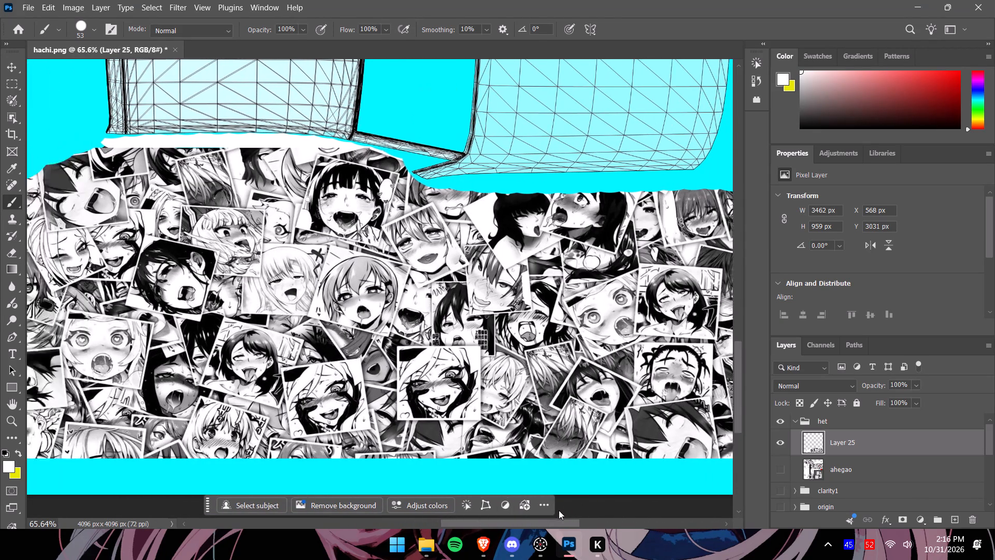
drag(559, 510, 503, 512)
alt+scroll(440, 367, down, 4)
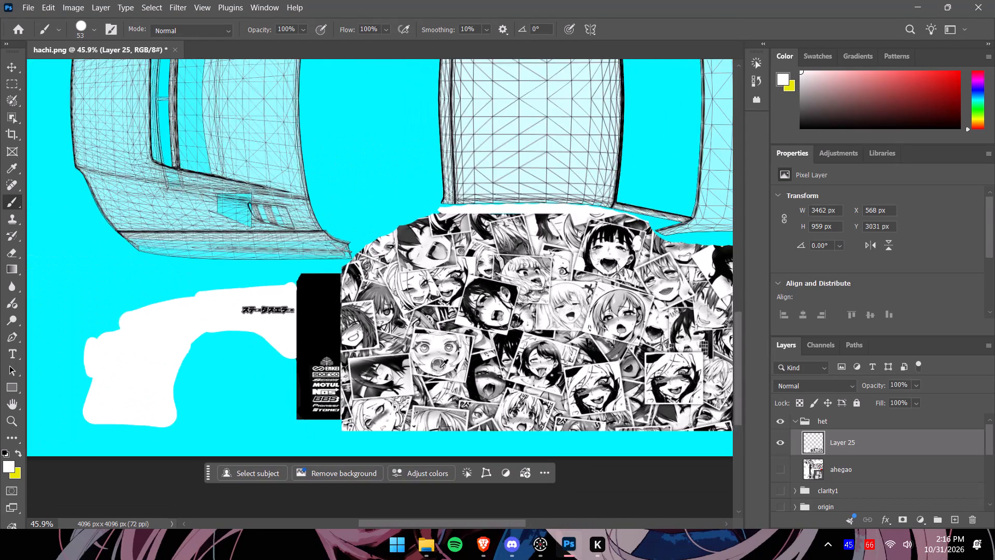
alt+scroll(440, 367, down, 3)
click(914, 384)
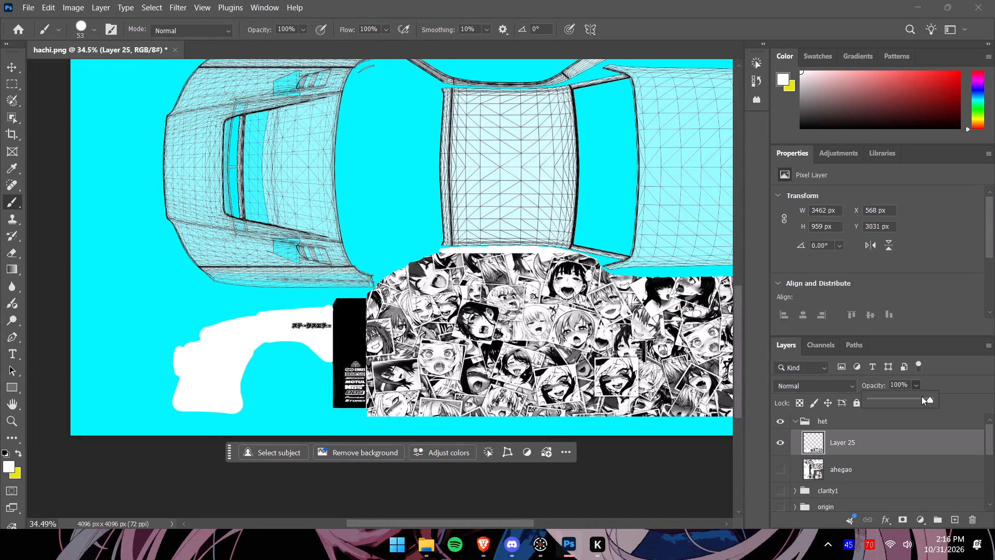
drag(926, 399, 910, 401)
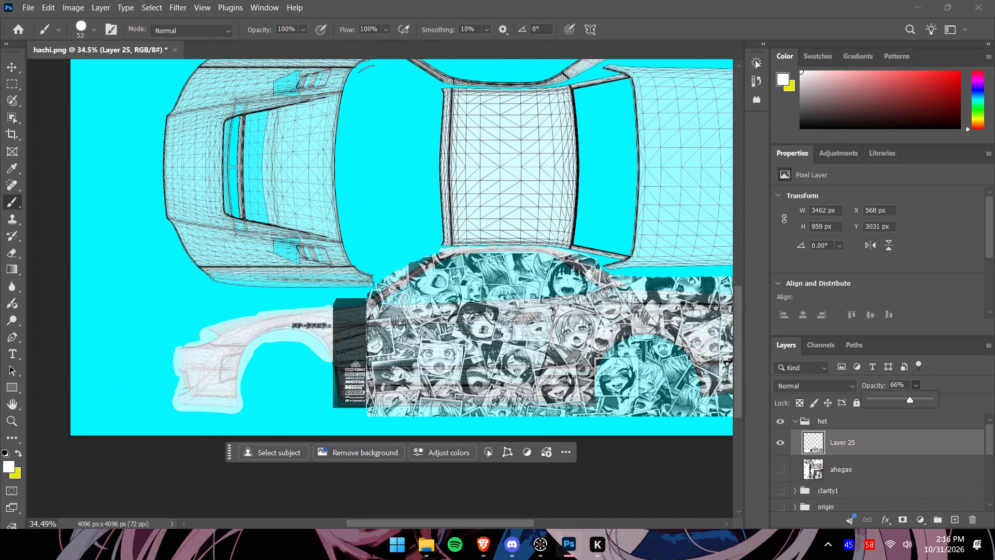
Copy the entire side artwork using a rectangular selection of about 3590 × 1084 px and paste it as a new layer.
alt+scroll(405, 297, down, 4)
drag(453, 521, 484, 517)
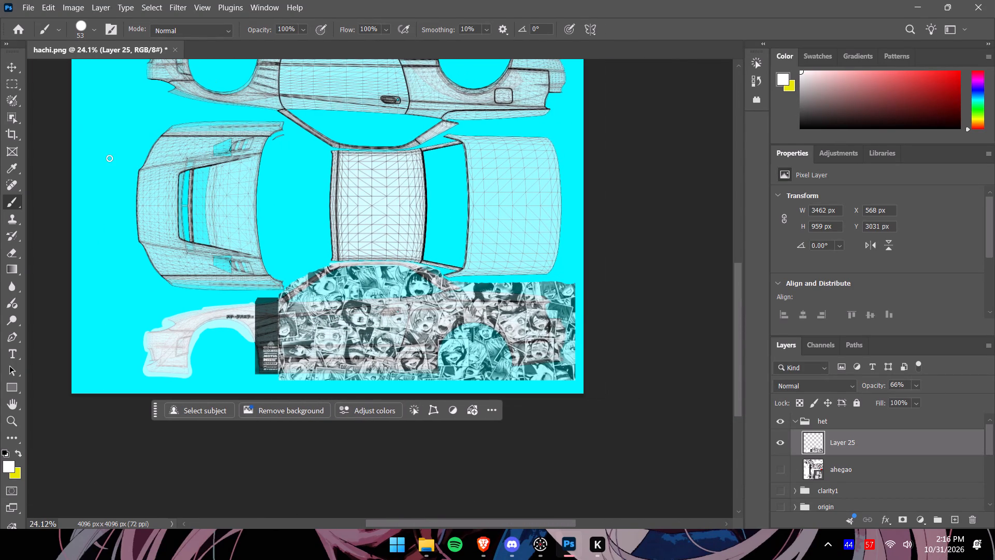
click(15, 82)
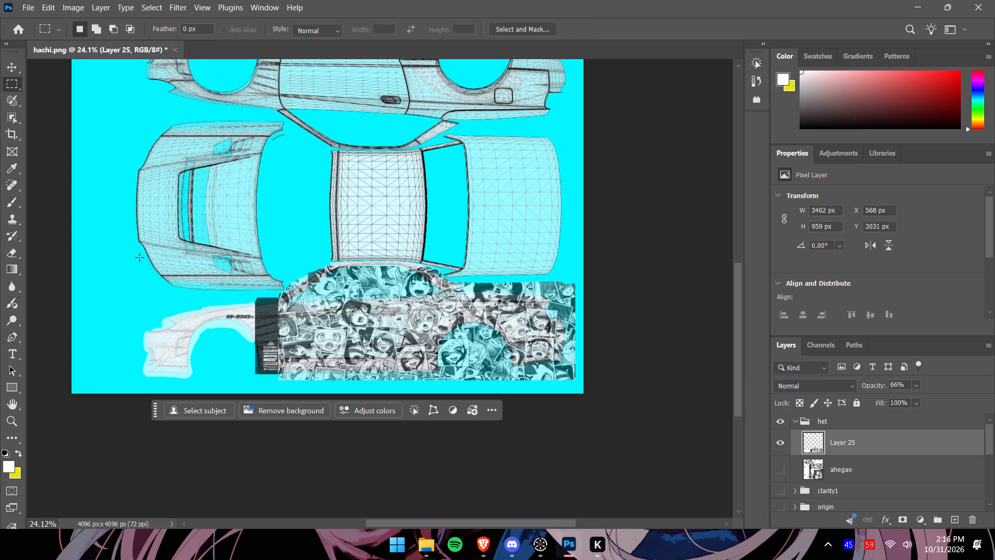
drag(135, 258, 554, 378)
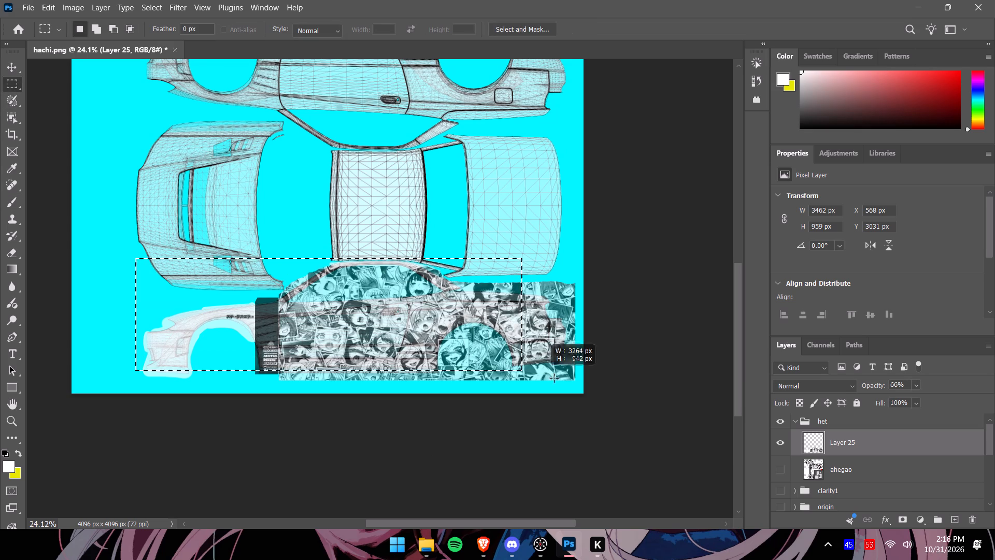
drag(554, 378, 590, 394)
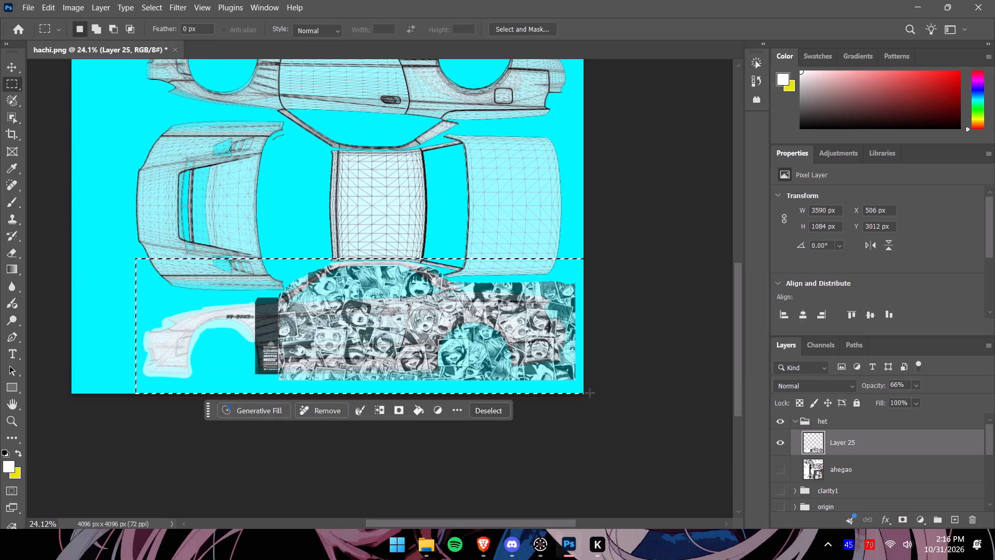
key(ctrl+c)
key(ctrl+v)
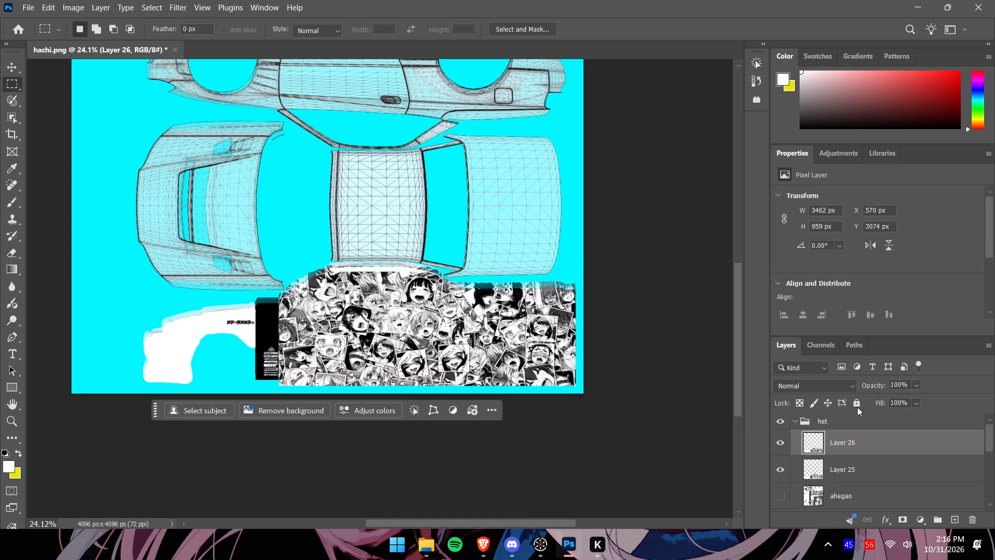
Set the pasted side artwork layer's opacity to 64%.
click(916, 387)
drag(926, 399, 908, 403)
Move the pasted side artwork up over the opposite side's wireframe, aligned horizontally with the original at X 568 px, Y 1089 px.
click(15, 69)
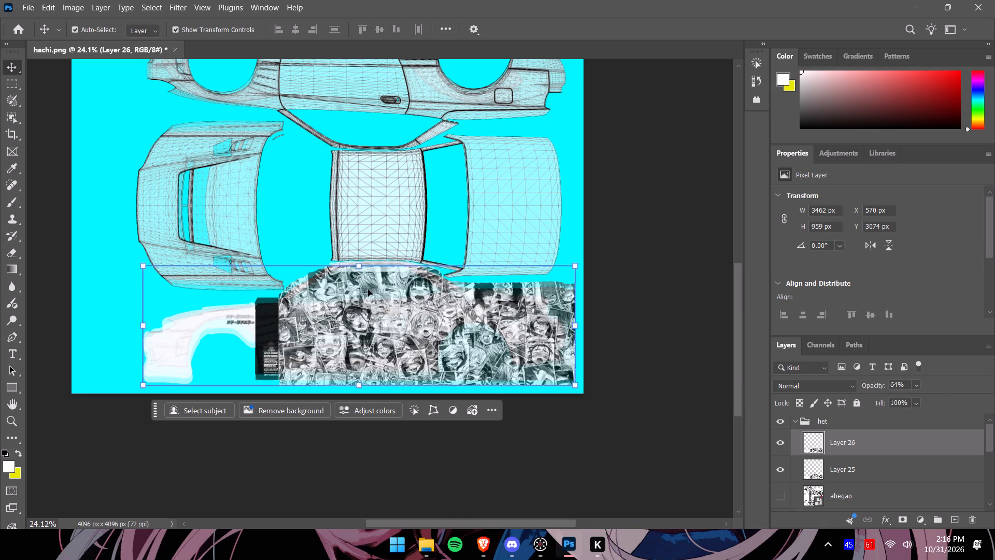
drag(375, 294, 386, 81)
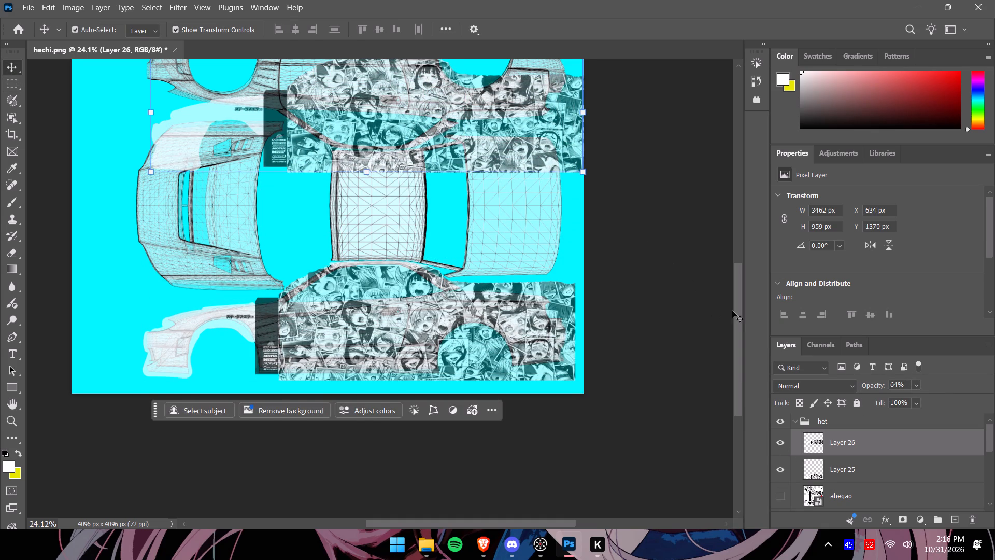
drag(742, 313, 744, 295)
drag(433, 175, 416, 164)
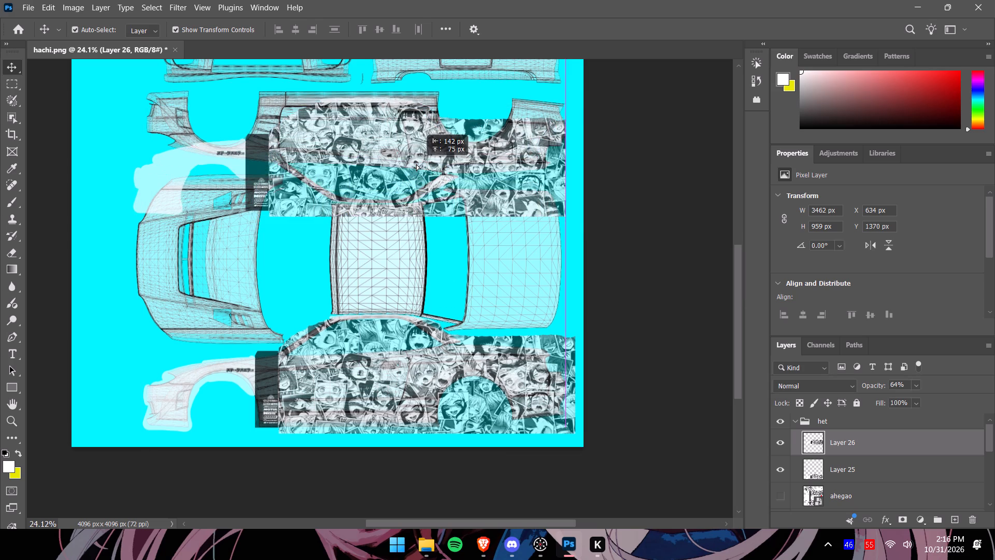
drag(416, 164, 419, 147)
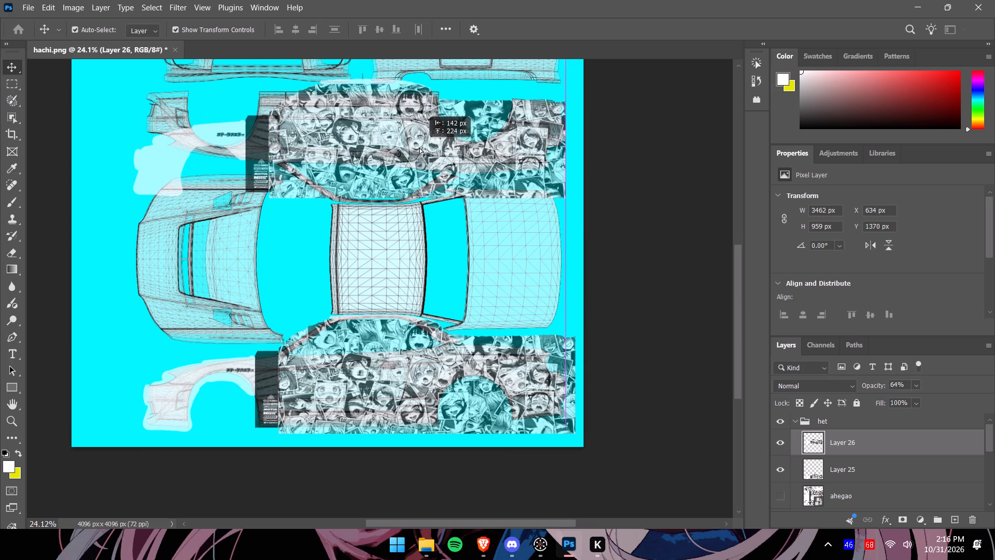
drag(419, 147, 420, 143)
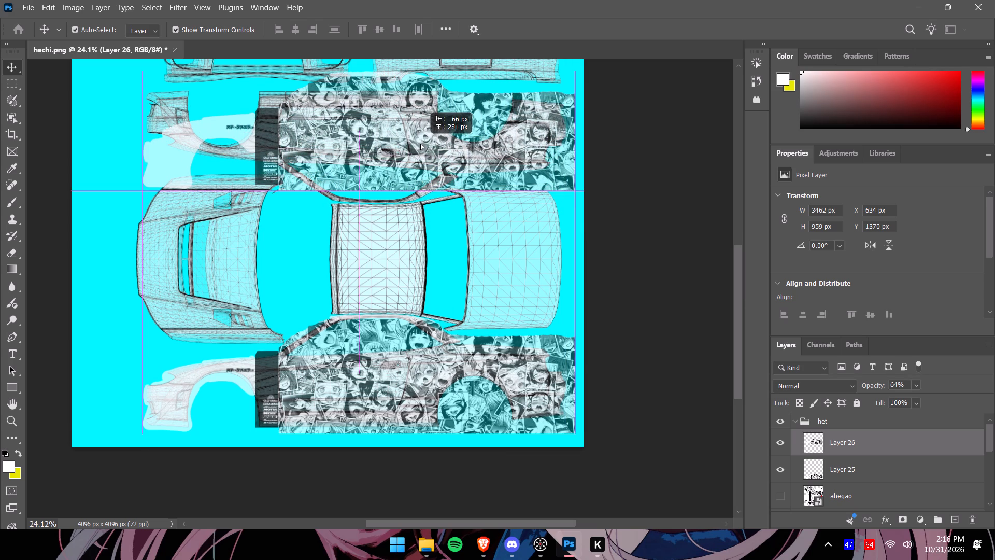
drag(420, 143, 420, 137)
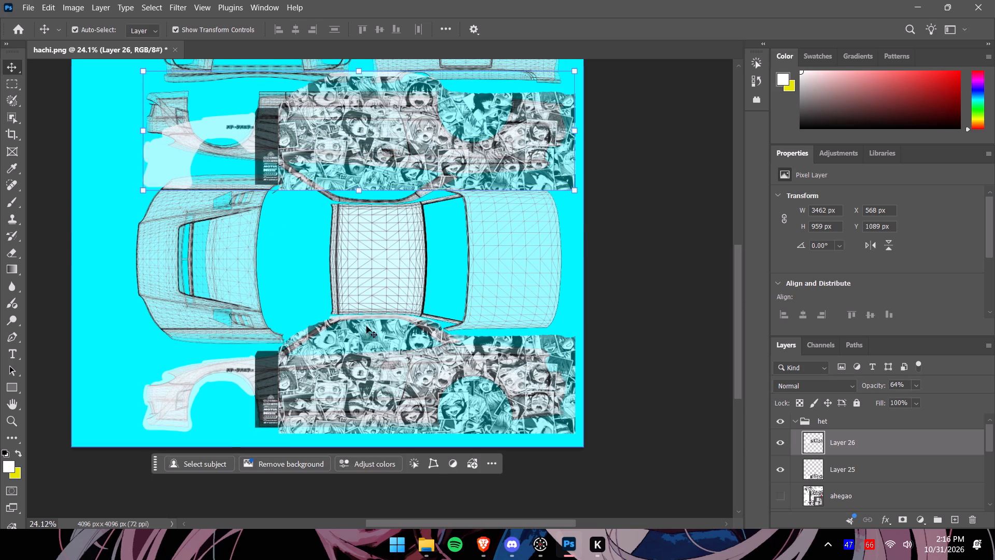
Flip the pasted side artwork vertically and lower it over the opposite side wireframe to X 568 px, Y 1193 px.
click(430, 463)
click(398, 216)
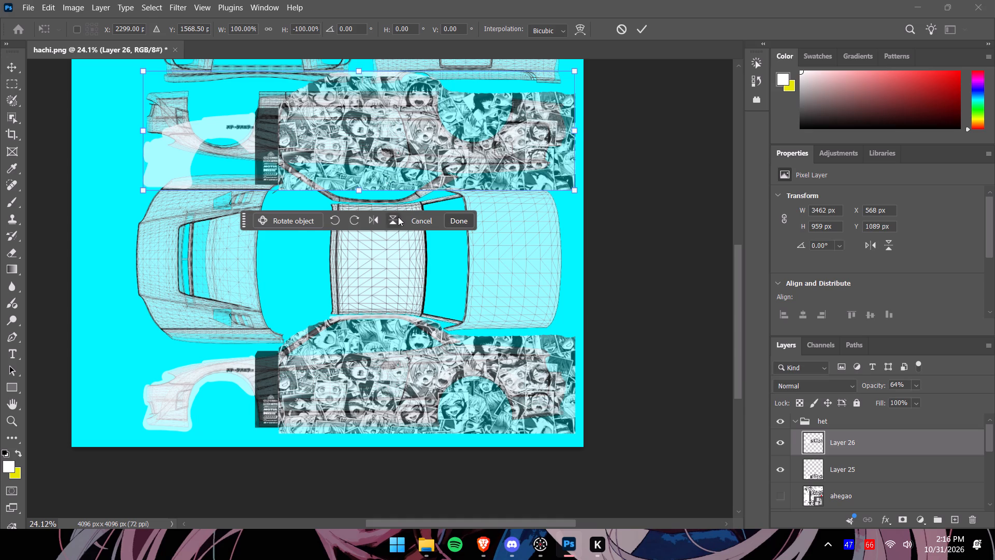
drag(390, 136, 390, 145)
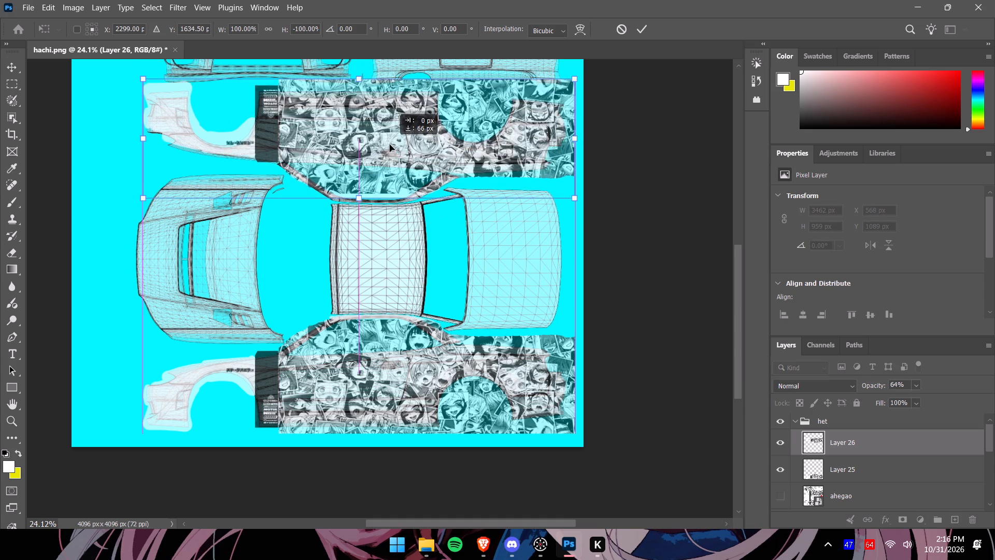
drag(390, 145, 390, 148)
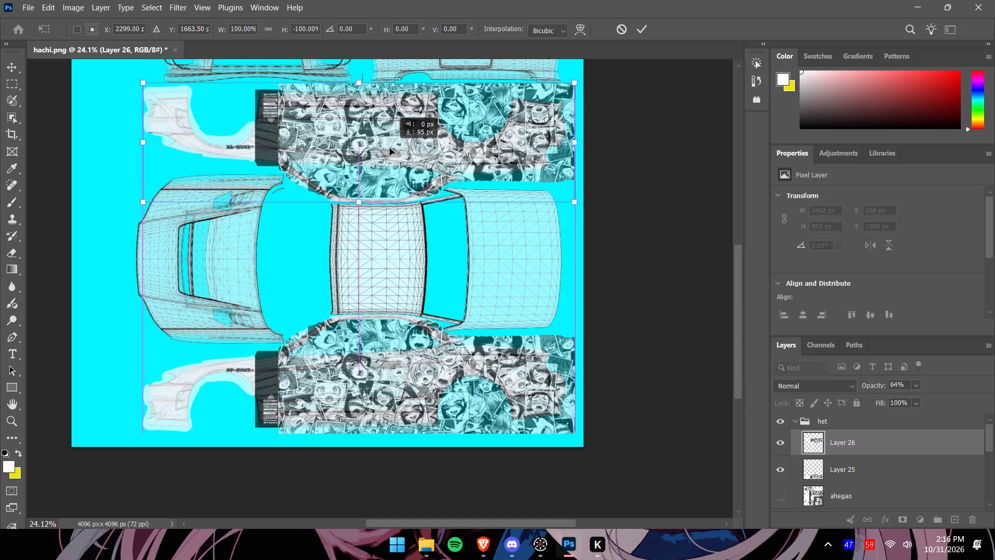
drag(390, 148, 390, 149)
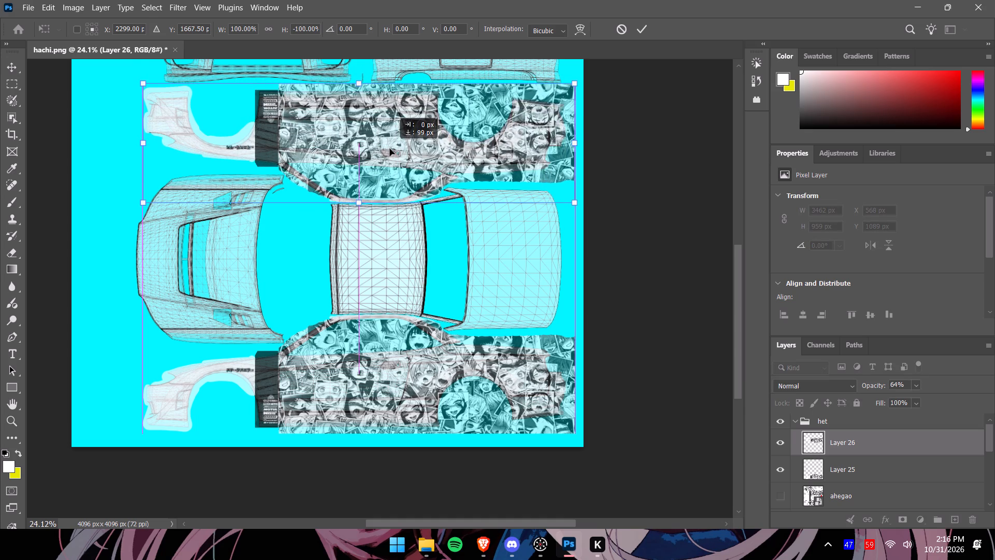
drag(390, 149, 390, 149)
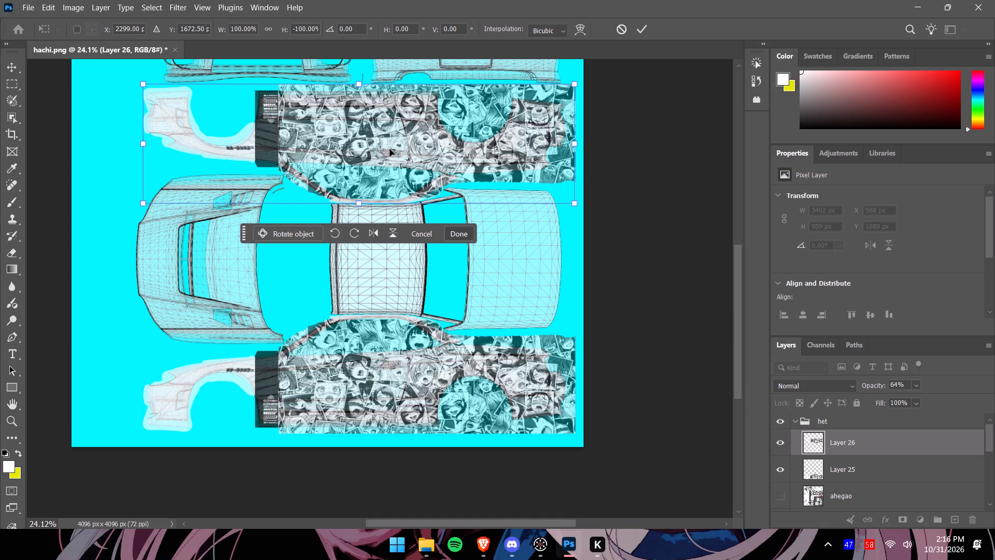
alt+scroll(226, 145, up, 11)
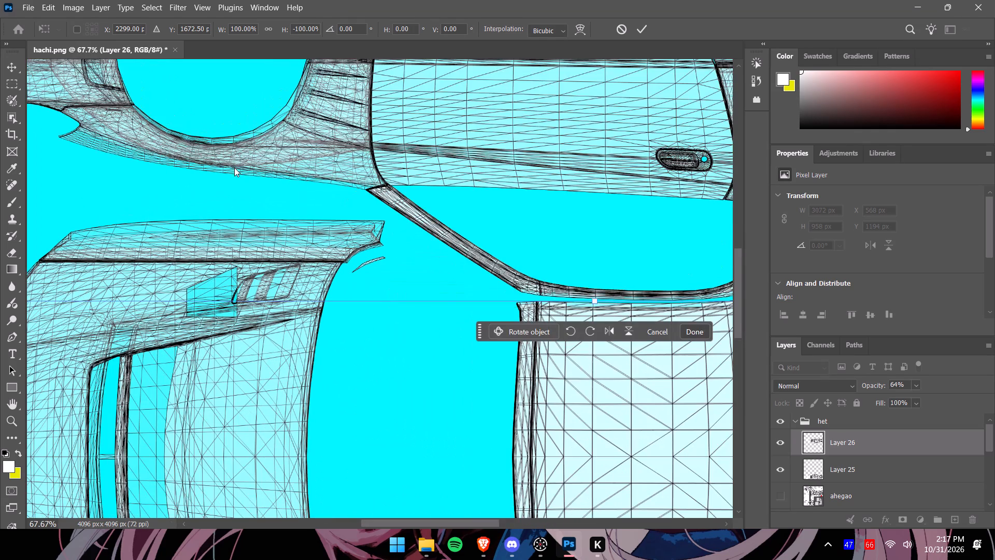
alt+scroll(234, 167, down, 4)
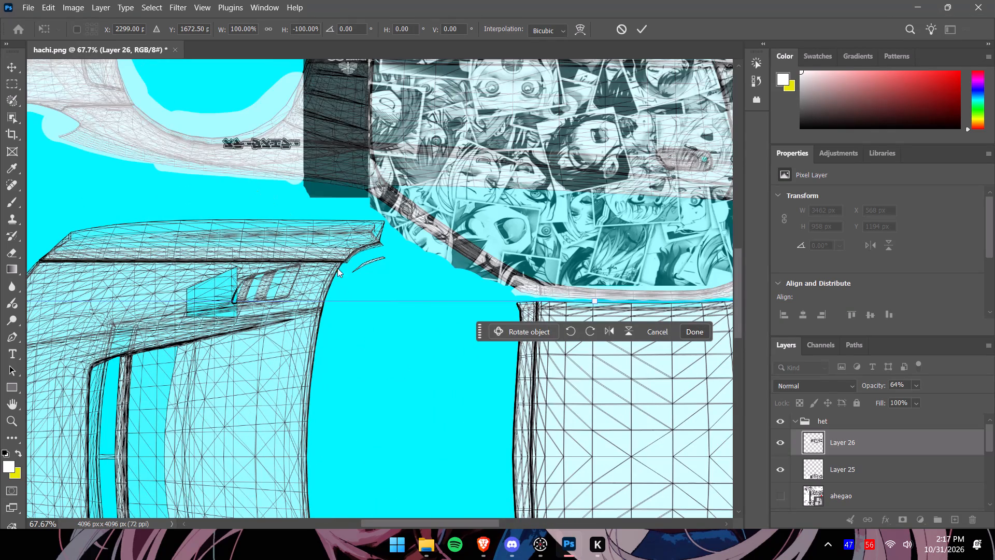
alt+scroll(340, 285, down, 4)
alt+scroll(355, 369, down, 8)
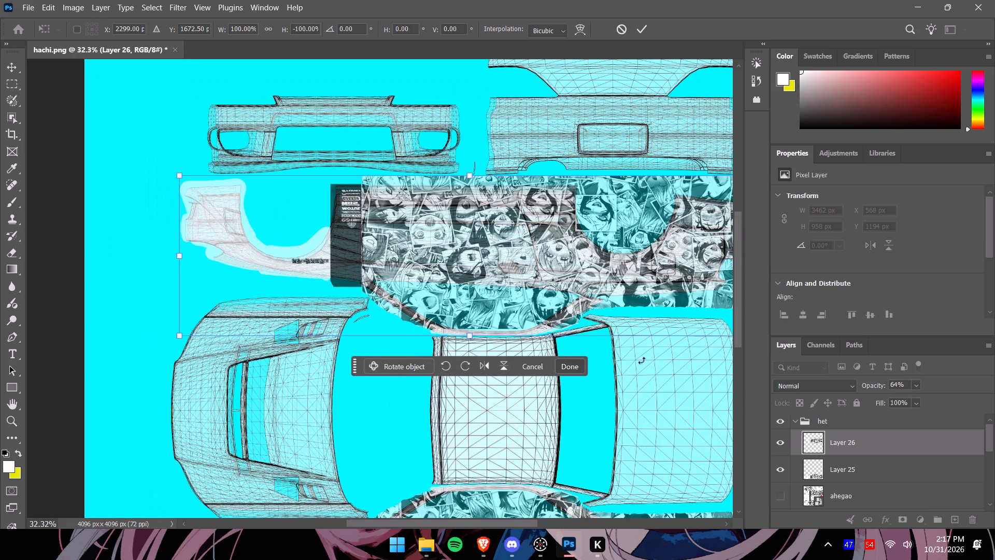
drag(737, 297, 732, 349)
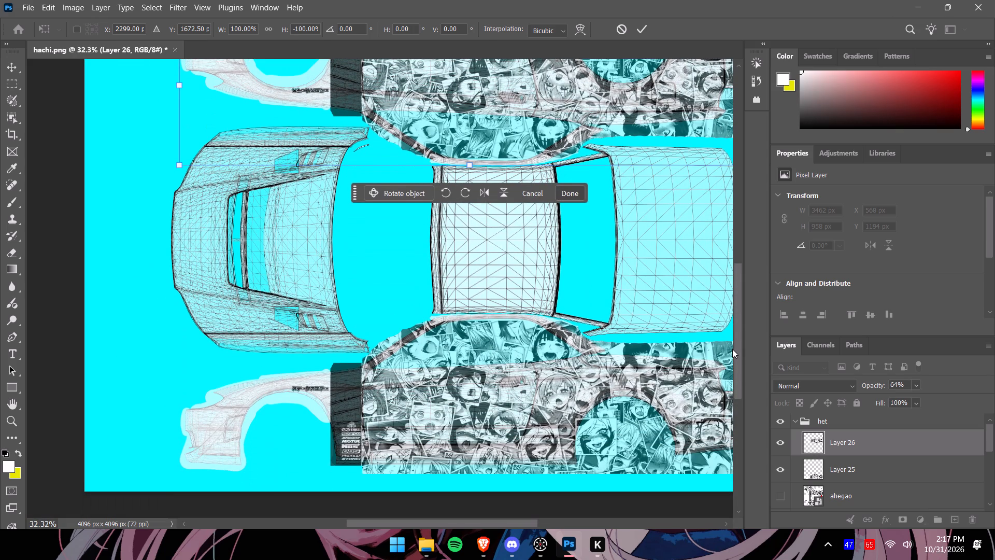
drag(732, 349, 731, 337)
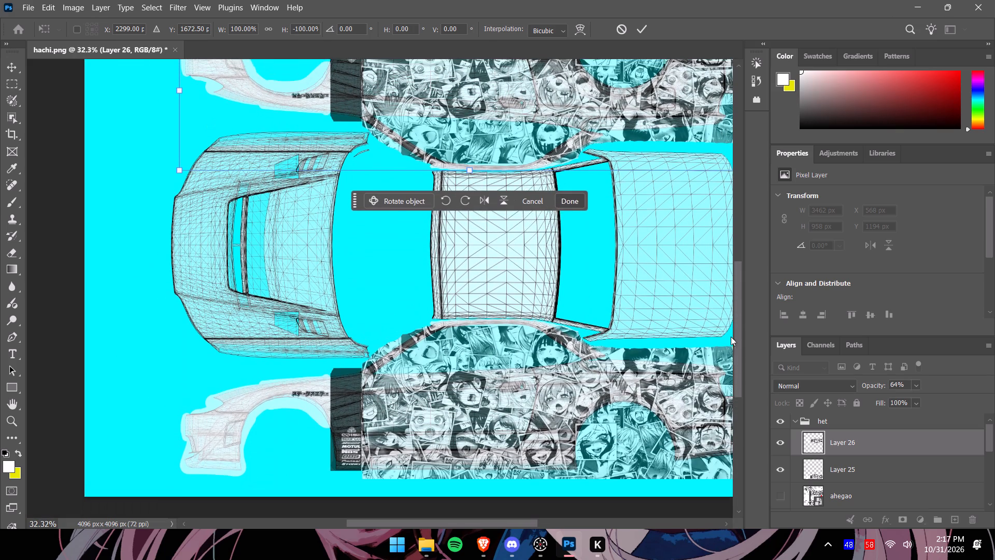
drag(731, 337, 730, 325)
click(569, 278)
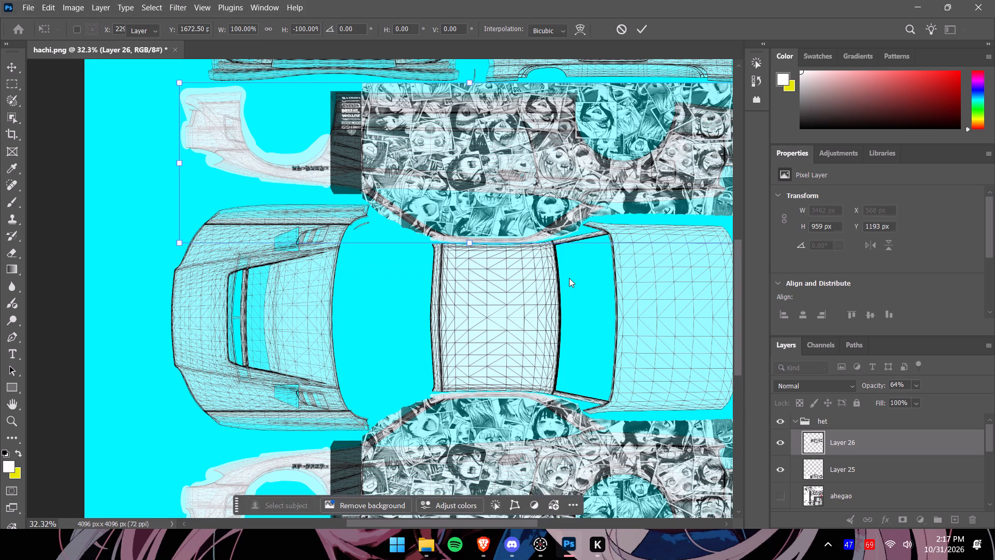
click(132, 335)
Set the opacity of both side artwork layers, Layer 25 and Layer 26, to 100%.
alt+scroll(132, 335, down, 4)
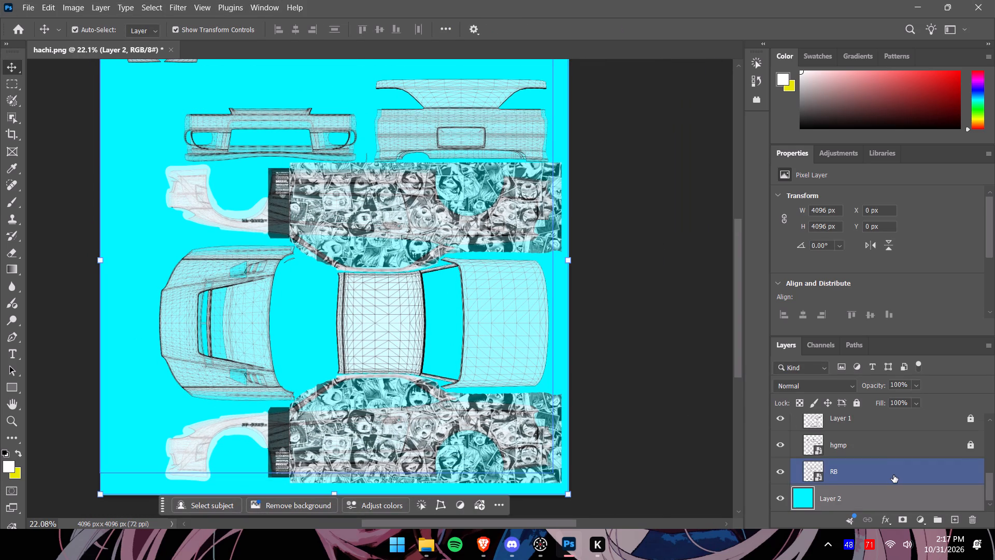
scroll(893, 475, up, 10)
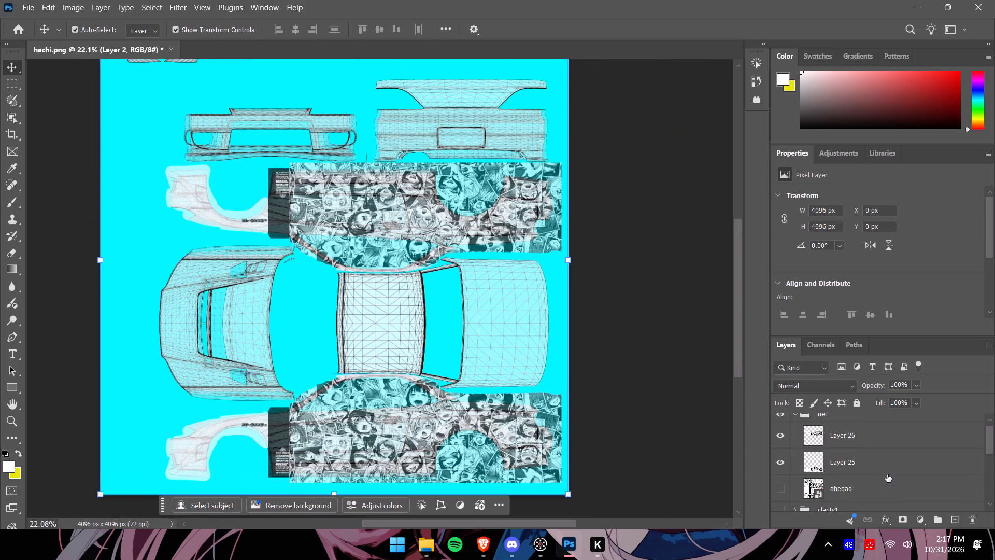
click(882, 468)
click(913, 386)
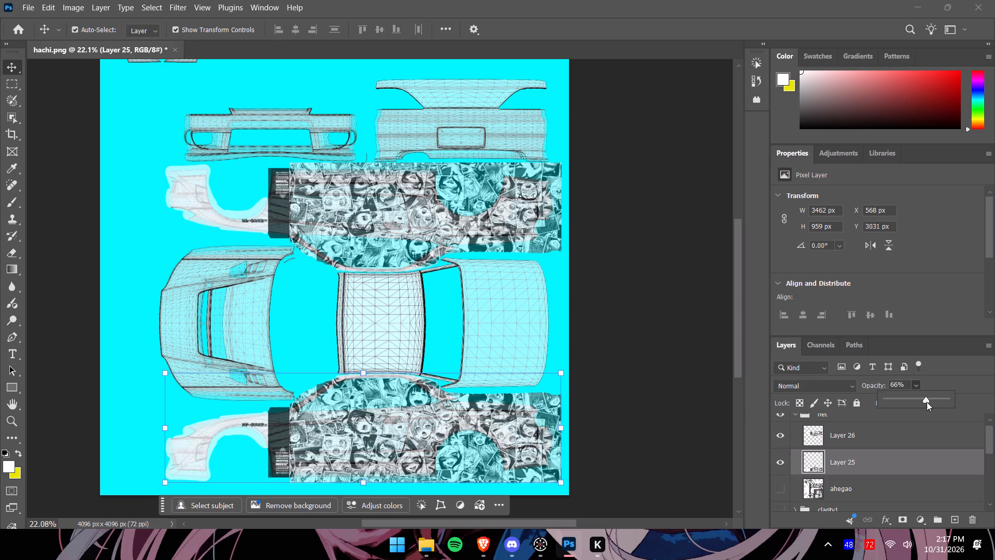
drag(927, 402, 994, 409)
click(909, 440)
click(918, 384)
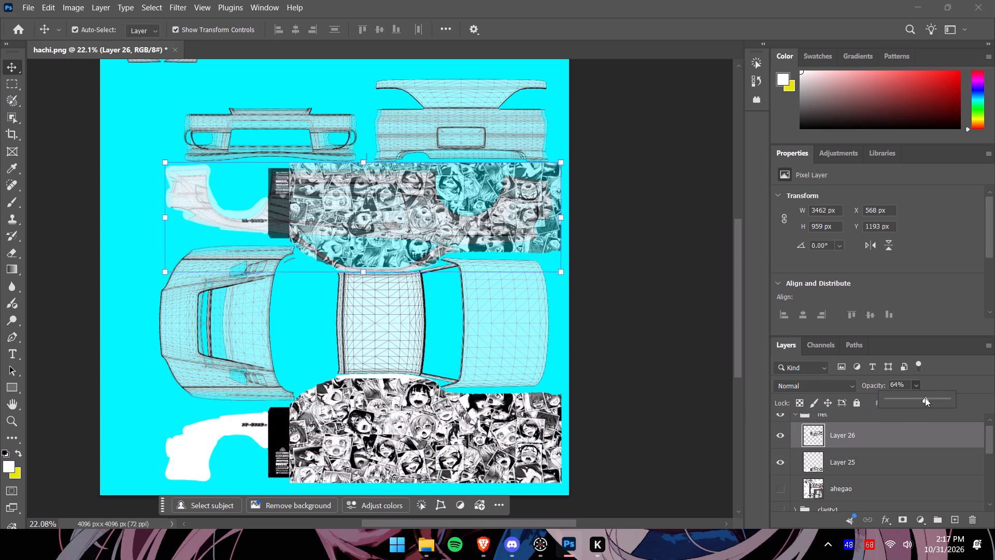
drag(929, 399, 994, 414)
Hide Layer 26 and Layer 25 and show the original ahegao layer.
click(778, 436)
click(778, 465)
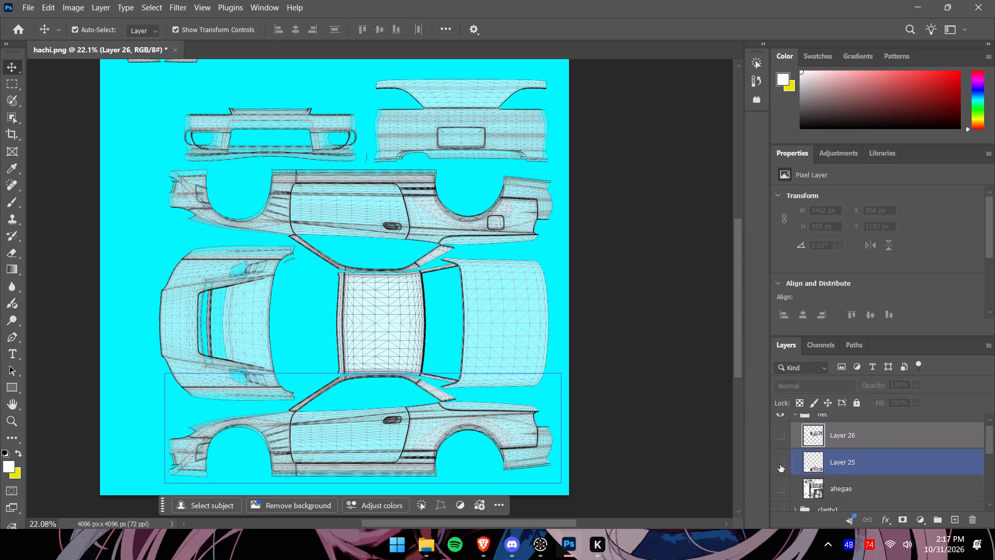
click(782, 488)
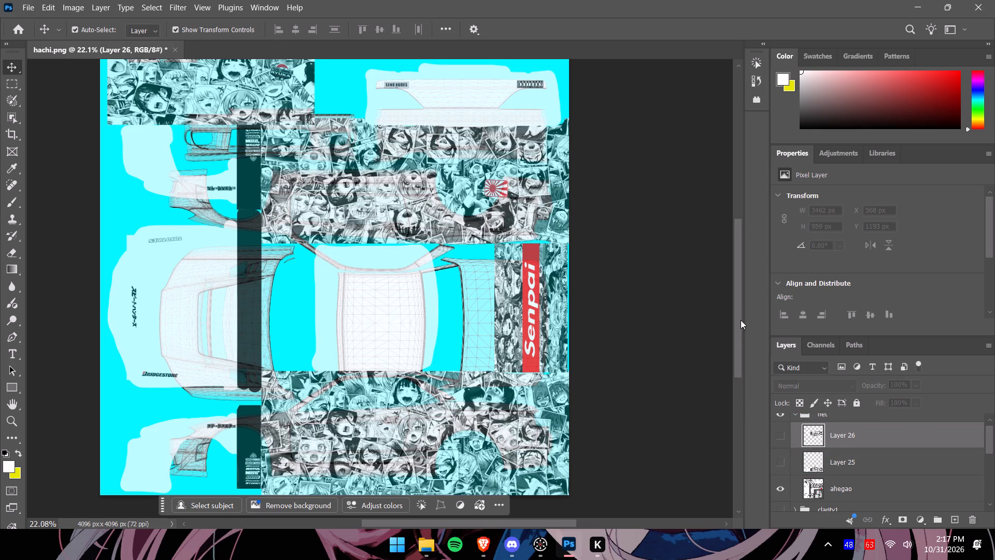
Copy the hood artwork from the ahegao layer using a rectangular selection of about 1410 × 1520 px and paste it as a new layer.
drag(741, 320, 743, 337)
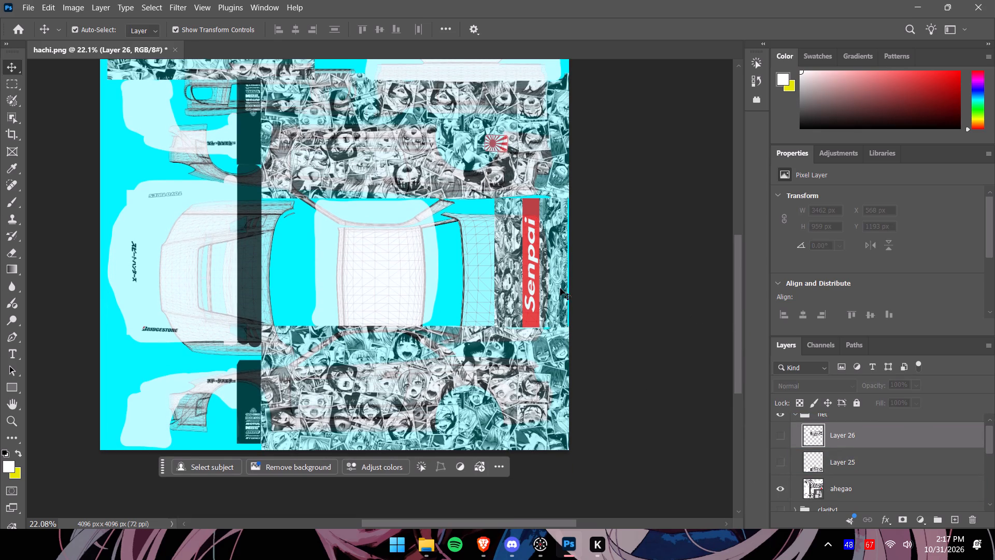
alt+scroll(263, 268, down, 2)
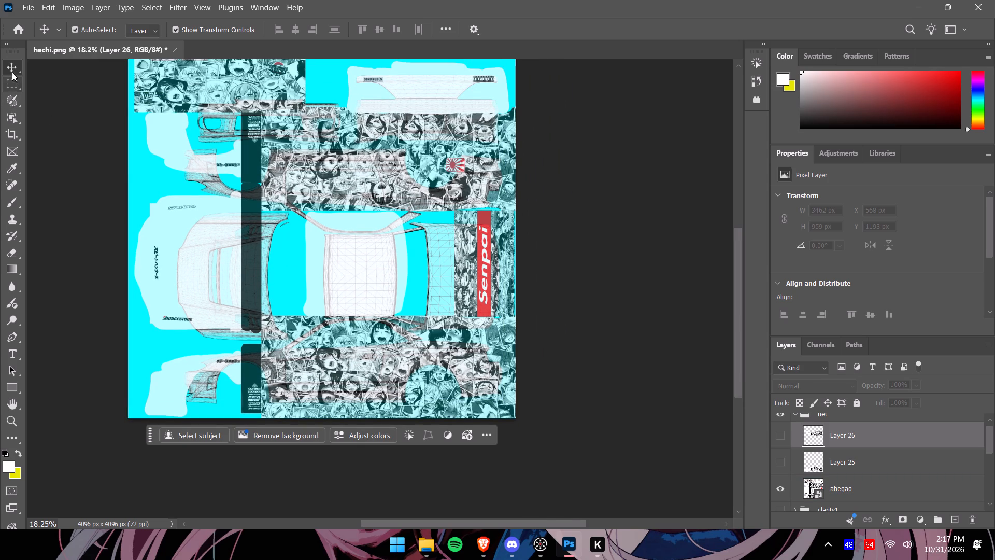
click(13, 77)
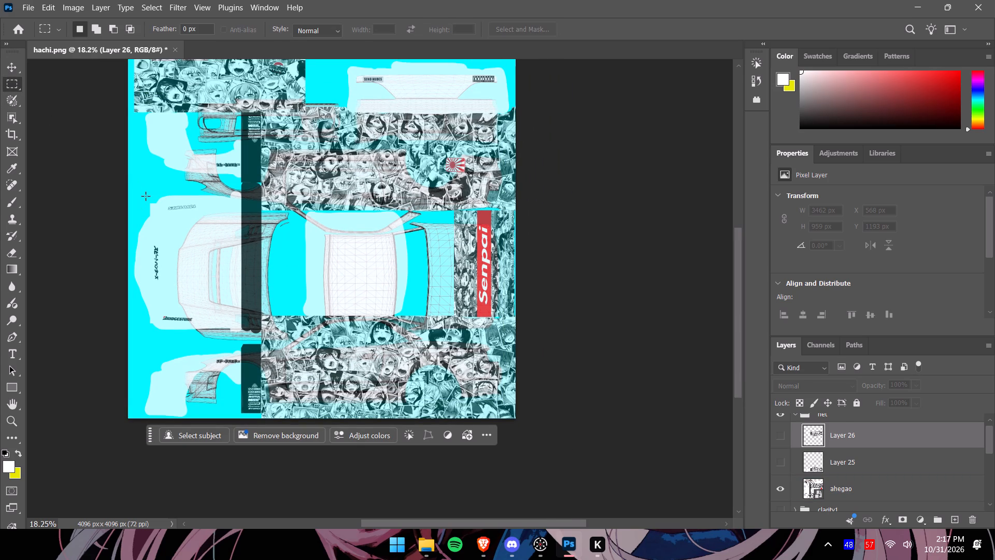
drag(127, 190, 249, 268)
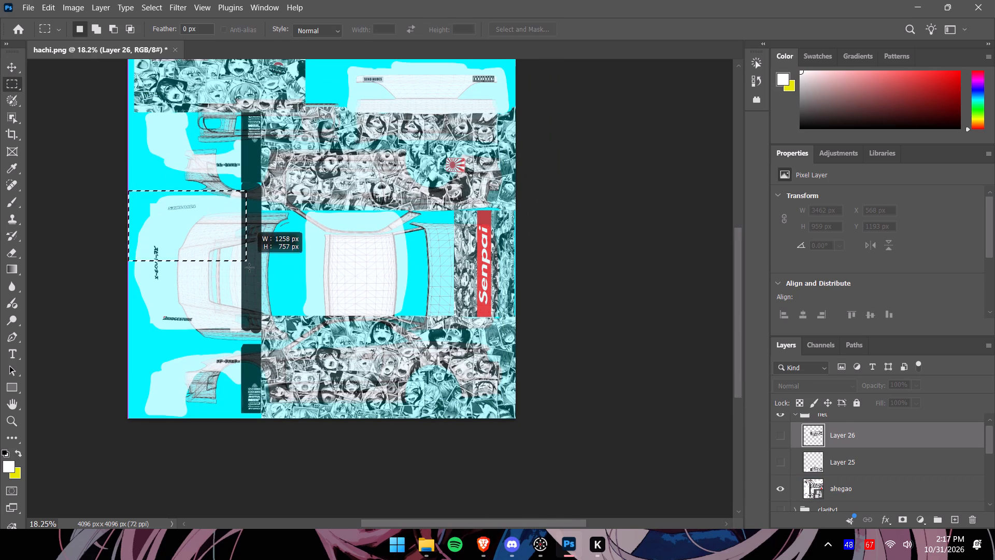
drag(249, 268, 262, 333)
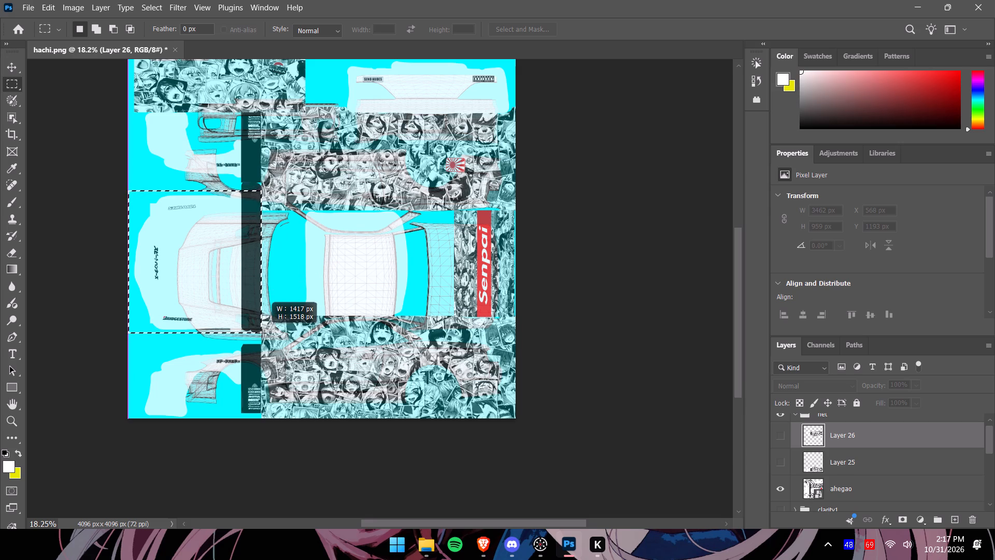
drag(262, 333, 261, 333)
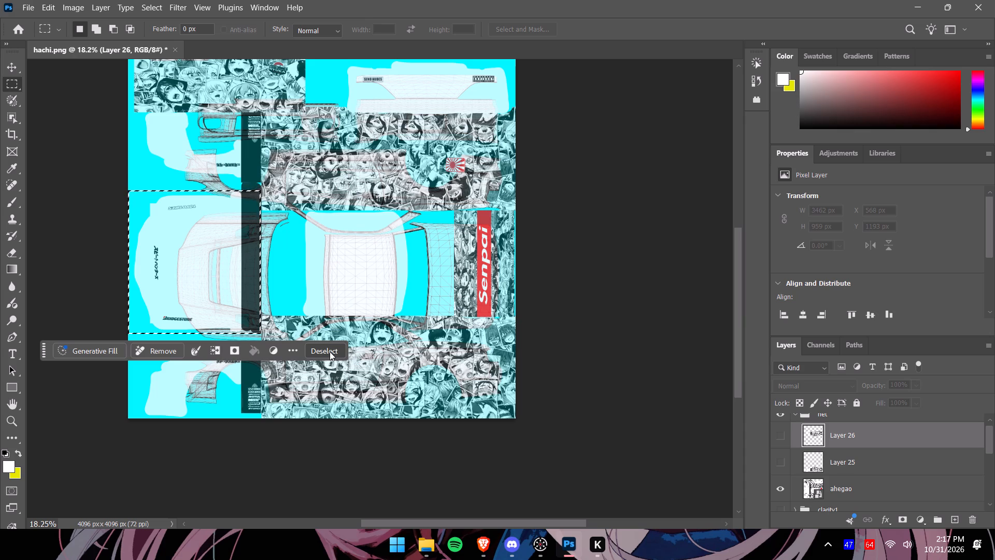
click(867, 483)
key(ctrl+c)
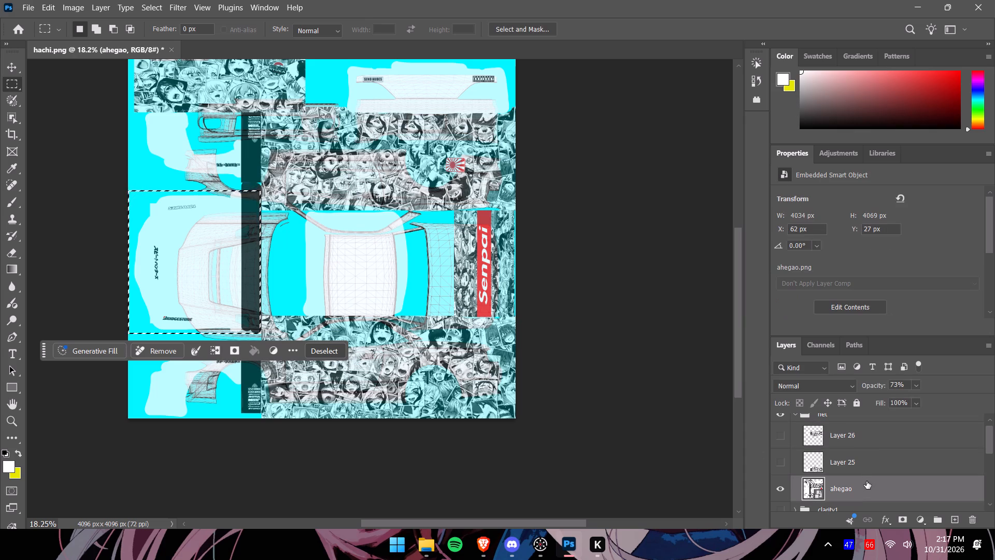
key(ctrl+v)
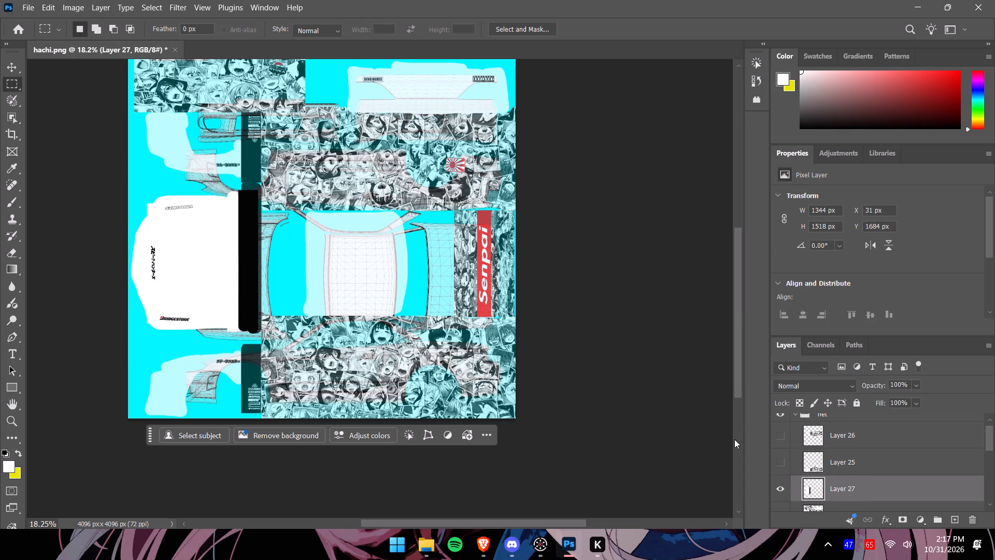
Hide the ahegao layer and set the pasted hood artwork layer's opacity to 67%.
scroll(786, 482, down, 1)
click(781, 498)
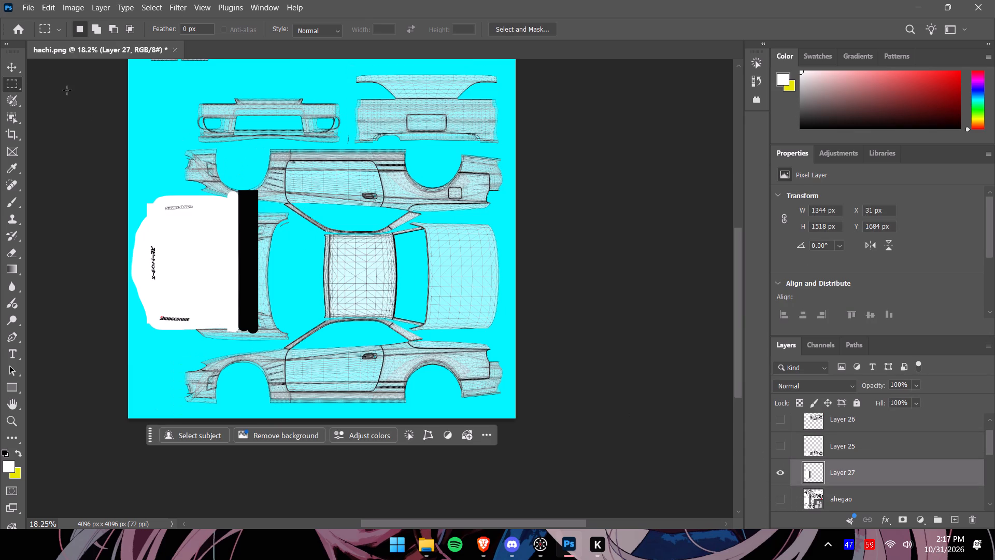
click(12, 74)
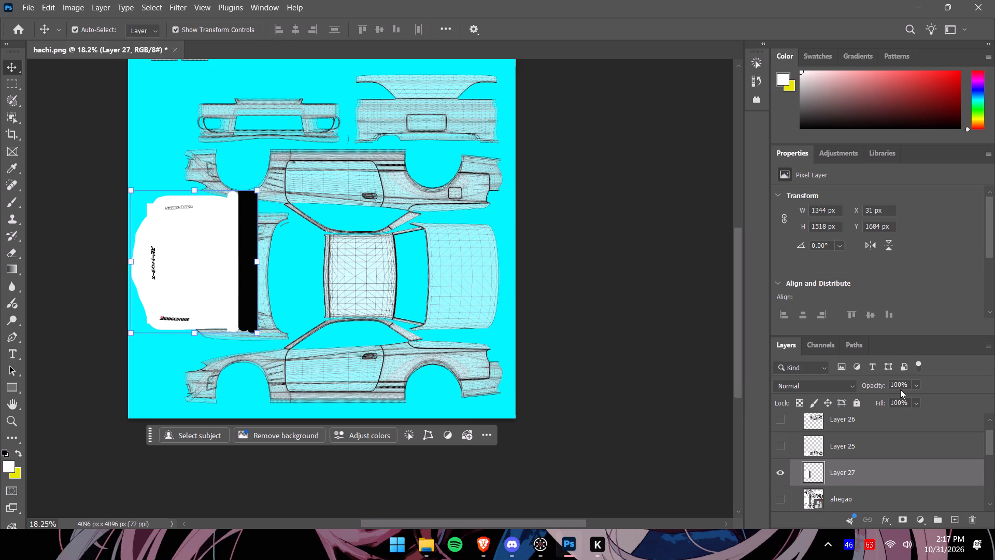
click(915, 385)
drag(929, 399, 911, 401)
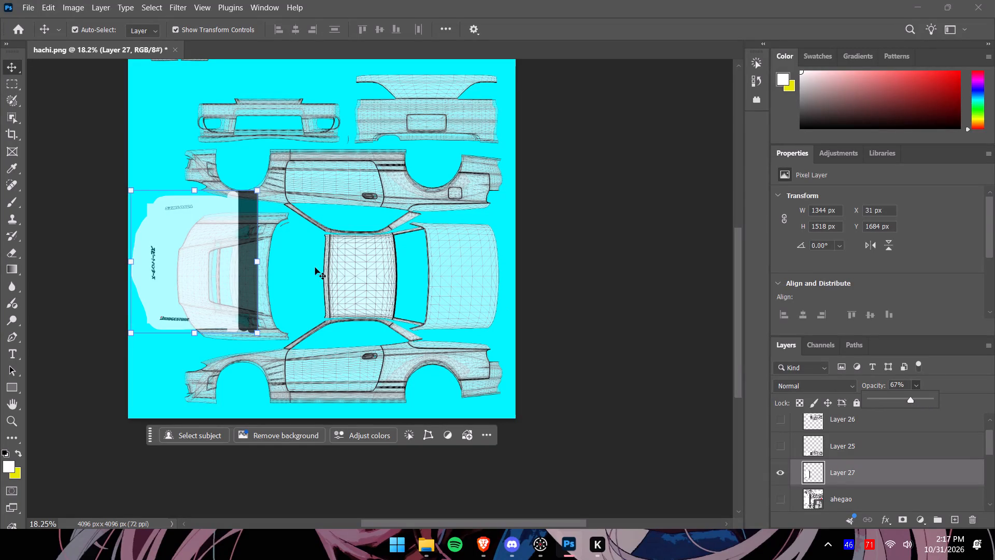
Move the hood artwork over the hood wireframe, to X 354 px, Y 1821 px.
drag(216, 257, 245, 269)
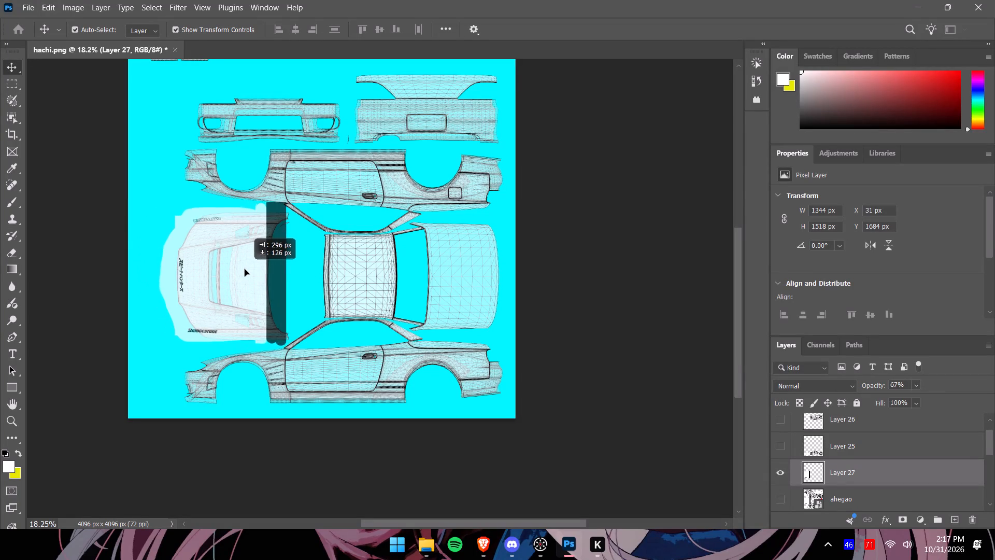
drag(245, 269, 247, 270)
Resize the hood artwork to 1031 × 1509 px at X 547 px, Y 1821 px to fit the hood wireframe.
alt+scroll(244, 268, up, 3)
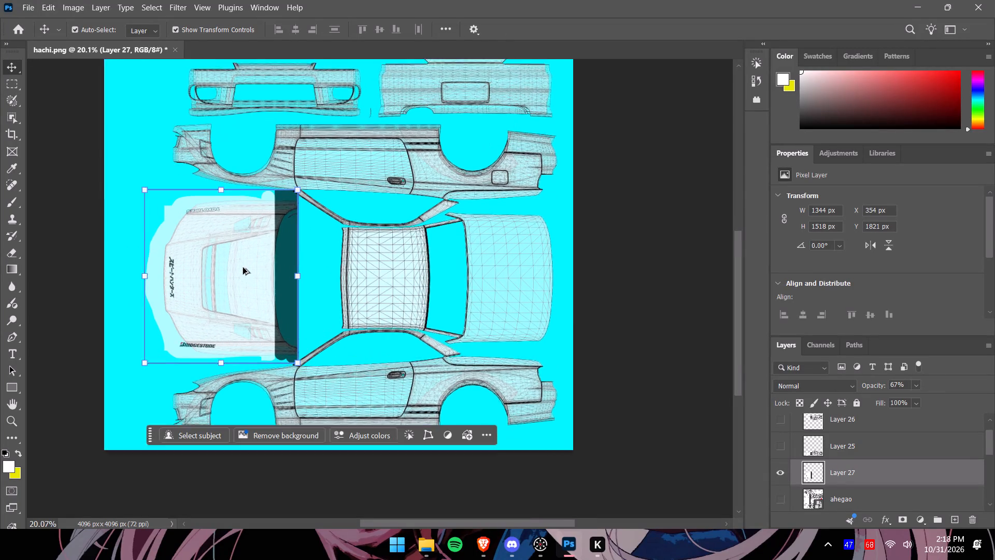
alt+scroll(241, 269, up, 3)
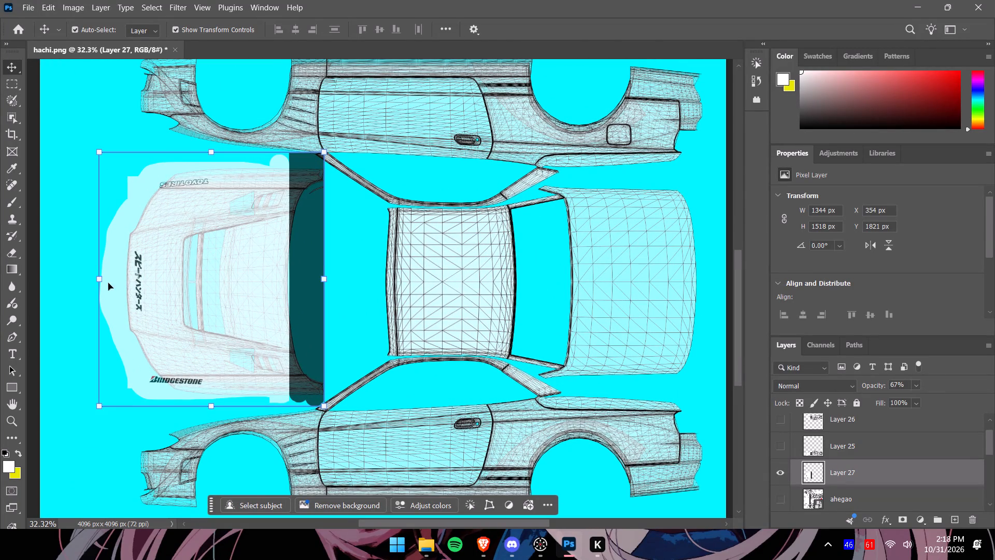
drag(101, 279, 117, 281)
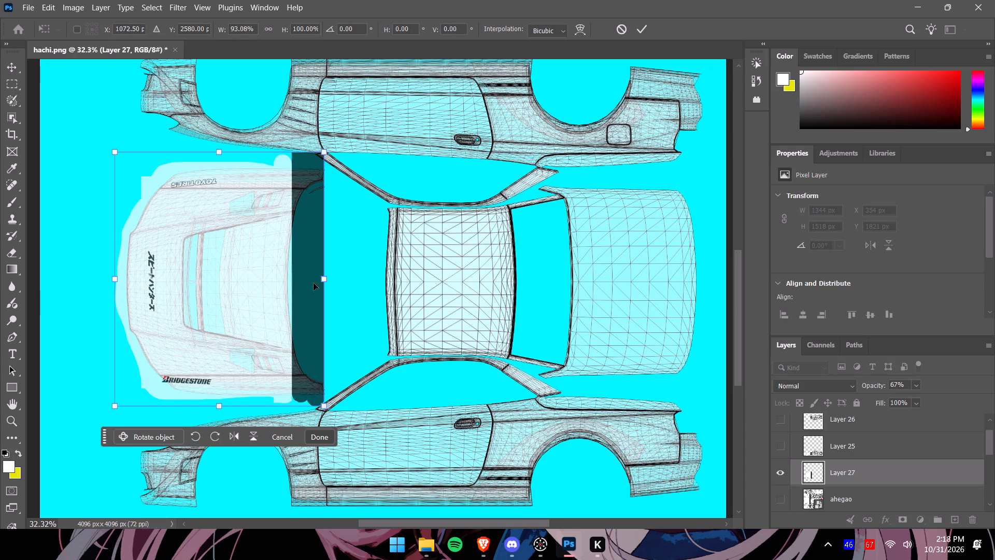
drag(322, 283, 319, 283)
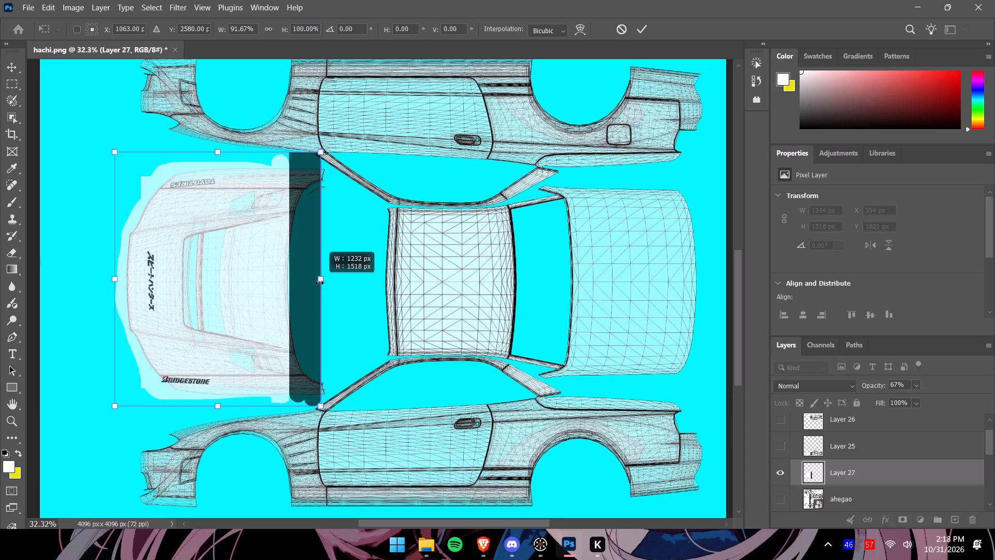
drag(319, 283, 315, 283)
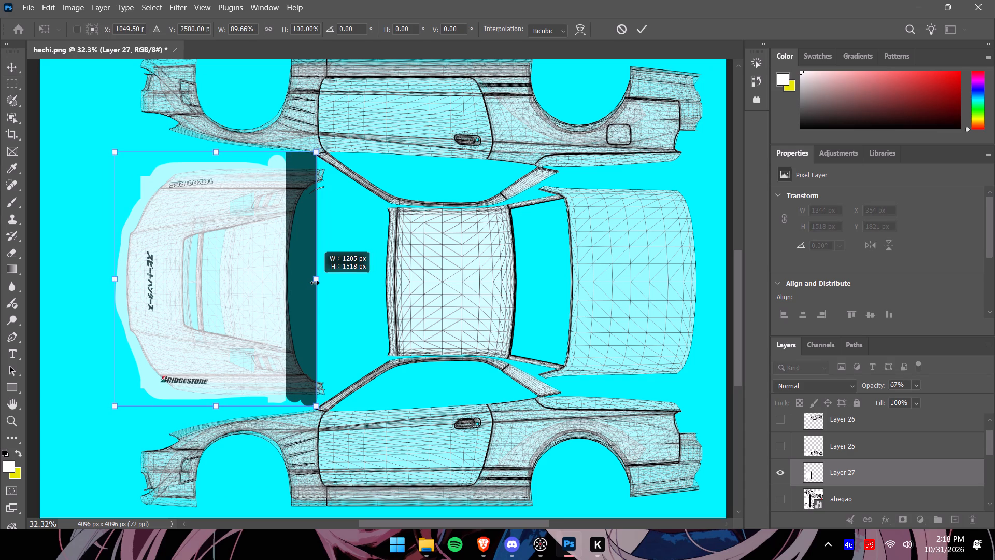
drag(315, 283, 305, 284)
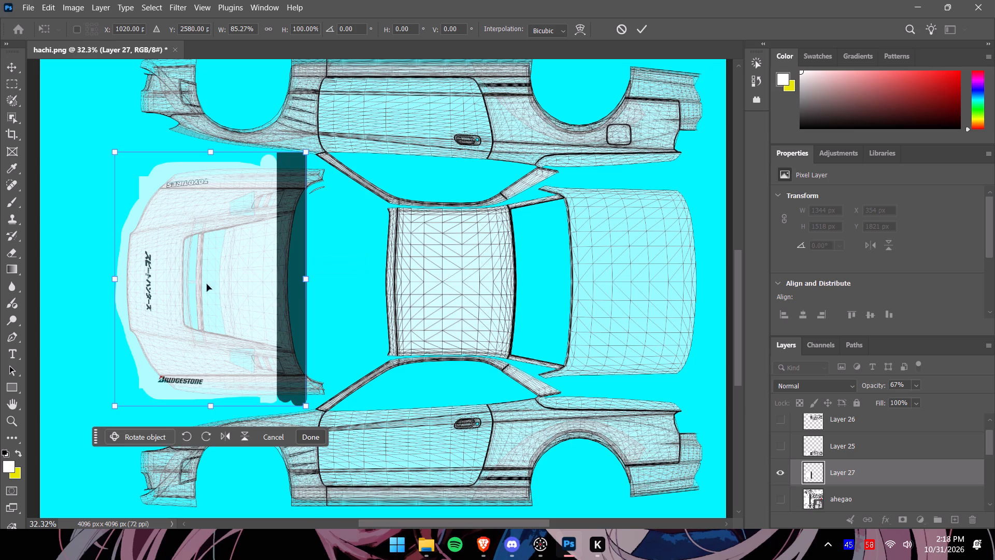
drag(117, 278, 125, 278)
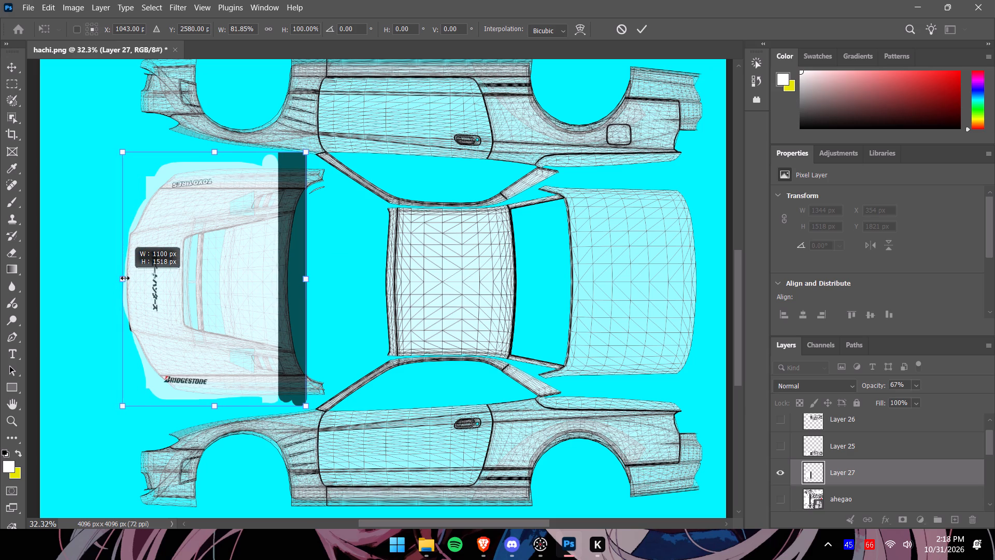
drag(125, 278, 127, 278)
click(216, 406)
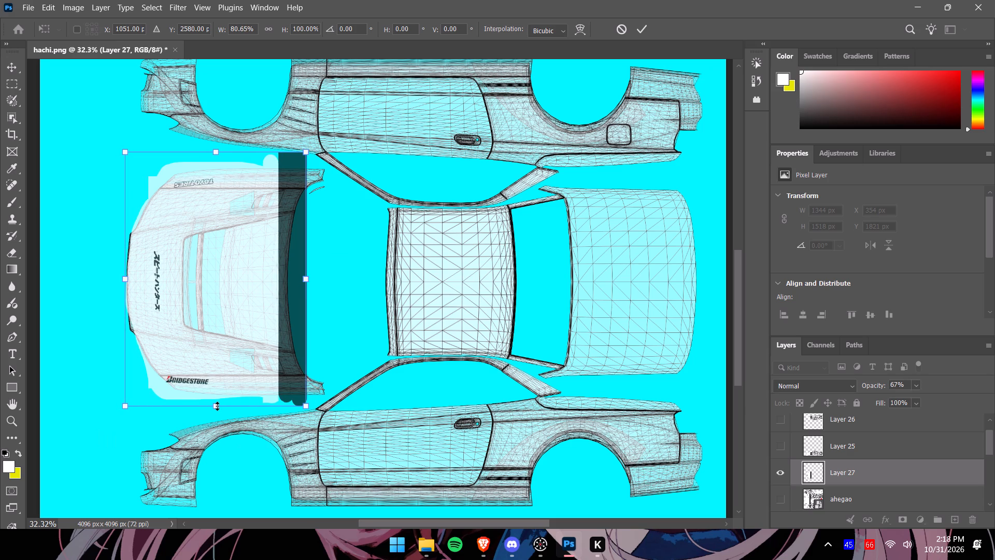
drag(305, 279, 308, 279)
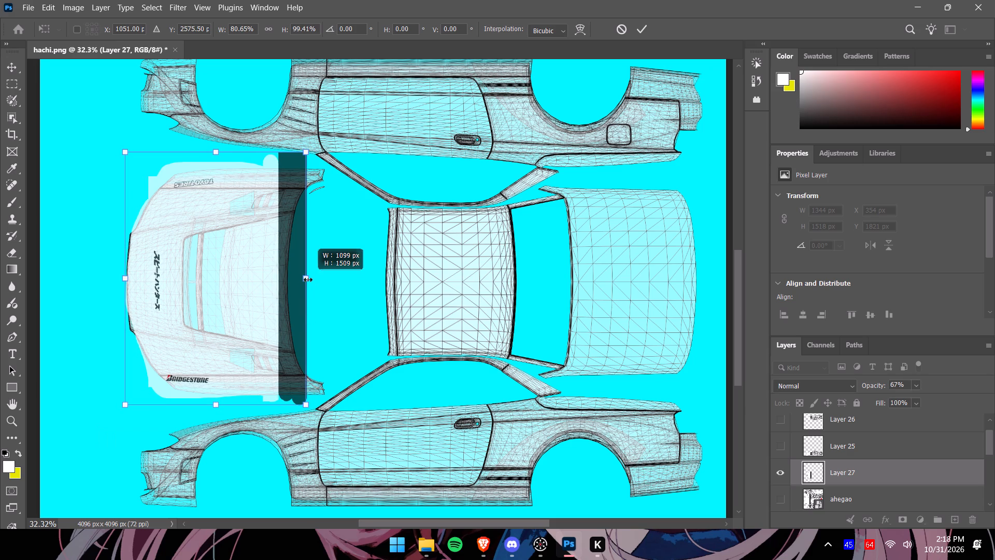
drag(308, 279, 310, 279)
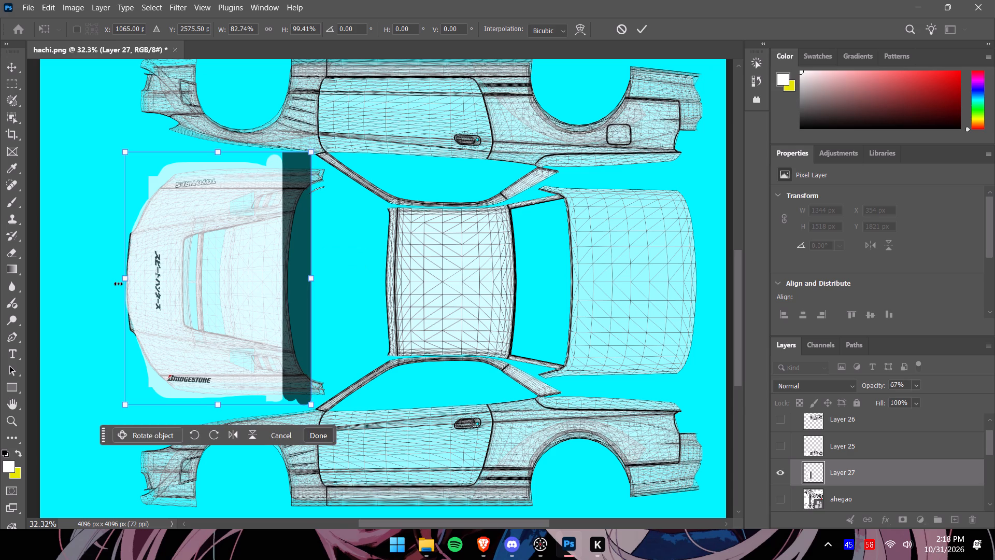
click(125, 281)
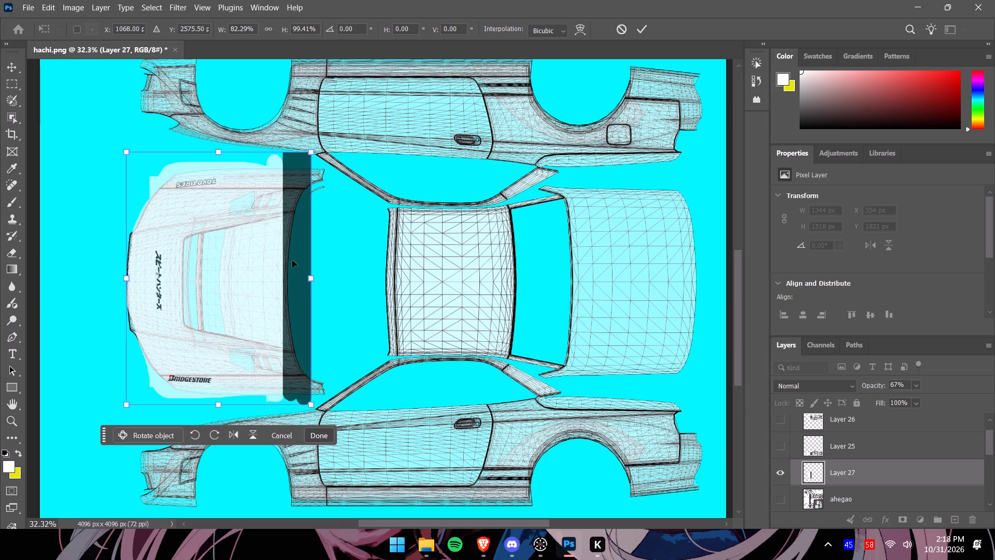
drag(315, 279, 304, 281)
drag(124, 277, 129, 277)
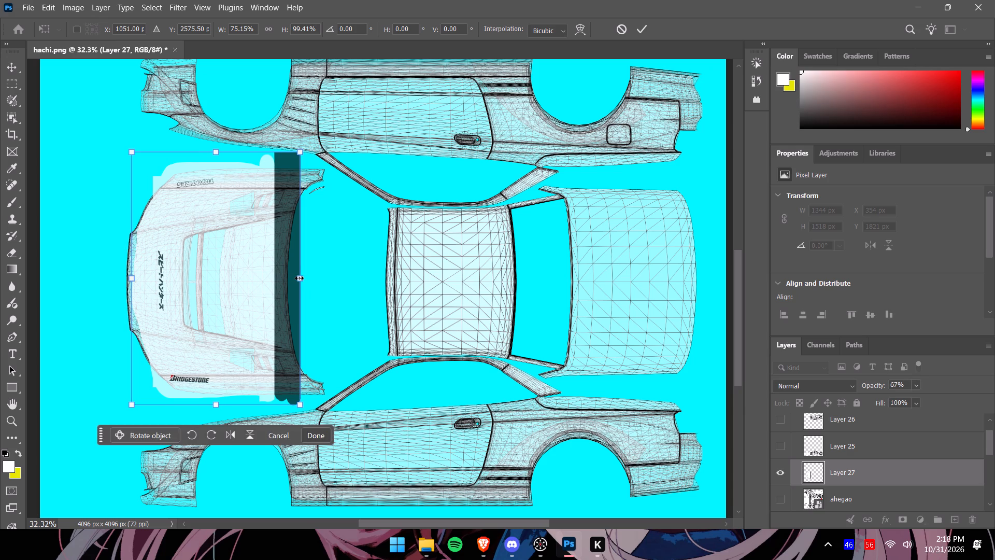
click(299, 278)
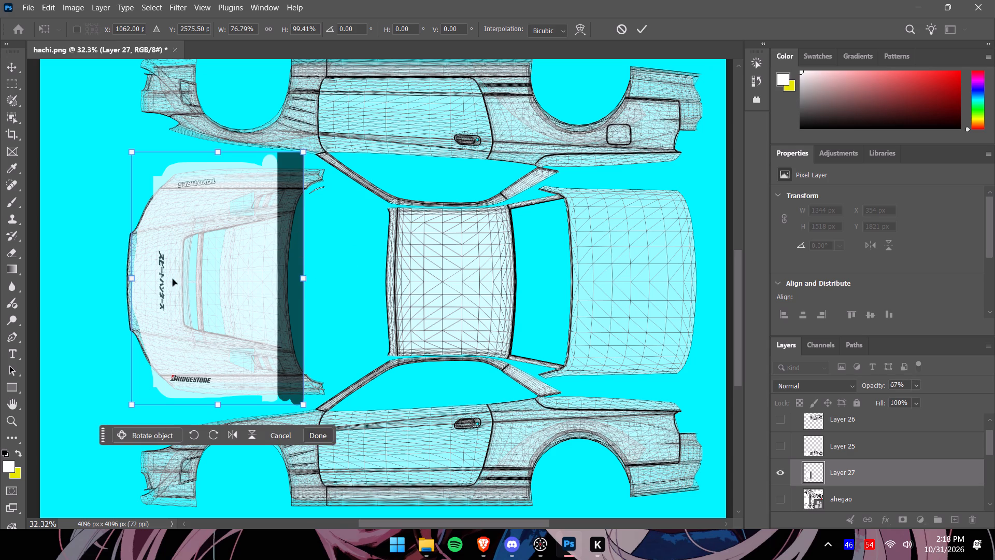
click(133, 279)
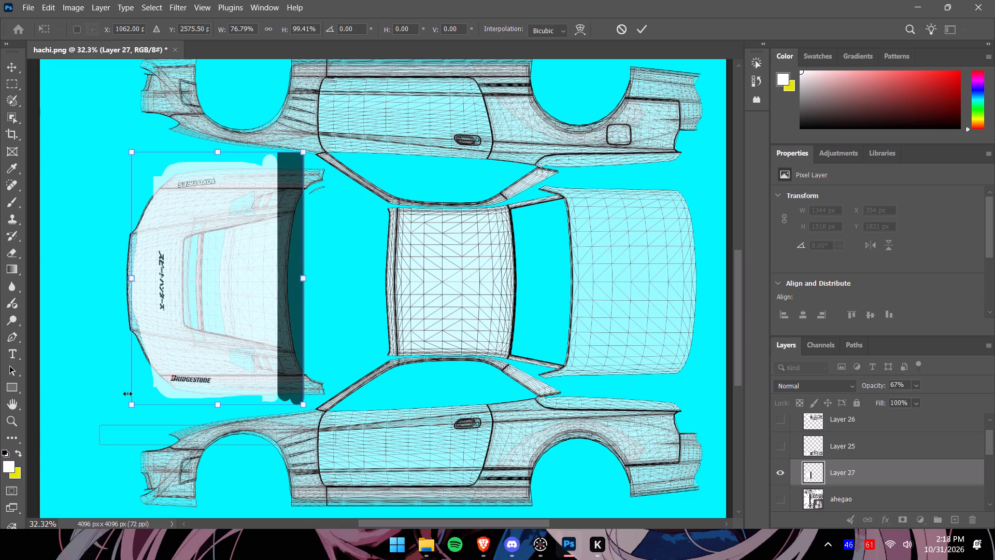
click(326, 439)
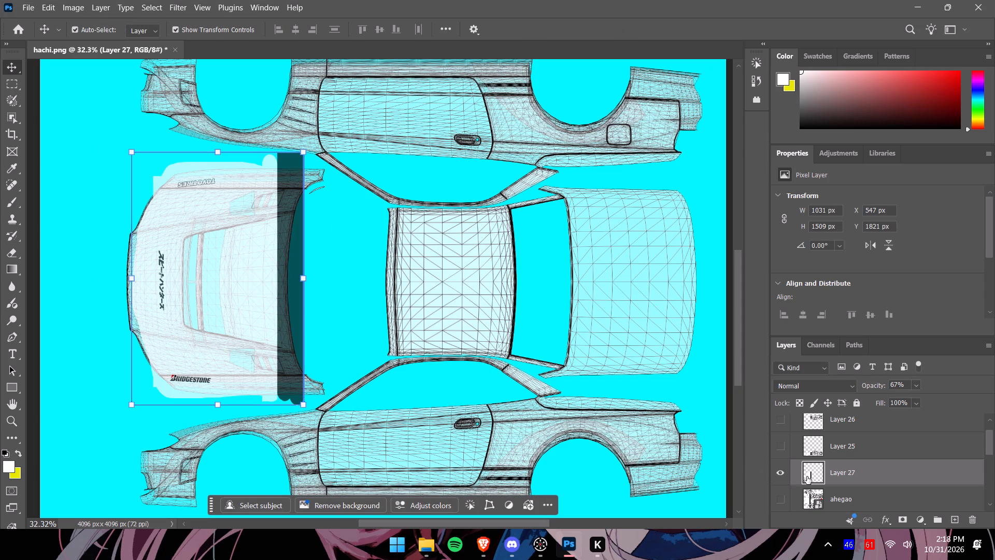
Set the hood artwork layer's opacity to 100%.
click(917, 388)
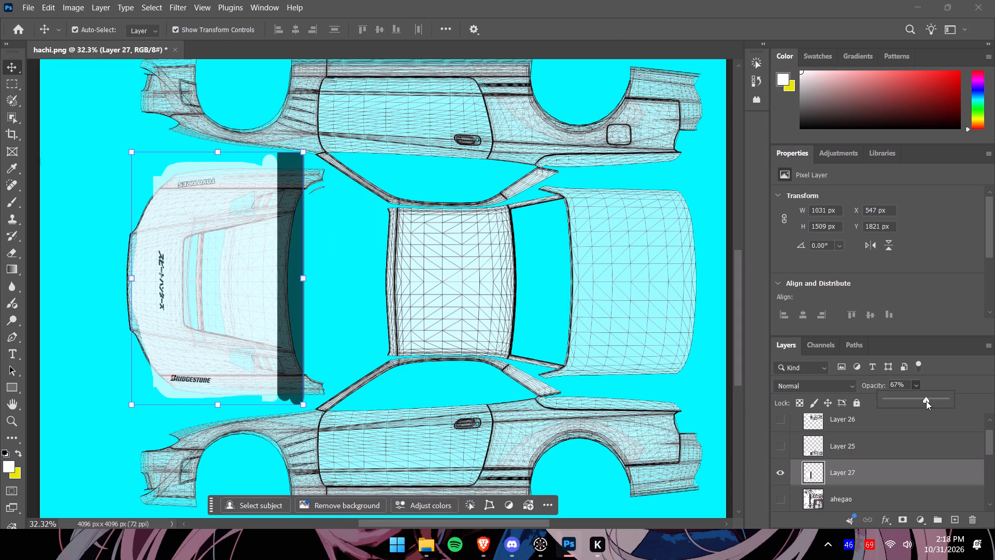
drag(926, 401, 957, 404)
Paint white with the 53 px Brush over the uncovered front edge of the hood wireframe.
alt+scroll(123, 296, up, 5)
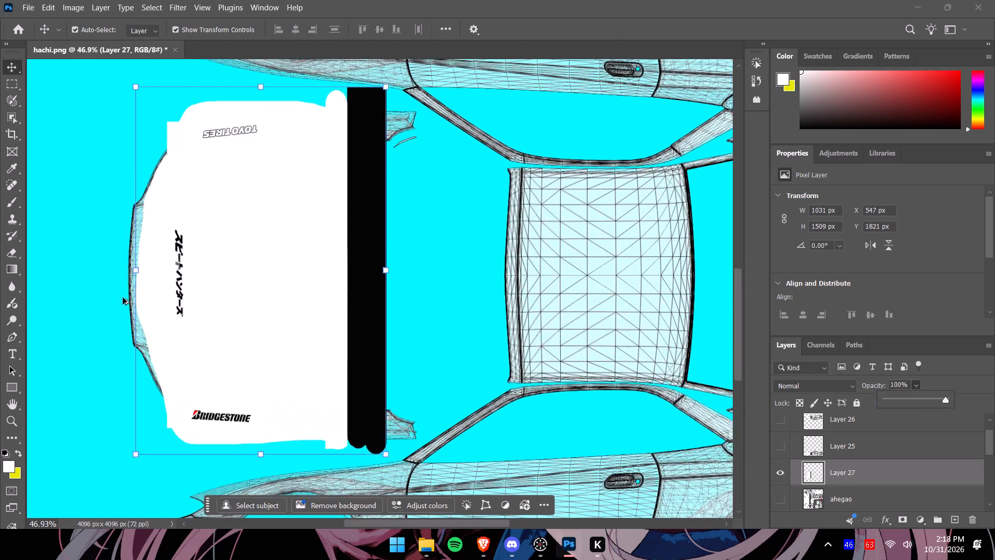
alt+scroll(123, 298, up, 3)
click(15, 201)
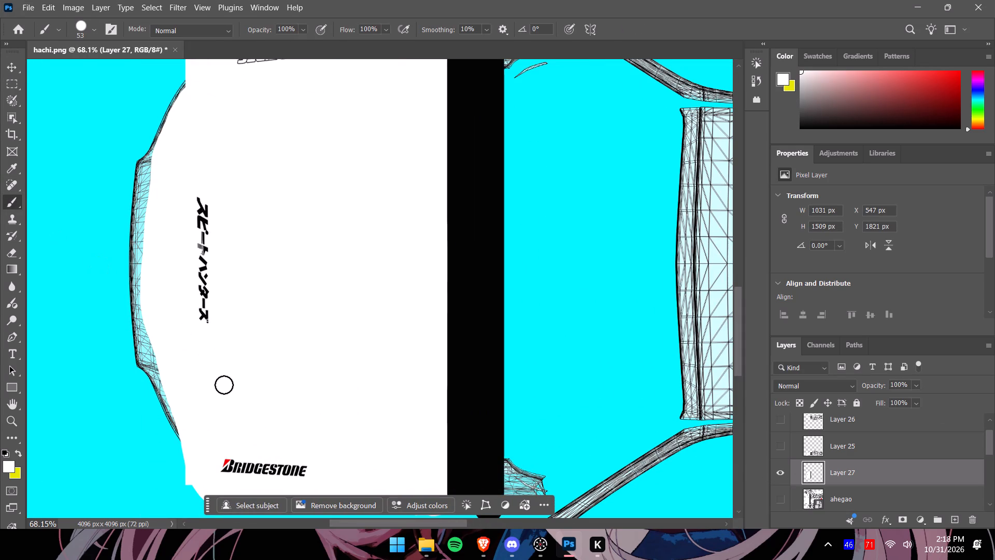
alt+click(224, 384)
drag(178, 430, 178, 430)
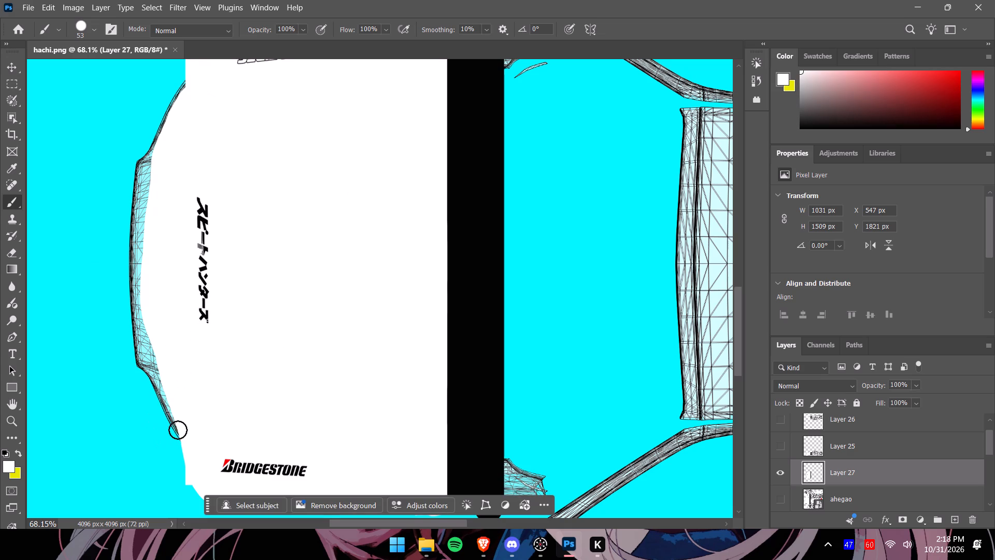
drag(178, 430, 159, 391)
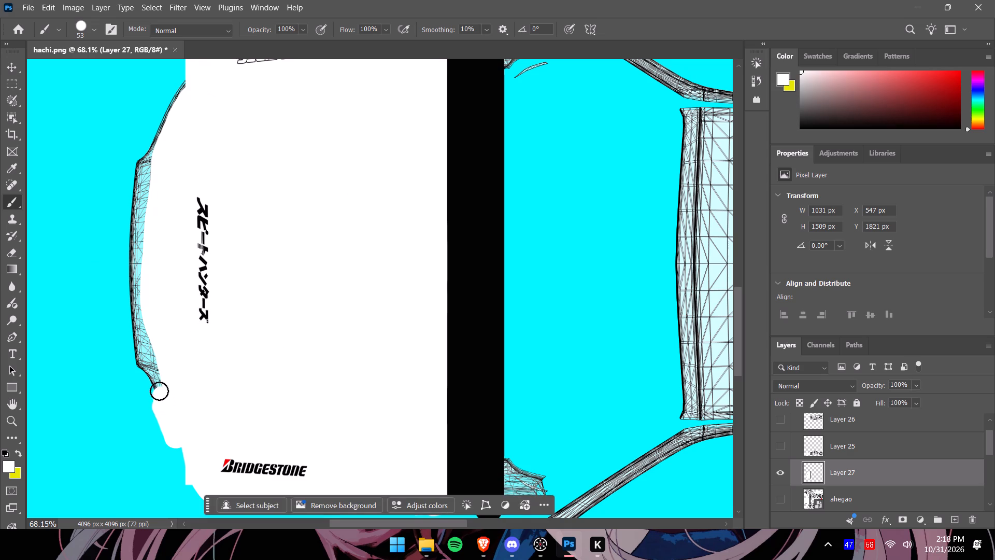
drag(159, 391, 148, 336)
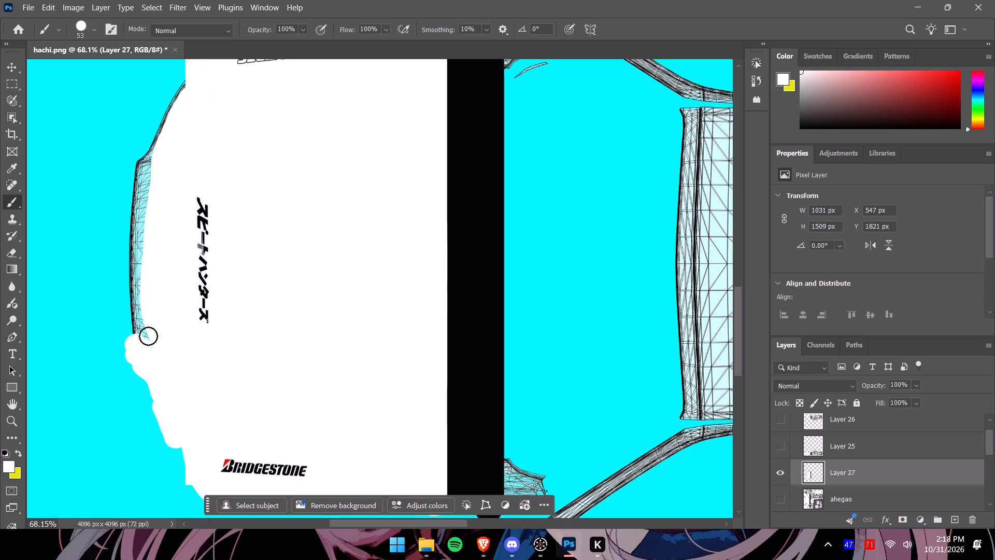
drag(148, 336, 133, 318)
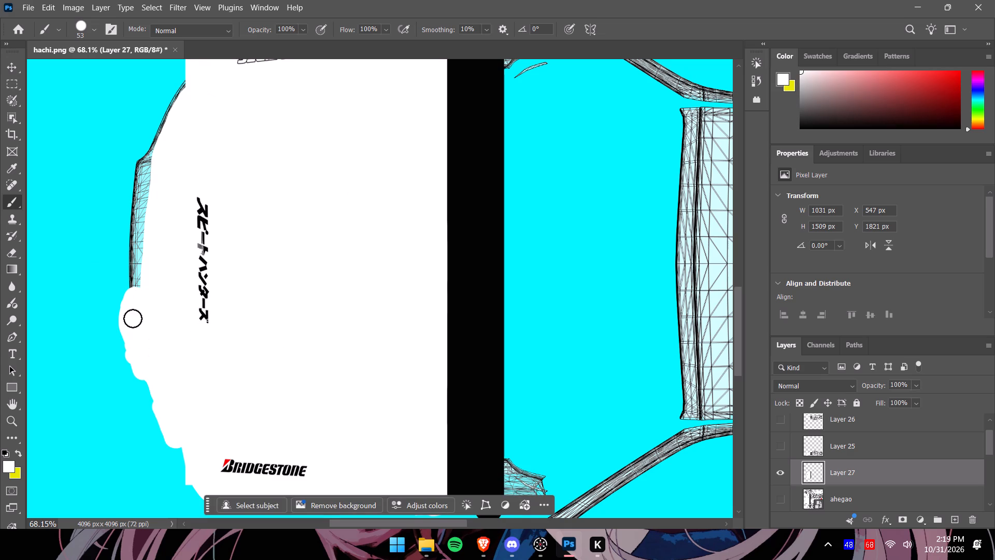
drag(133, 318, 180, 91)
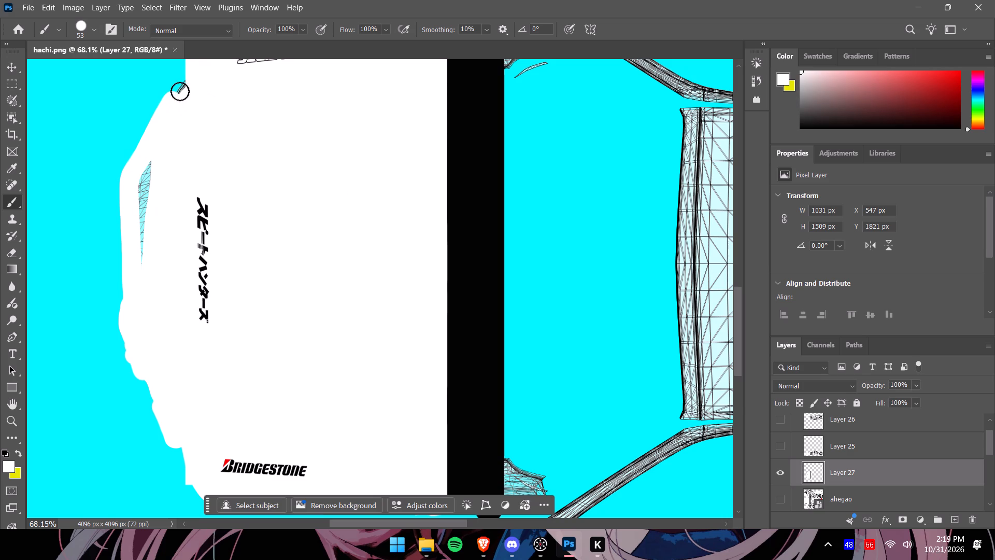
drag(180, 91, 145, 320)
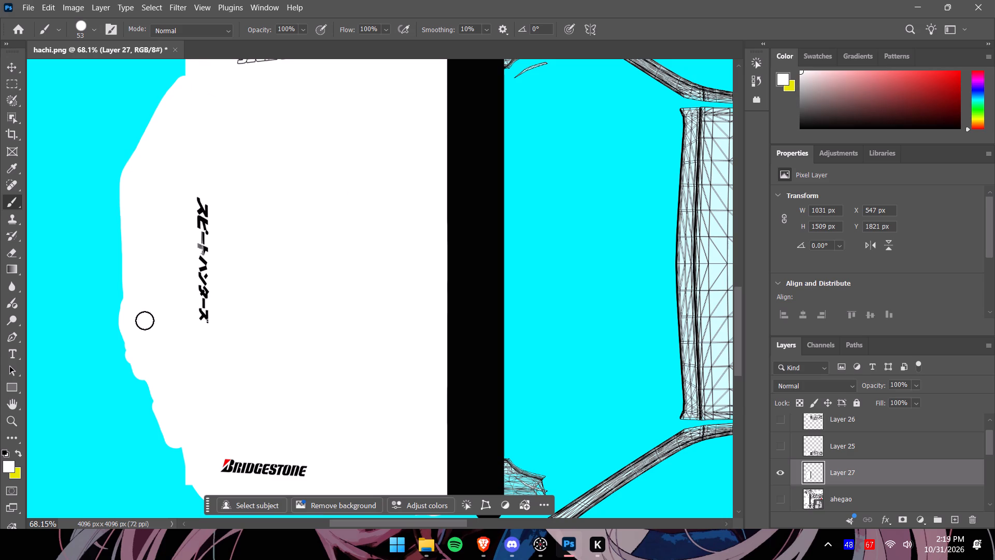
drag(145, 320, 155, 390)
Sample black from the hood's dark band and paint over the two exposed rear corner tabs of the hood wireframe.
alt+scroll(497, 447, down, 2)
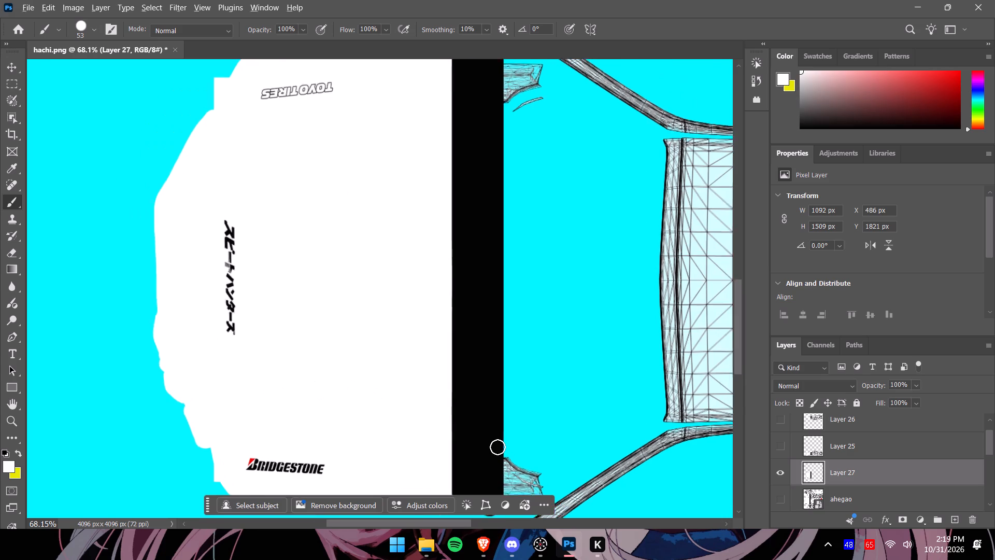
scroll(533, 423, down, 2)
alt+scroll(534, 423, down, 3)
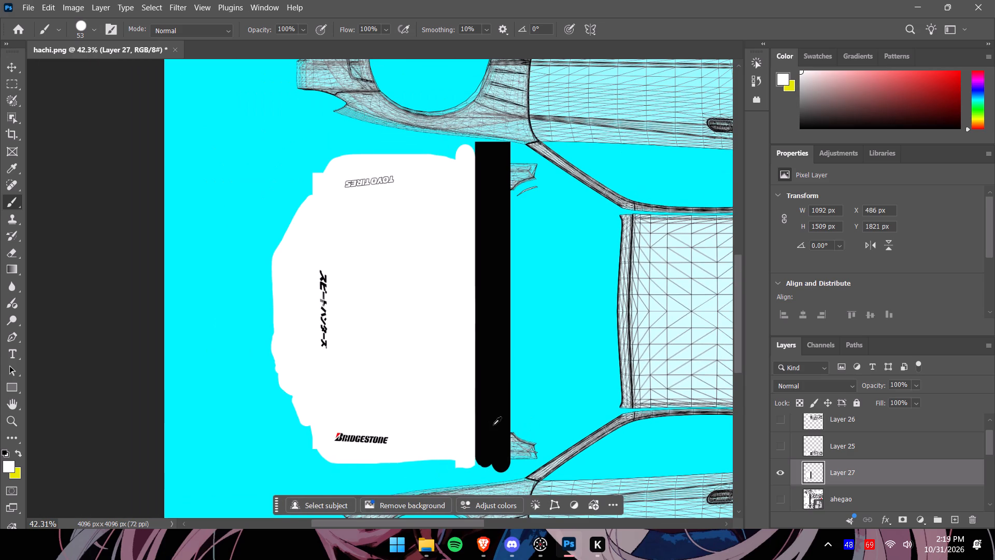
alt+click(493, 425)
drag(510, 437, 534, 448)
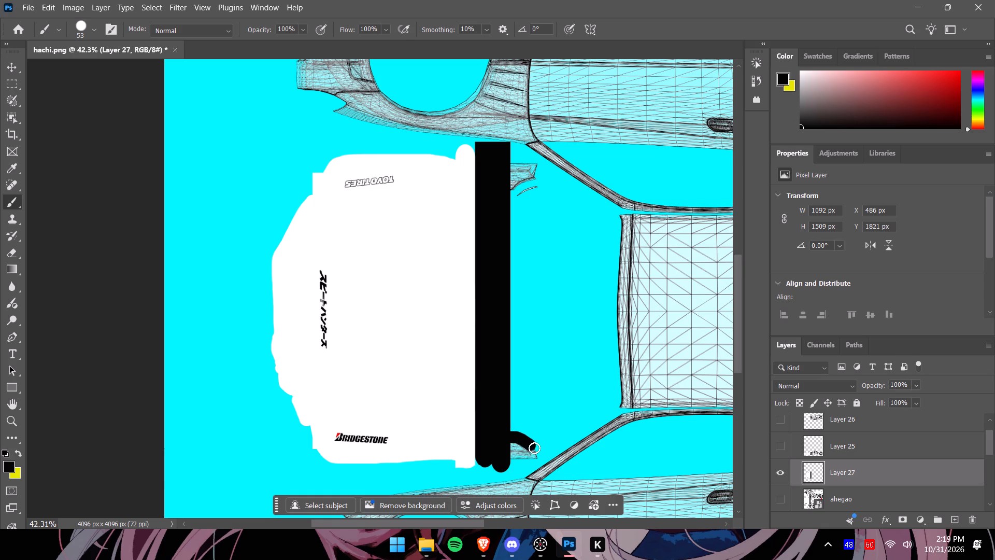
drag(534, 448, 511, 447)
drag(511, 447, 530, 452)
drag(510, 163, 529, 167)
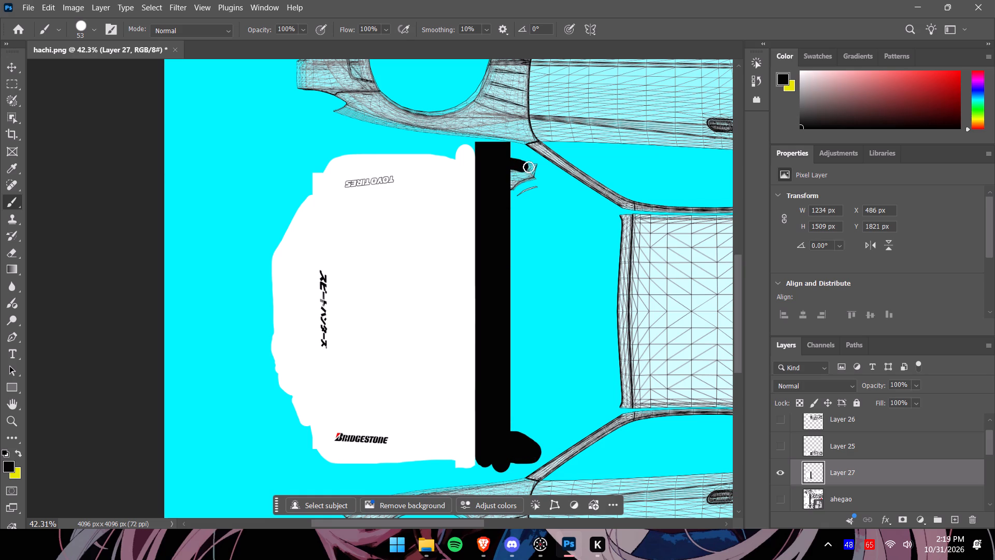
drag(529, 167, 507, 171)
drag(507, 171, 513, 174)
drag(516, 177, 506, 178)
Hide Layer 27 and show the original ahegao layer.
alt+scroll(502, 196, down, 4)
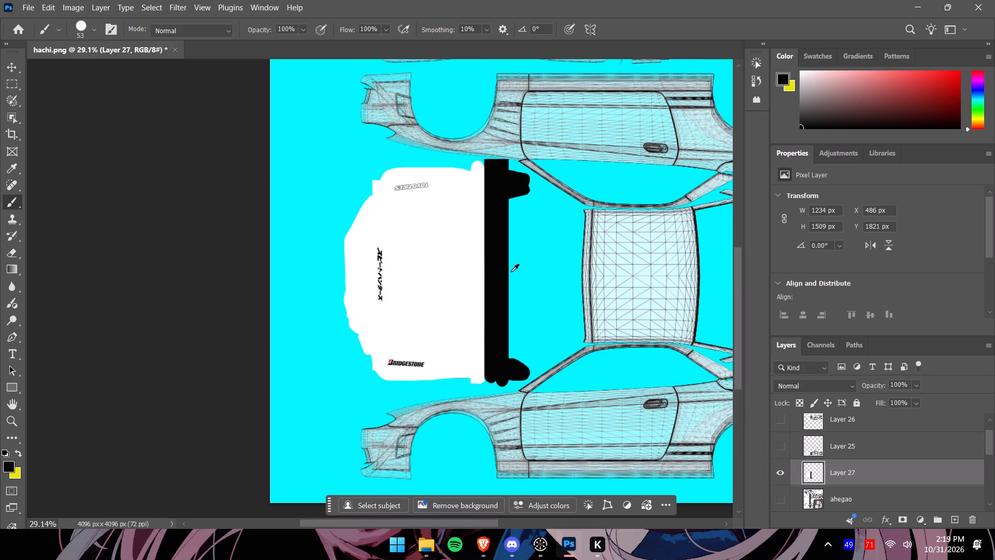
drag(488, 523, 544, 521)
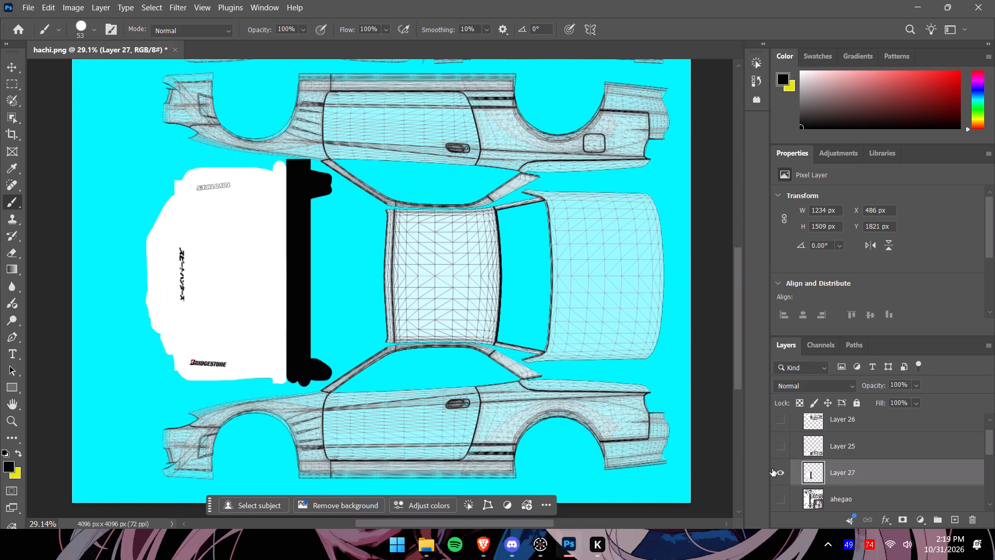
click(778, 473)
click(779, 499)
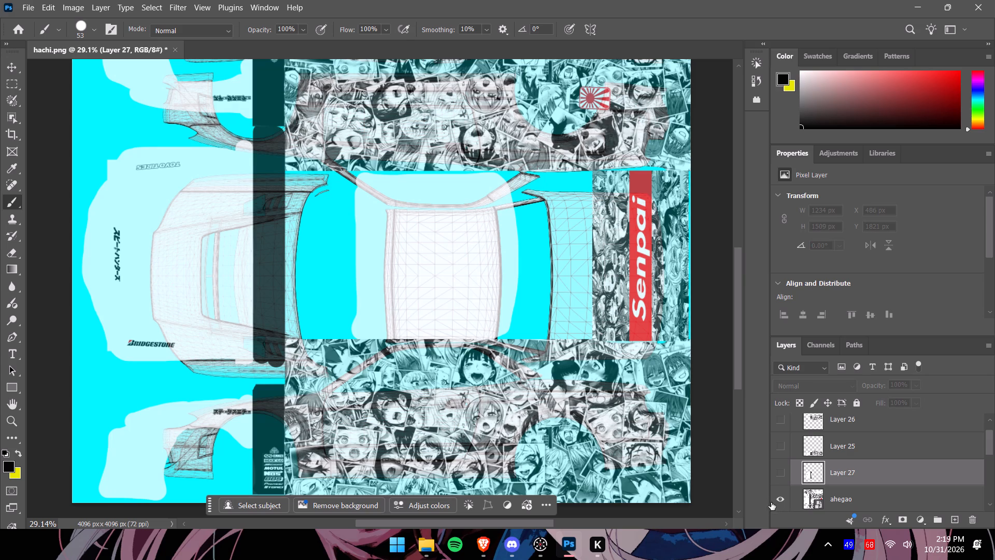
Copy the rectangular Senpai trunk artwork from the ahegao layer onto a new layer and hide the ahegao layer.
drag(514, 524, 553, 526)
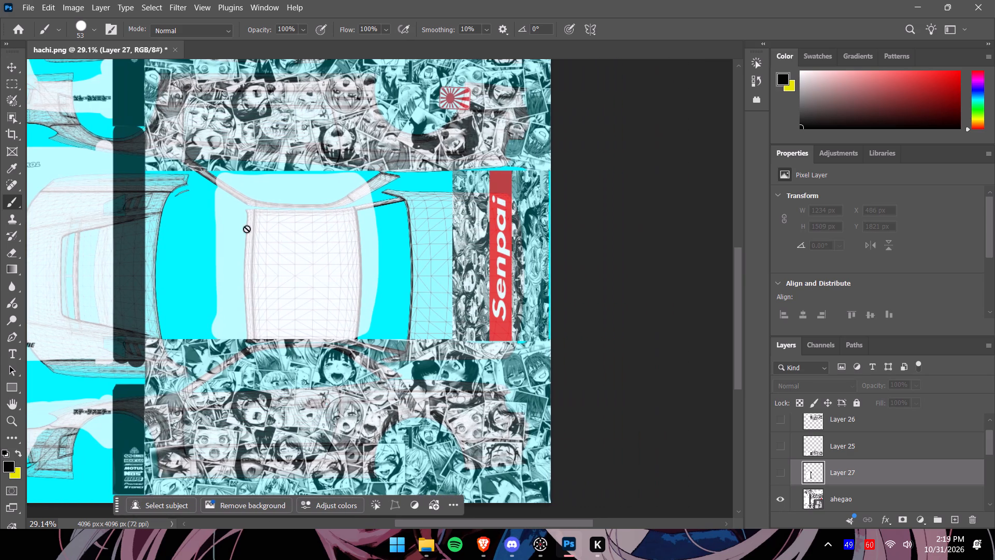
click(12, 84)
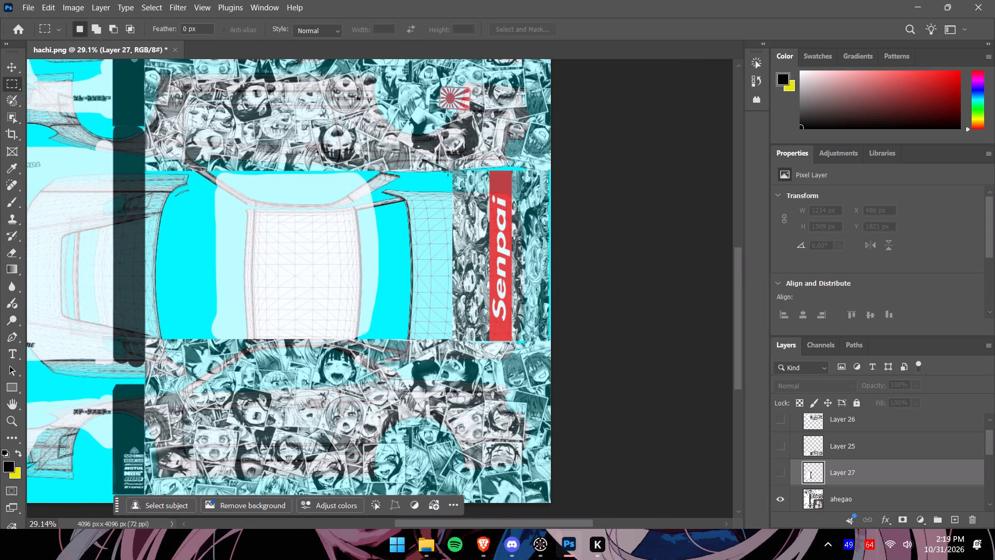
drag(449, 169, 490, 188)
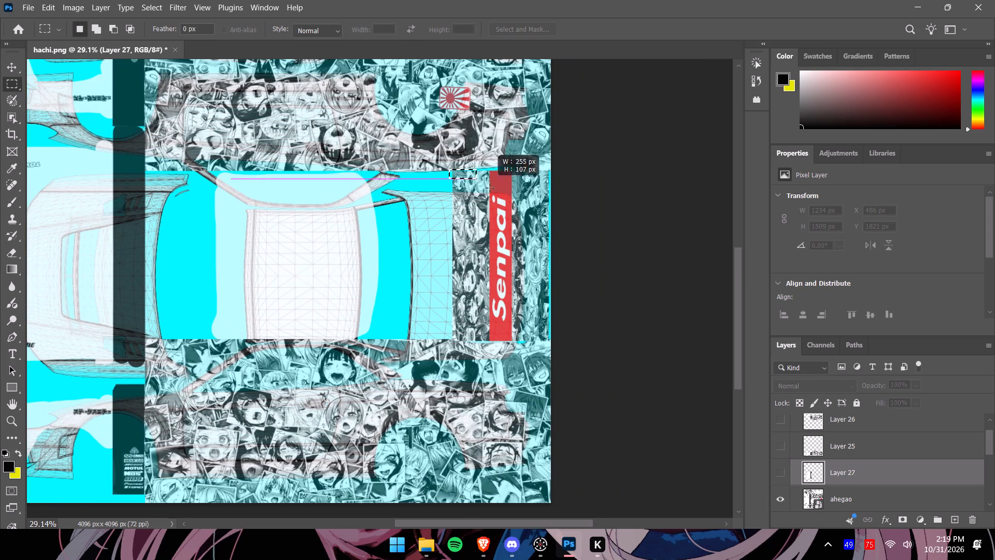
drag(490, 188, 559, 343)
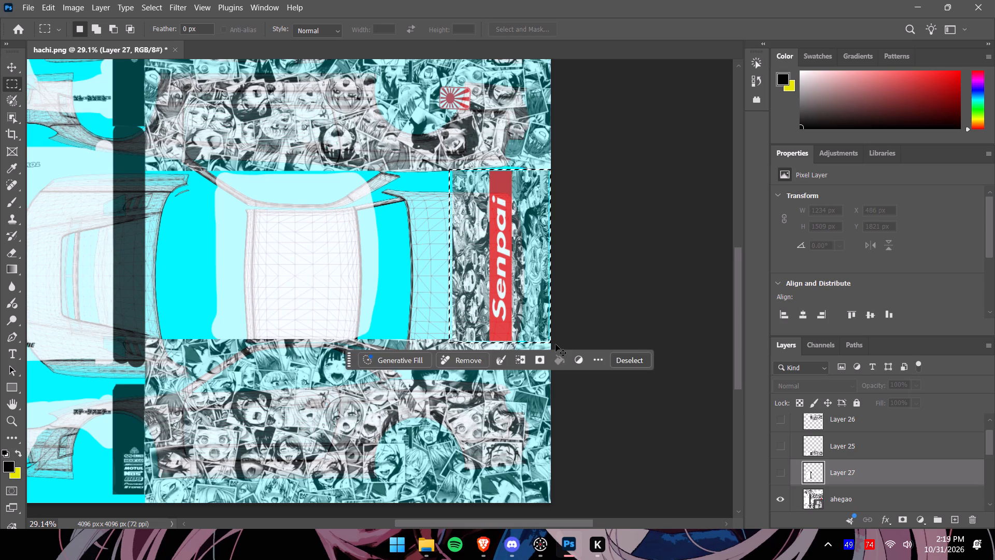
click(888, 497)
key(ctrl+c)
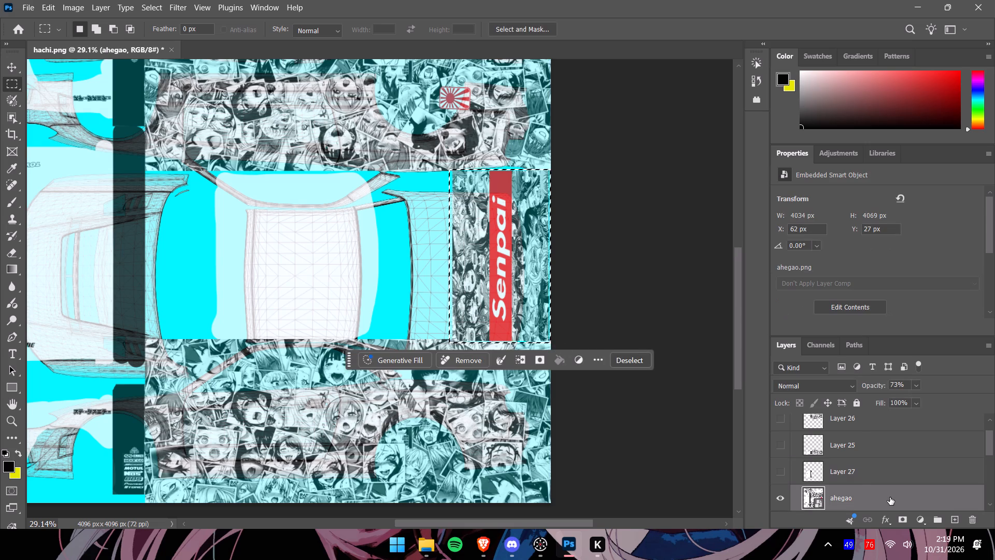
key(ctrl+v)
scroll(878, 494, down, 2)
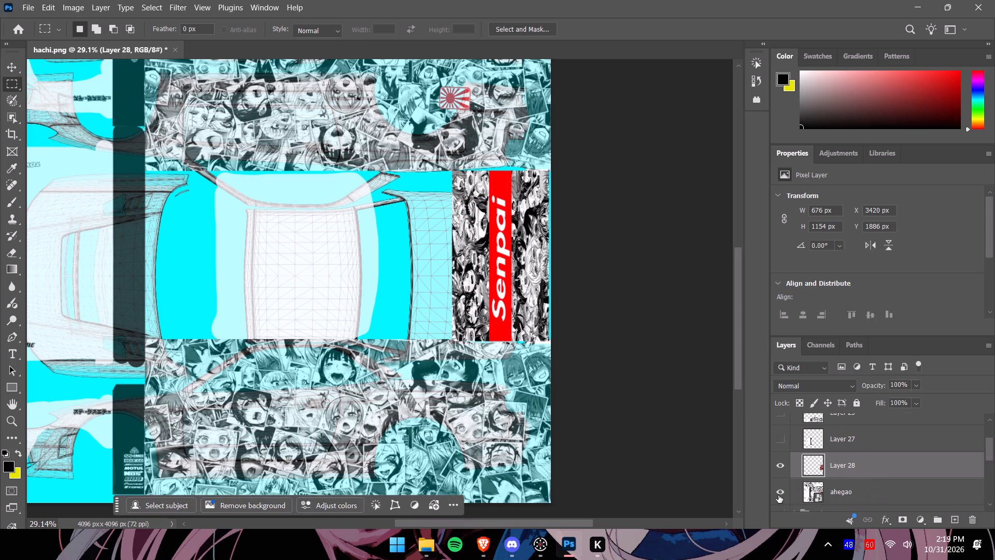
click(778, 495)
Lower the Senpai artwork layer's opacity to 71%.
click(18, 65)
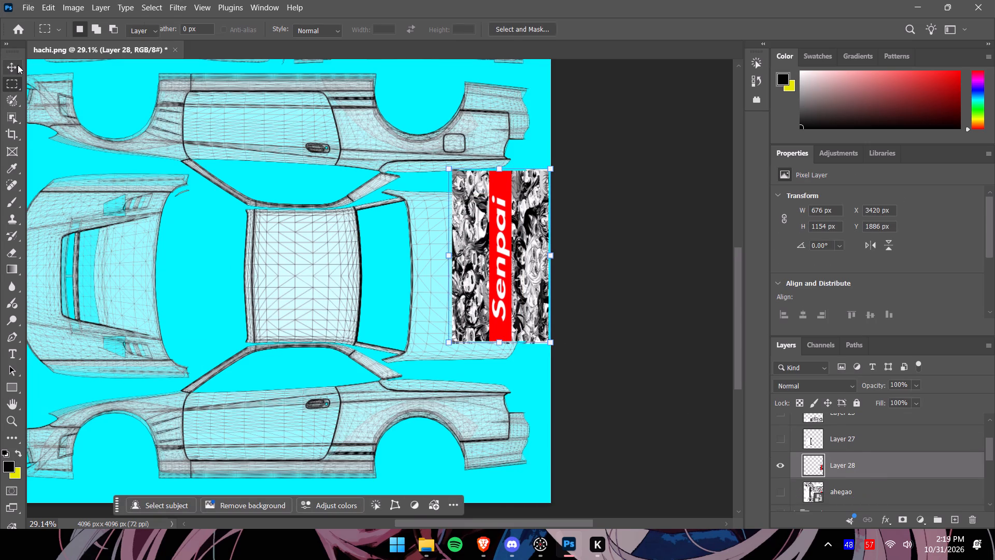
click(912, 385)
drag(928, 399, 913, 400)
Move the Senpai artwork onto the trunk wireframe behind the rear window and widen it to about 767 px.
drag(518, 274, 493, 291)
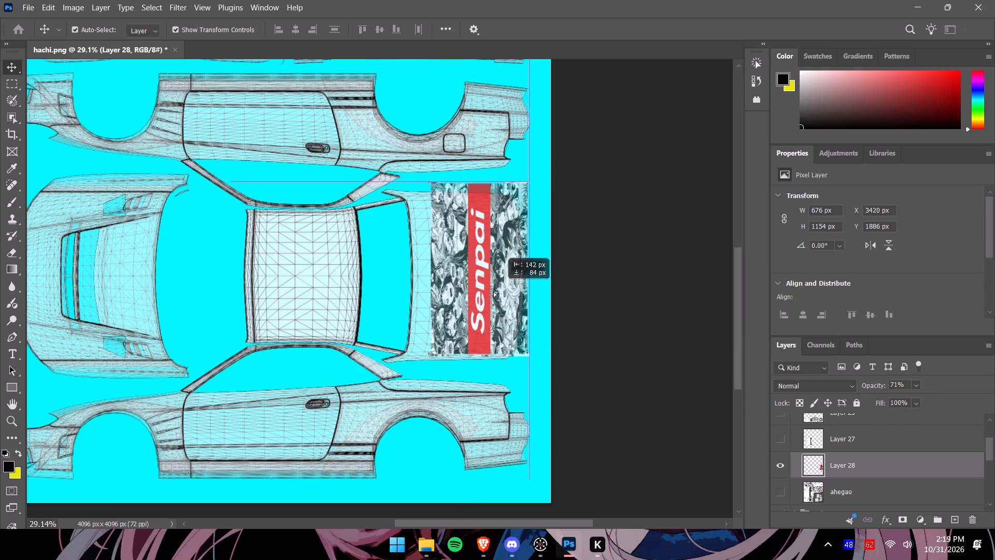
drag(493, 291, 475, 293)
drag(509, 277, 528, 277)
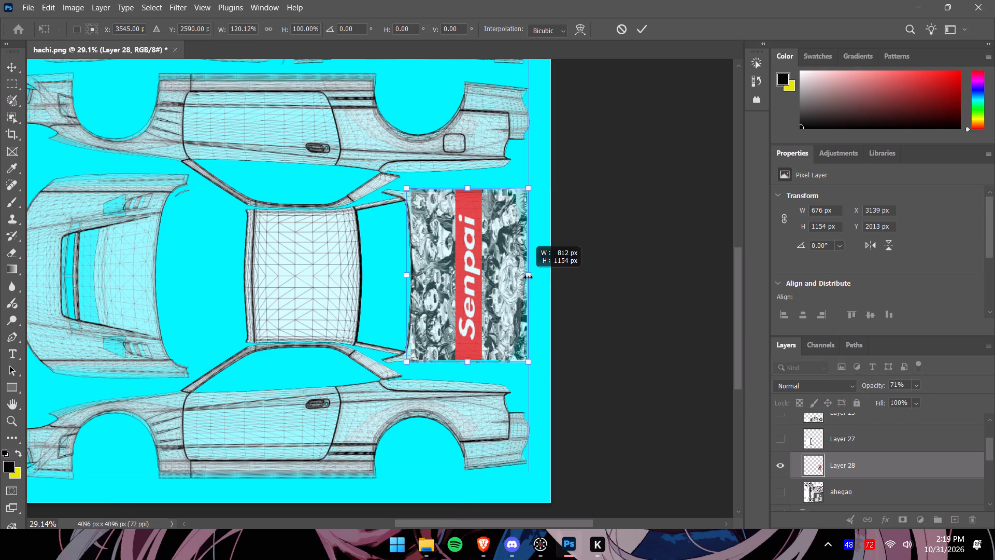
drag(528, 277, 529, 277)
drag(409, 275, 405, 275)
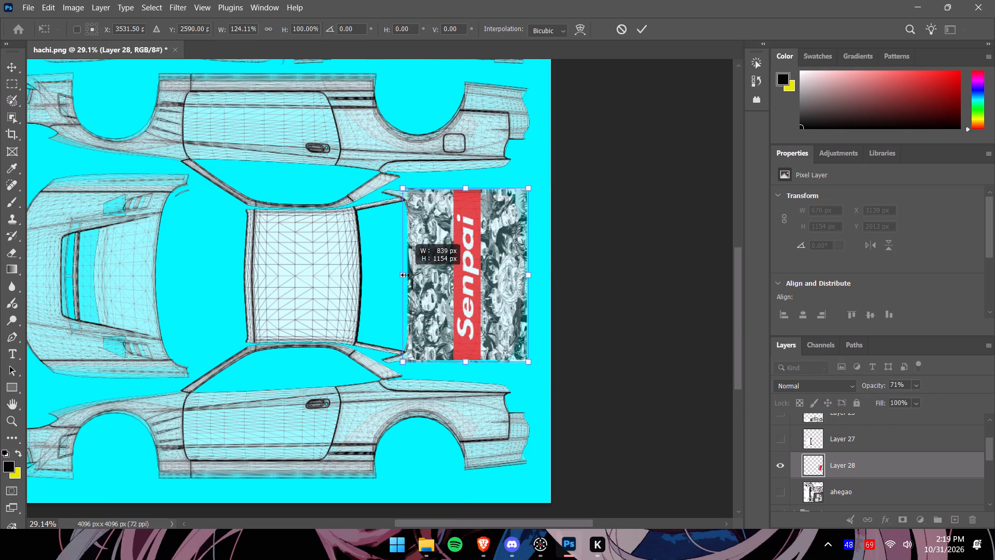
drag(405, 275, 404, 275)
drag(525, 276, 514, 276)
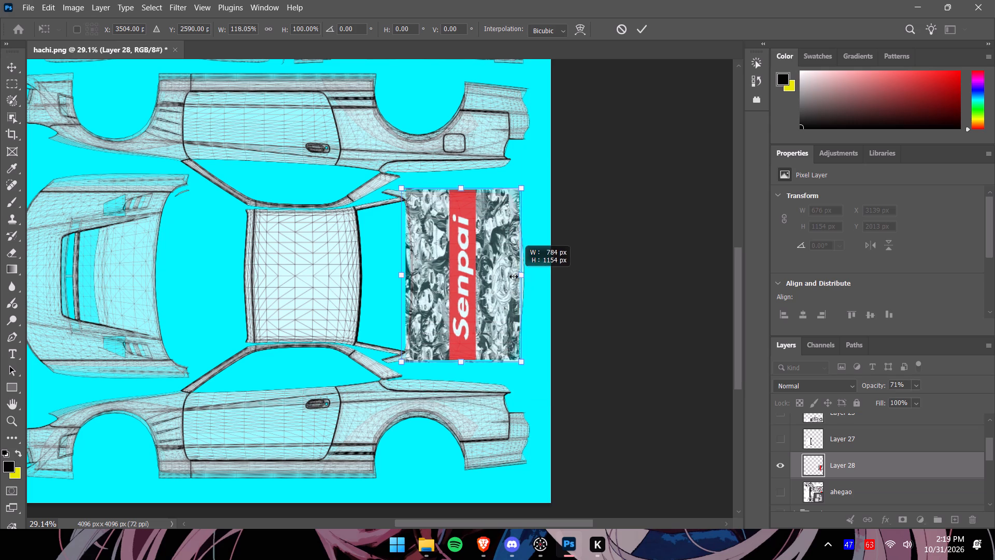
drag(514, 276, 513, 277)
click(474, 292)
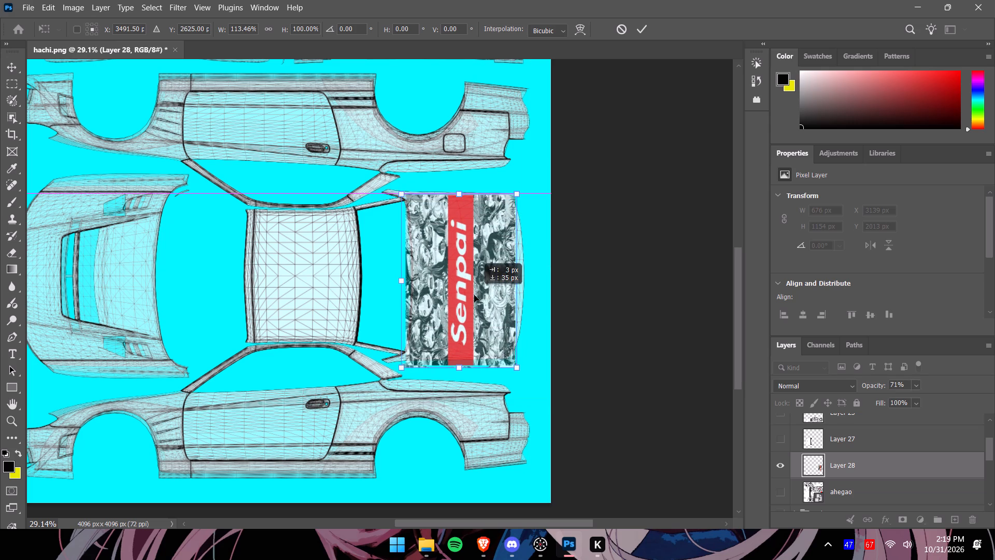
Adjust both side edges of the Senpai artwork to the trunk wireframe, making it about 1138 px high.
alt+scroll(489, 264, up, 5)
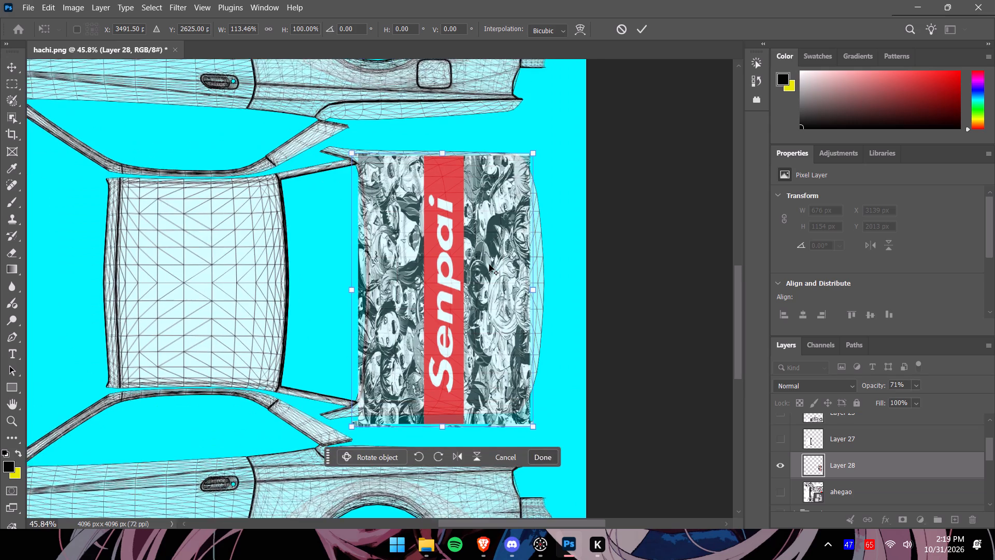
alt+scroll(489, 264, up, 1)
drag(438, 141, 436, 135)
drag(439, 142, 439, 135)
drag(435, 142, 437, 133)
click(438, 135)
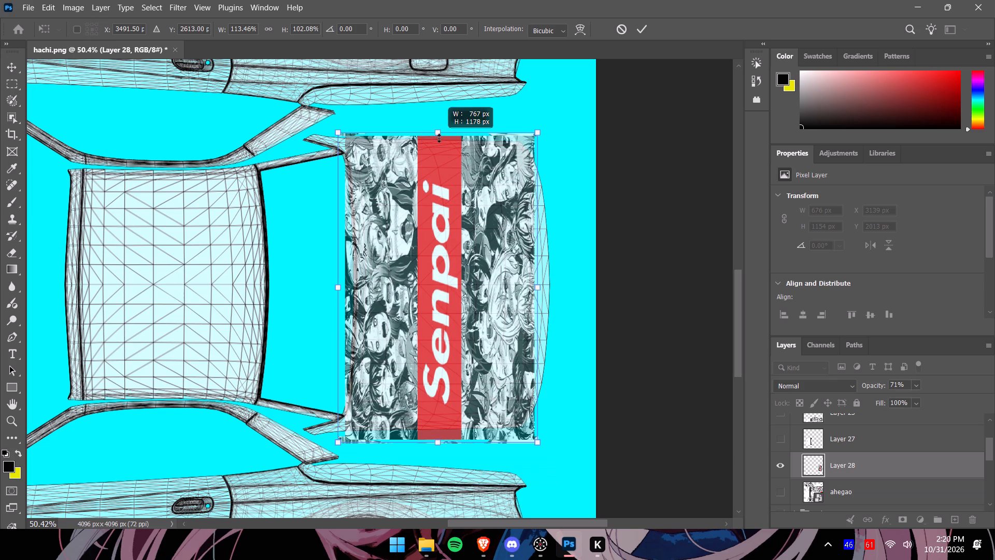
drag(440, 442, 442, 432)
Stretch the Senpai artwork beyond the trunk's curved rear edge and front corners, to about 1008 by 1156 px, and apply the transform.
drag(539, 285, 544, 286)
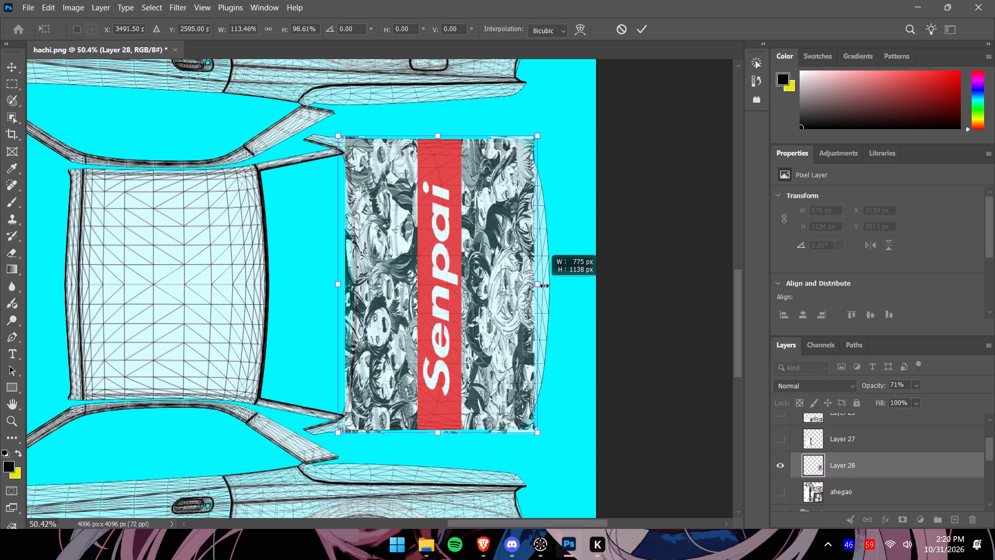
drag(544, 286, 546, 285)
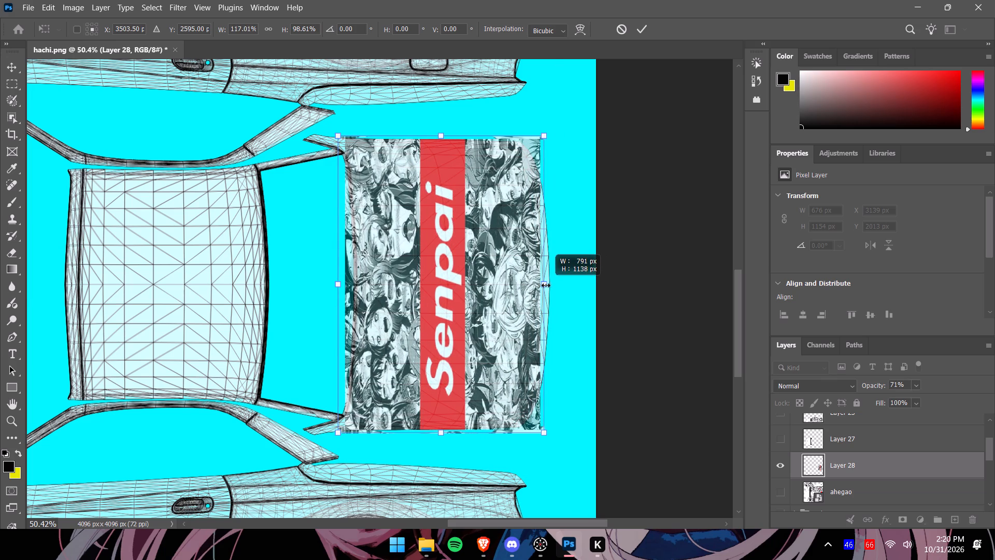
drag(546, 285, 546, 285)
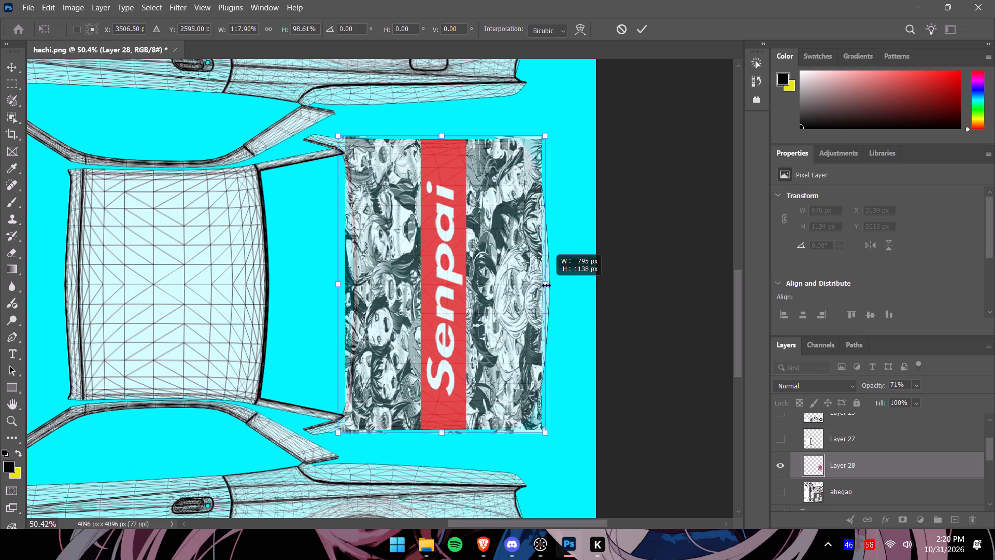
drag(546, 285, 548, 285)
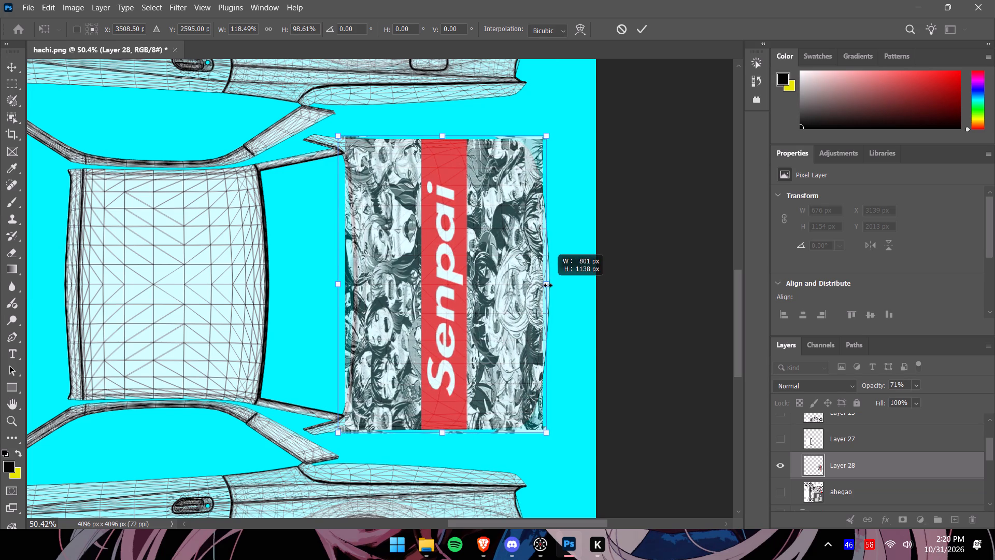
drag(548, 285, 553, 285)
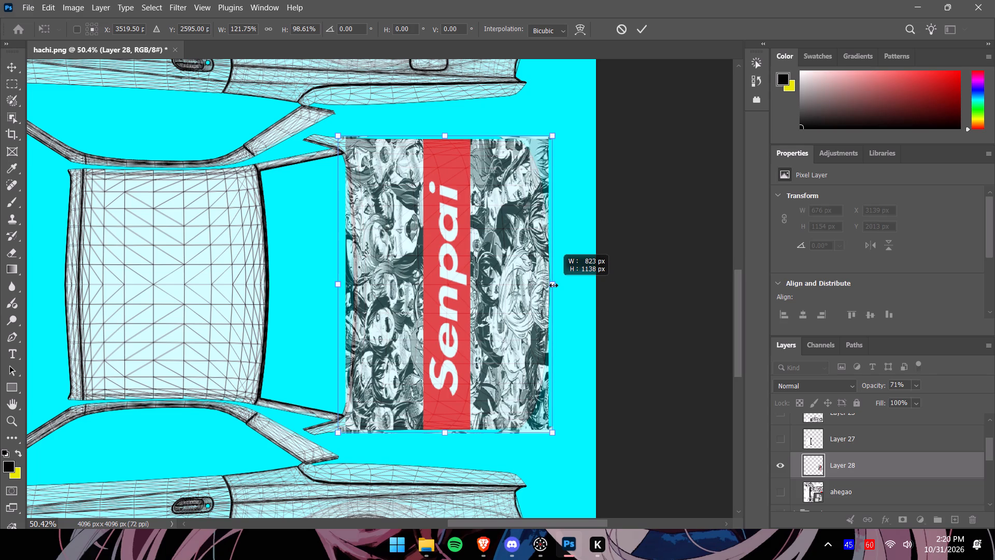
drag(553, 285, 554, 286)
drag(337, 284, 285, 285)
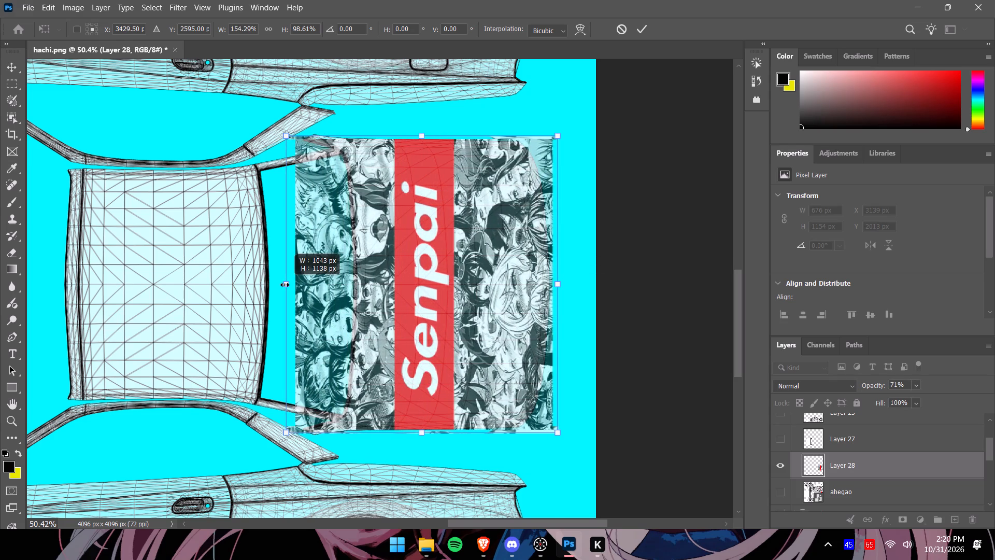
drag(285, 285, 283, 285)
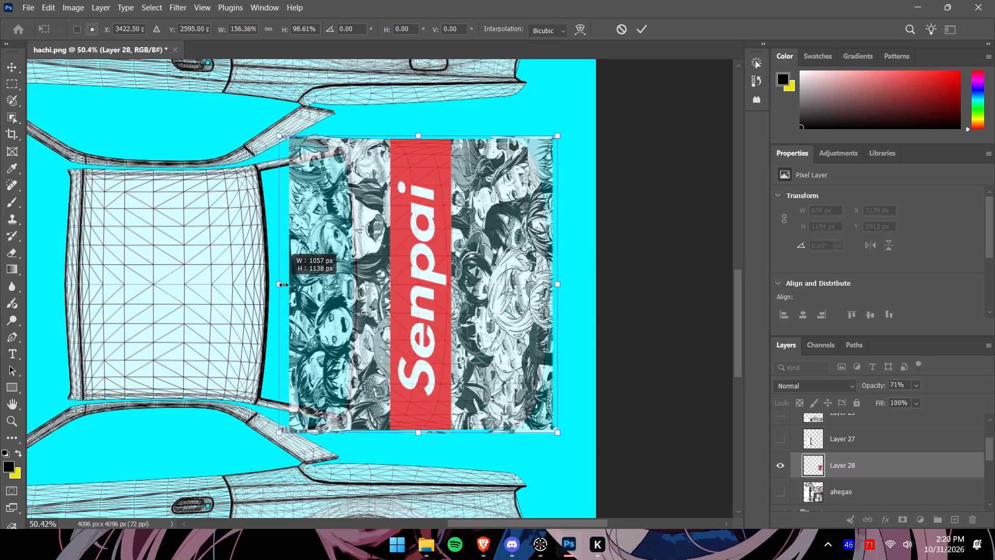
drag(283, 285, 294, 287)
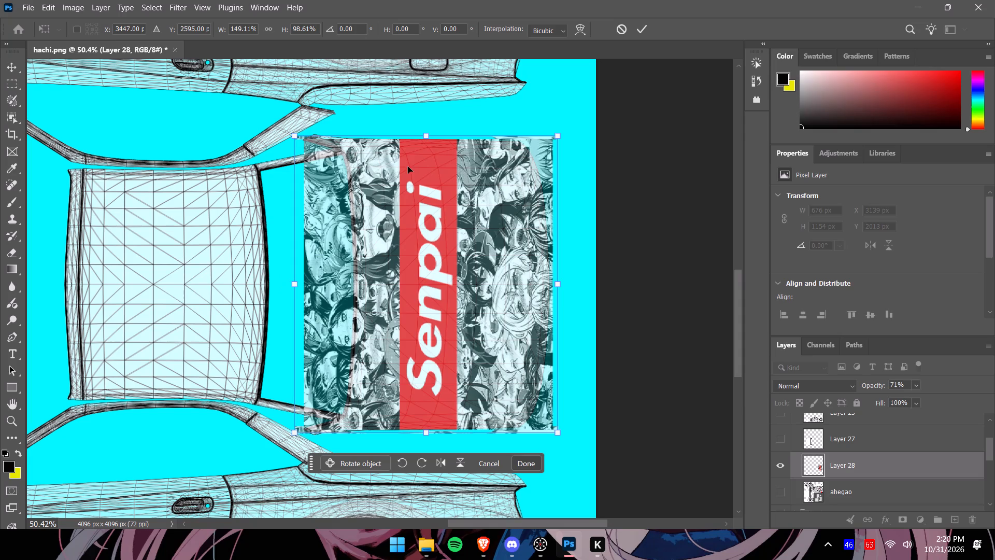
click(430, 133)
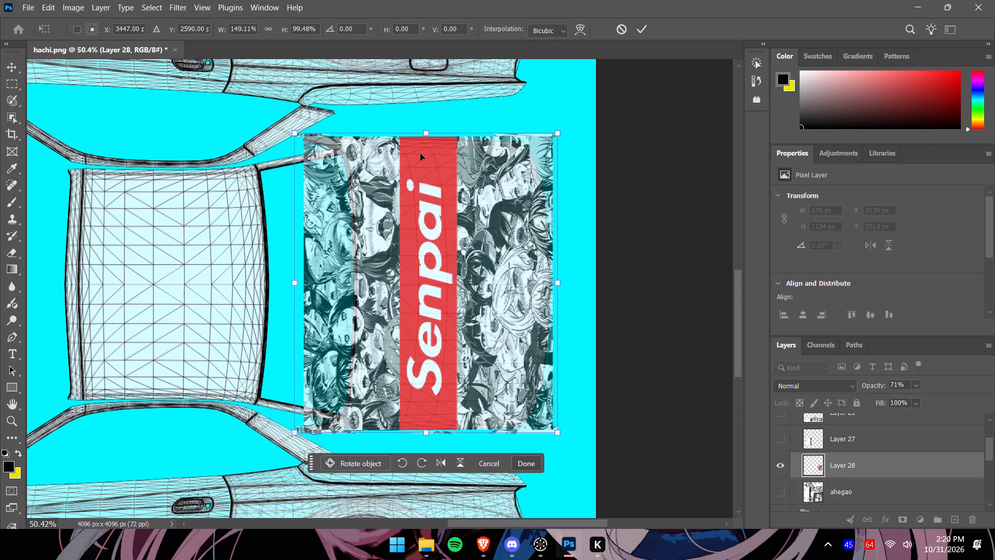
click(427, 436)
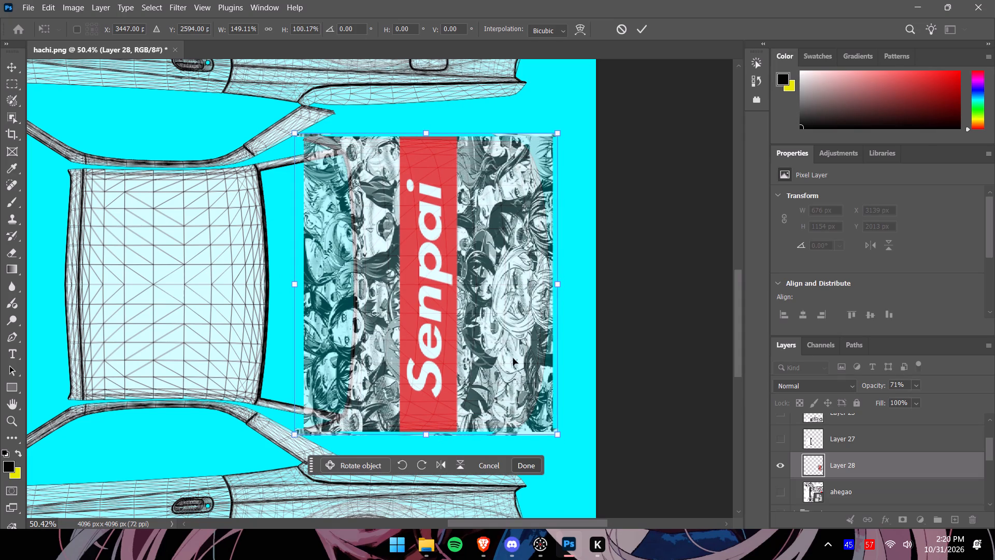
click(524, 463)
Erase the stray strip at the lower front corner of the Senpai trunk artwork with a 69 px eraser.
alt+scroll(523, 462, down, 3)
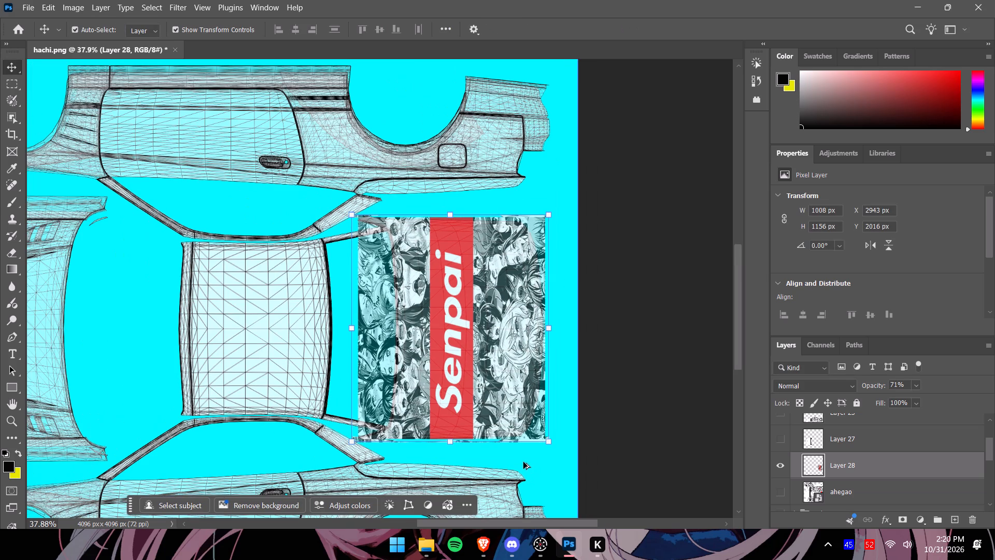
drag(739, 348, 739, 377)
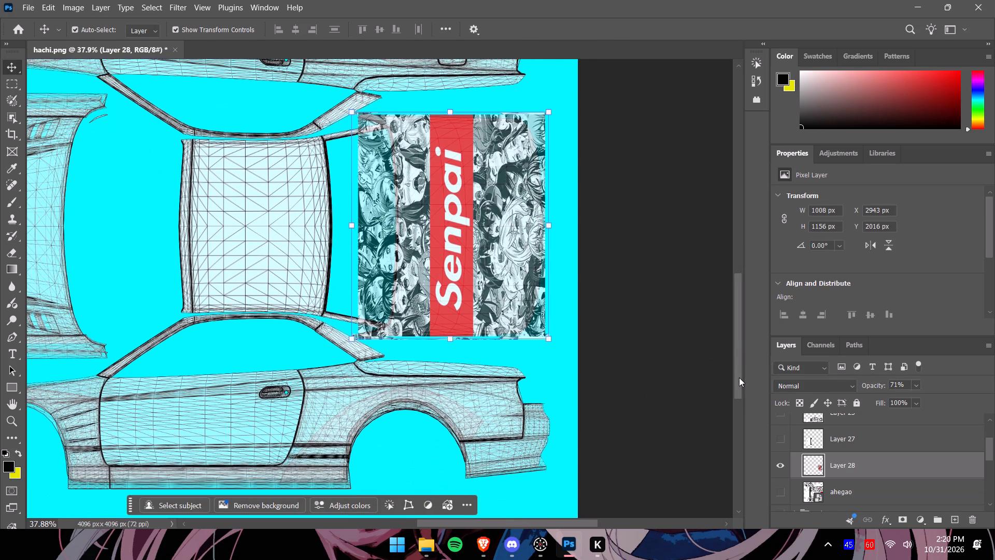
drag(739, 377, 738, 377)
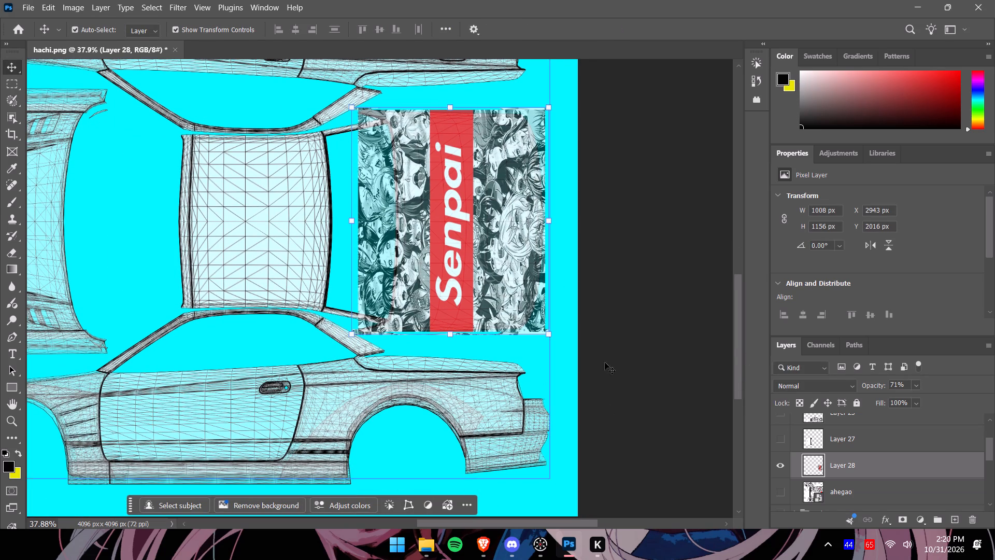
click(669, 401)
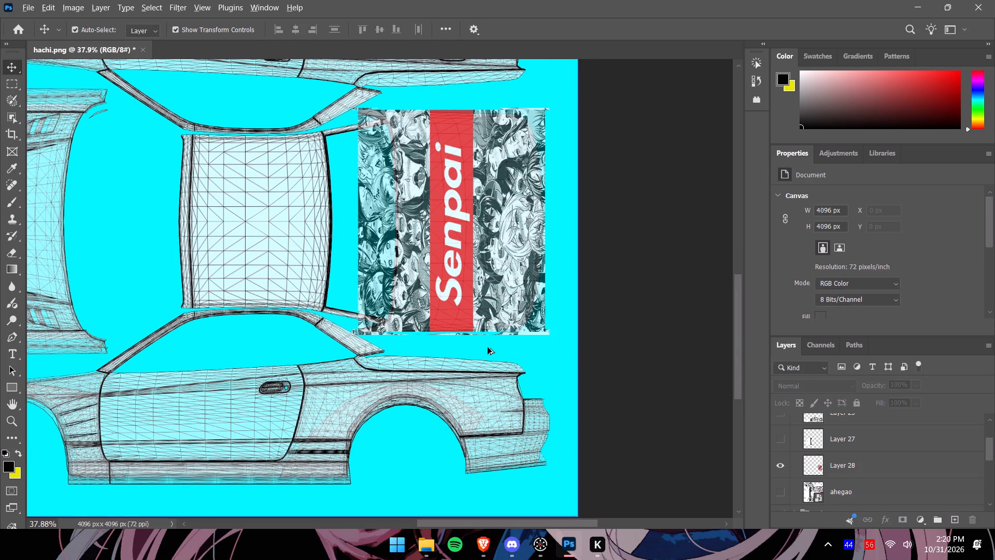
alt+scroll(488, 347, up, 7)
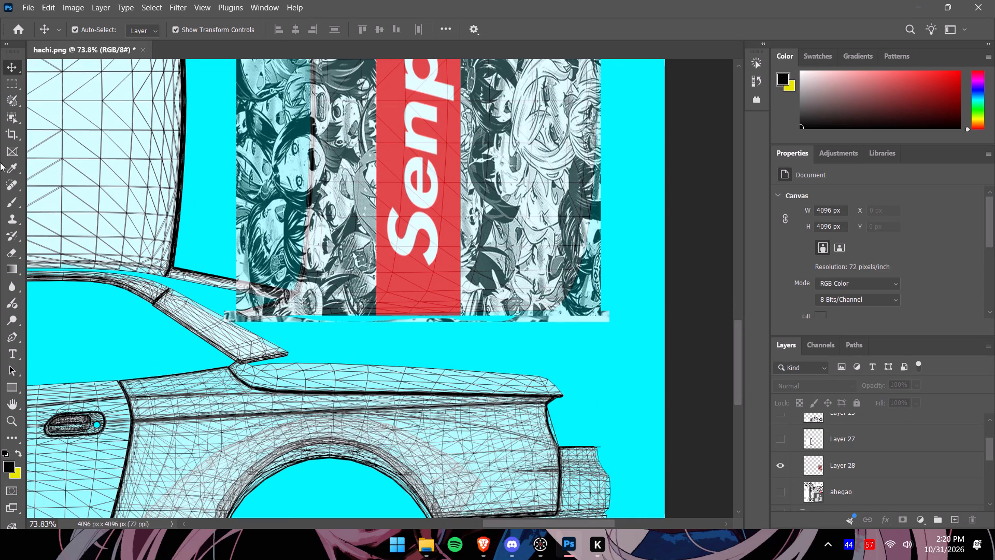
click(8, 256)
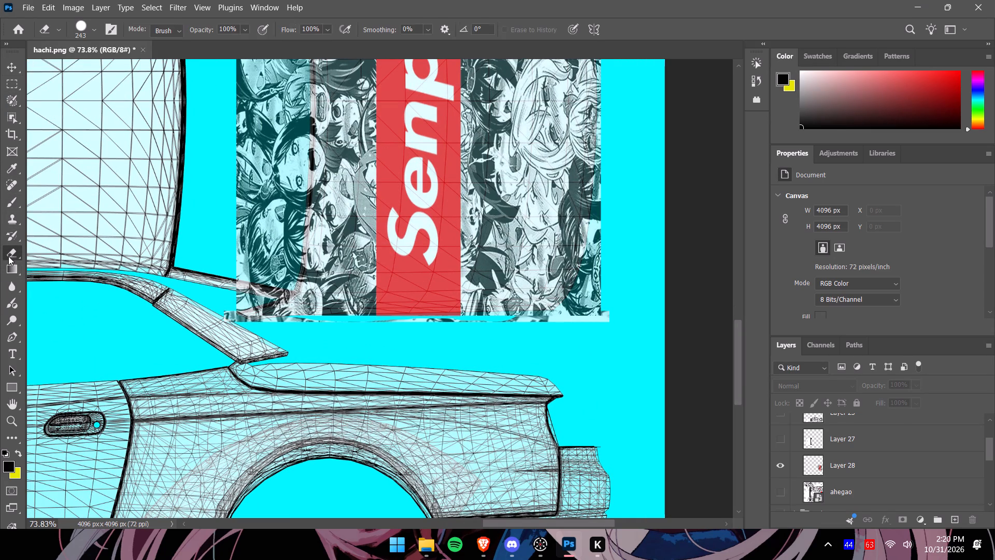
click(221, 317)
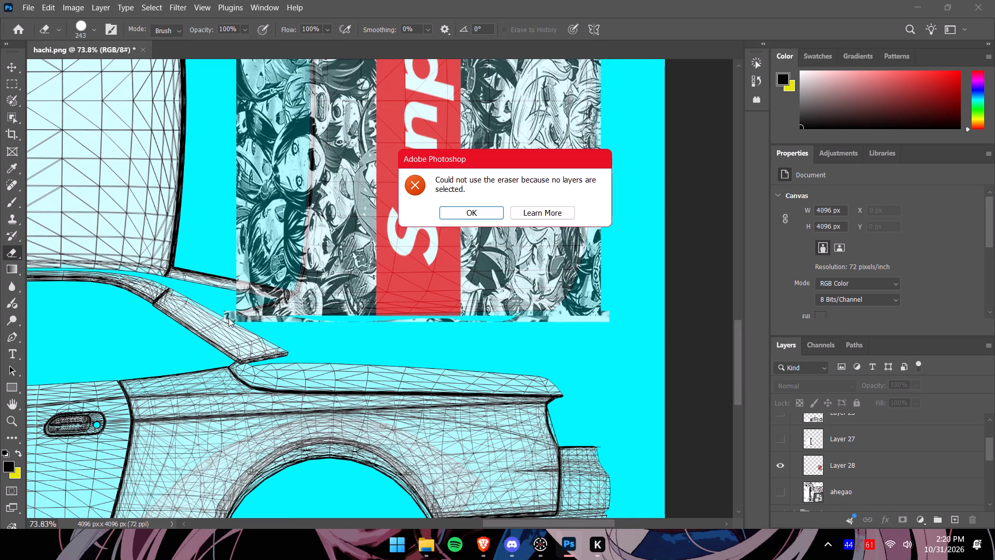
click(467, 218)
scroll(852, 480, down, 2)
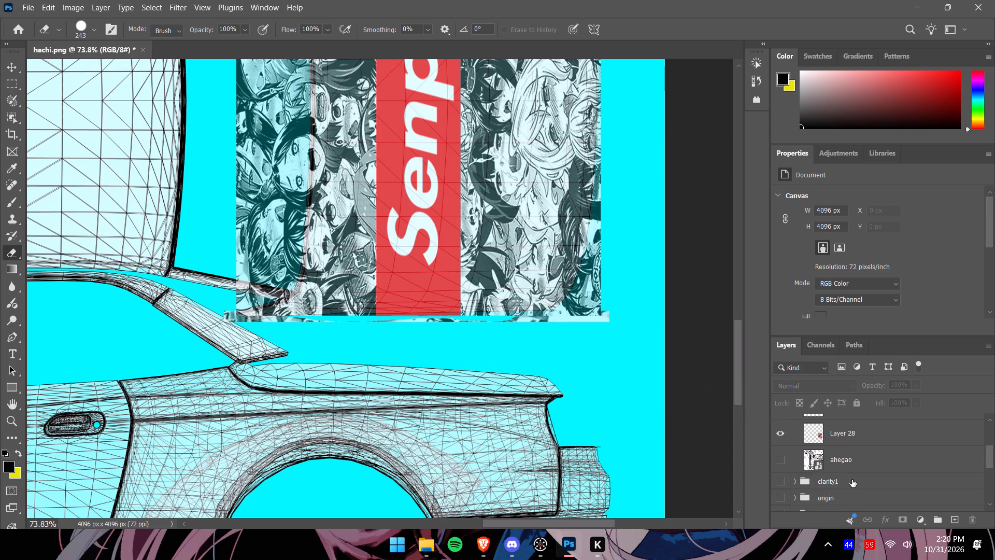
scroll(852, 480, up, 2)
click(851, 467)
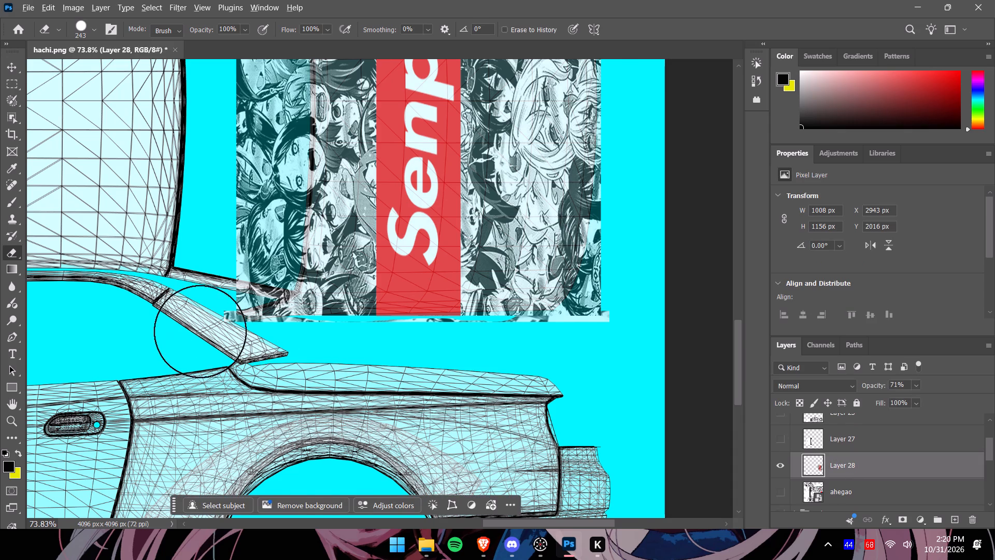
alt+scroll(200, 331, up, 11)
click(95, 25)
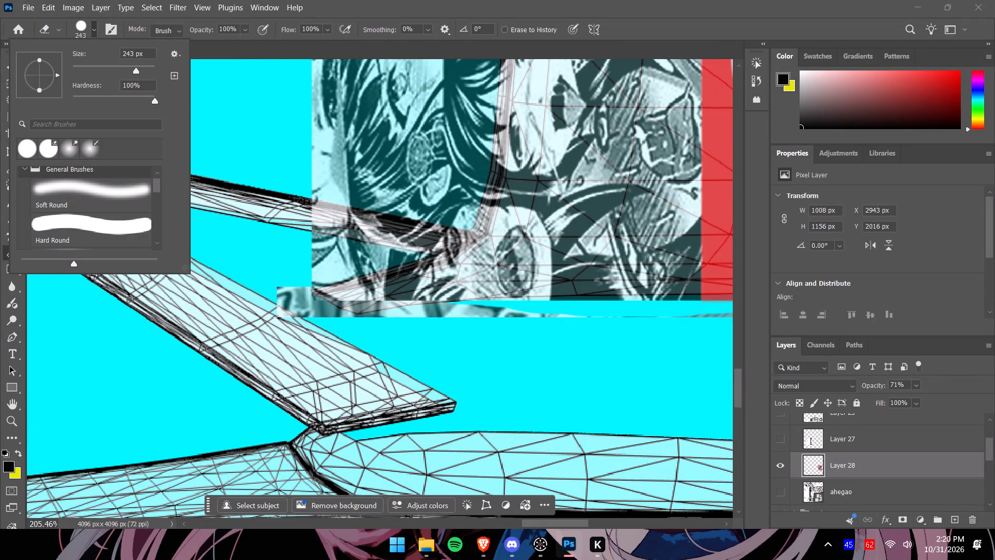
drag(139, 72, 101, 75)
click(95, 33)
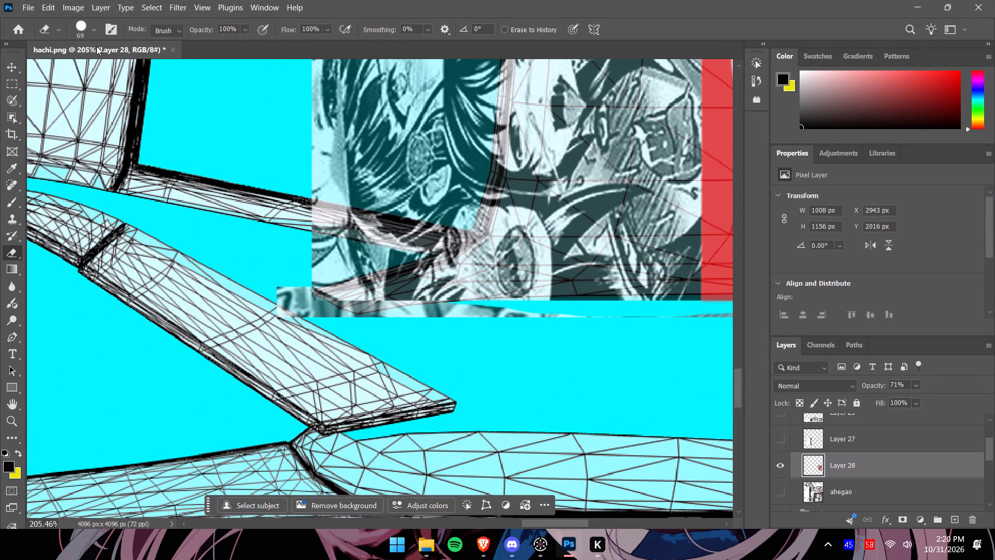
drag(265, 316, 324, 349)
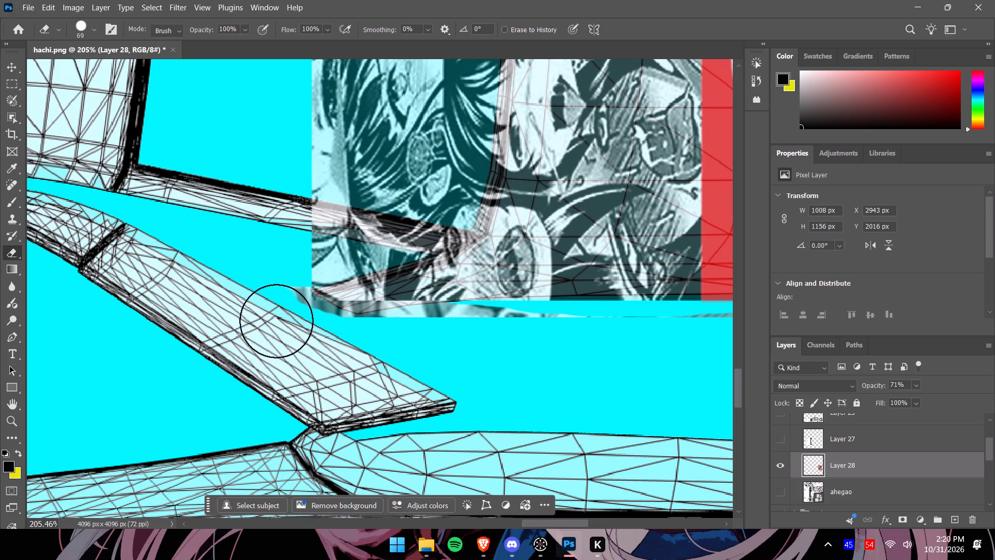
click(276, 320)
Erase the Senpai artwork covering the lower rear-window pillar wireframe with a 31 px eraser.
alt+scroll(277, 282, down, 5)
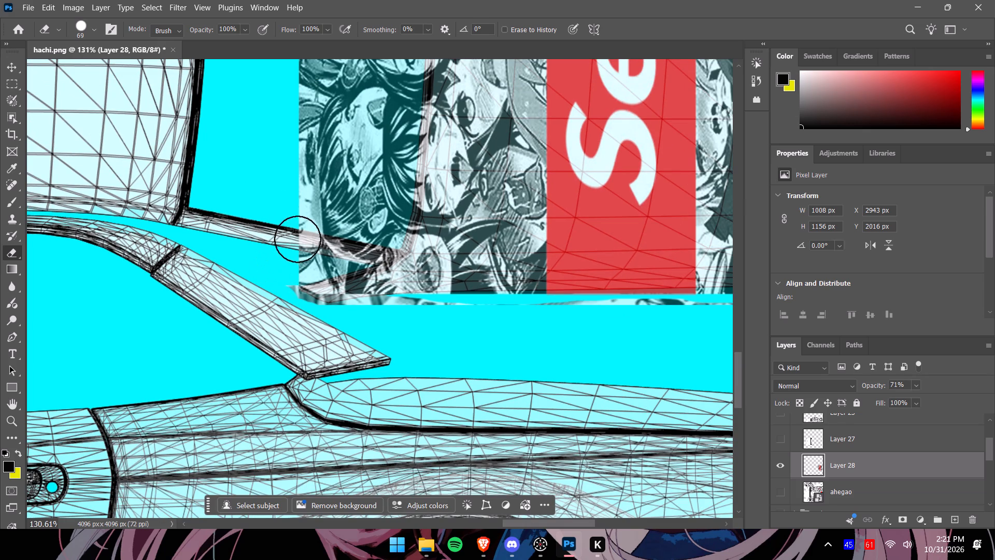
click(95, 26)
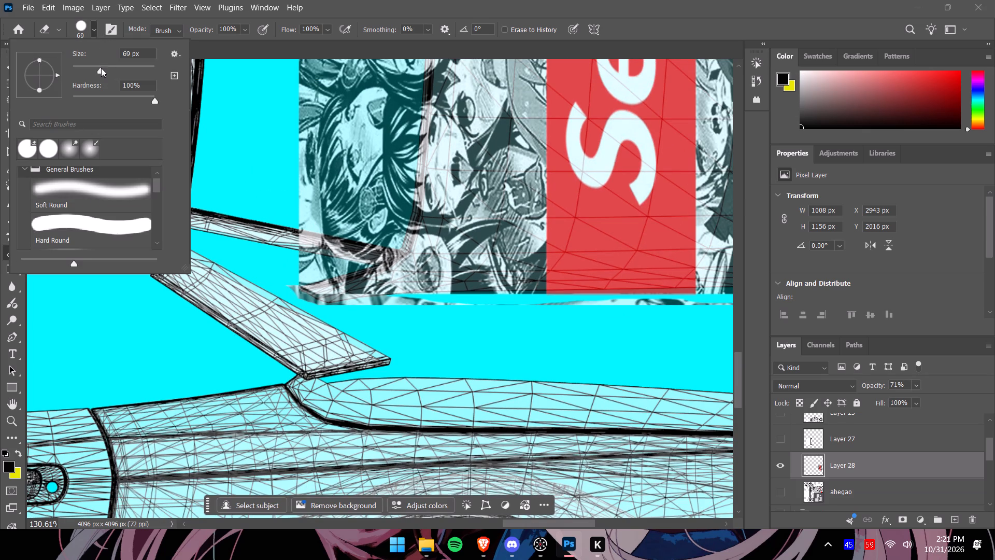
drag(101, 68, 86, 67)
click(93, 34)
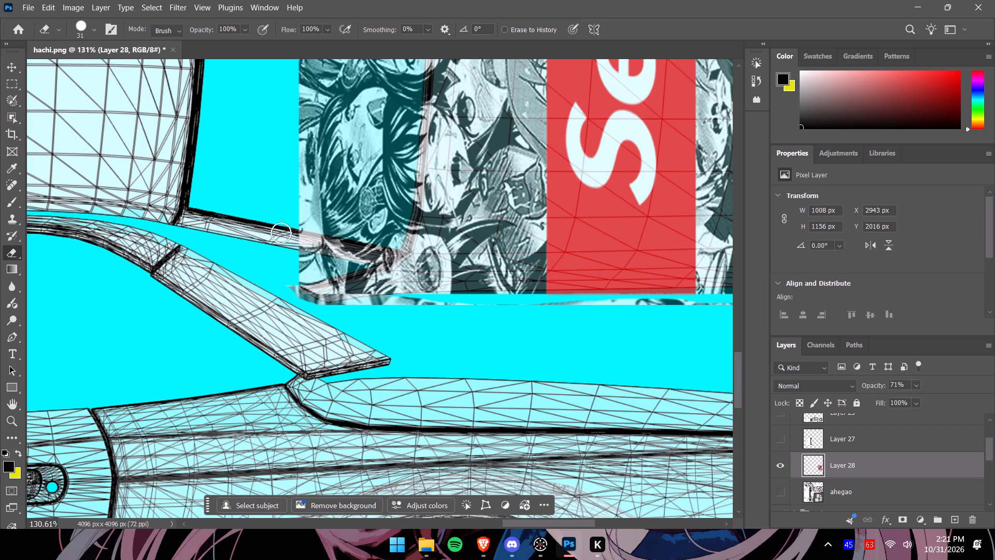
drag(296, 236, 377, 250)
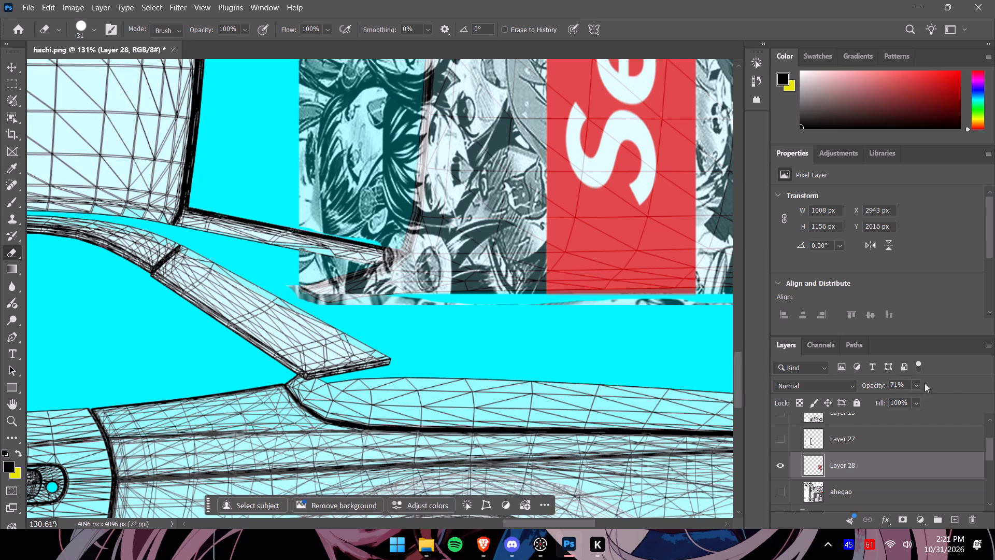
Set the Senpai layer's opacity to 72% and erase the remaining artwork around the tip and underside of the lower rear-window pillar.
click(919, 384)
drag(926, 400, 934, 399)
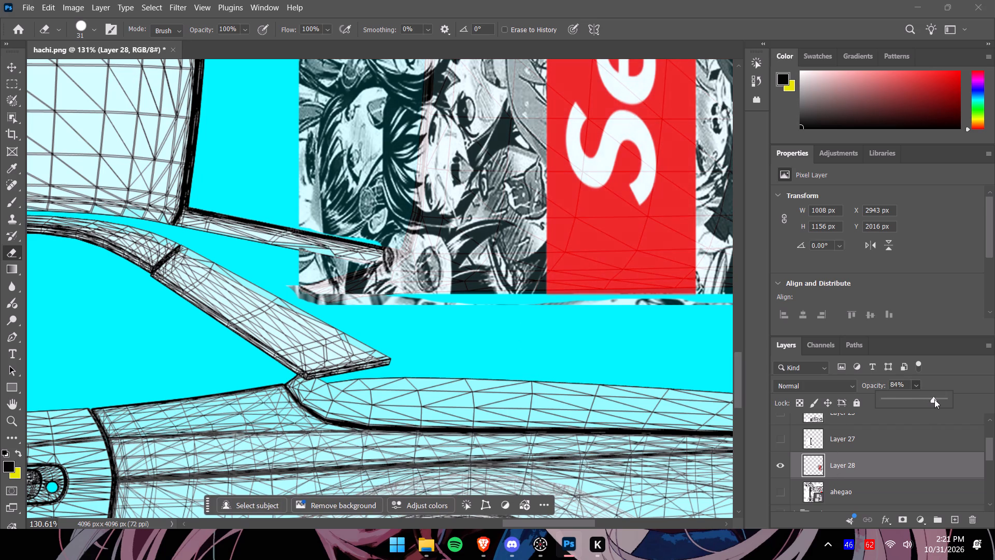
alt+scroll(417, 250, up, 10)
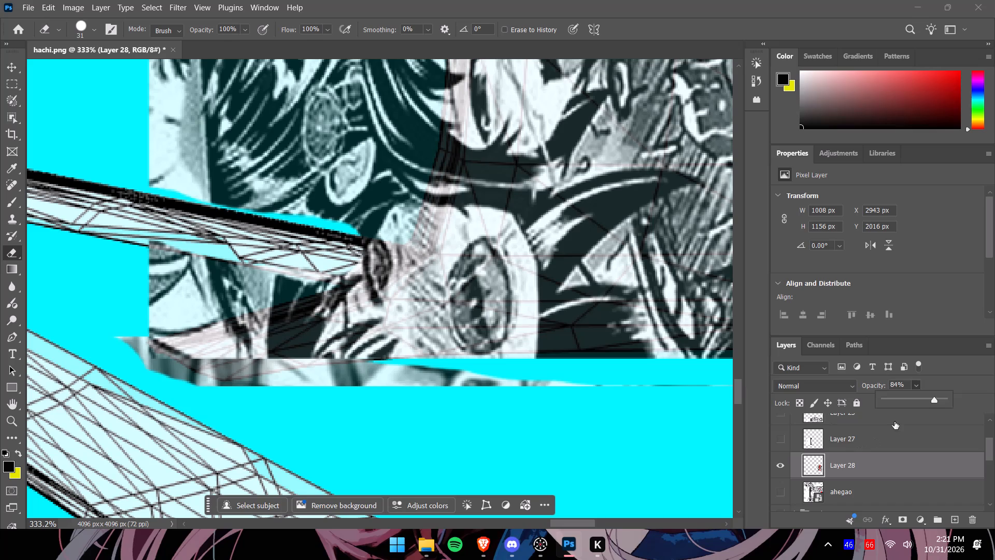
drag(935, 397, 927, 400)
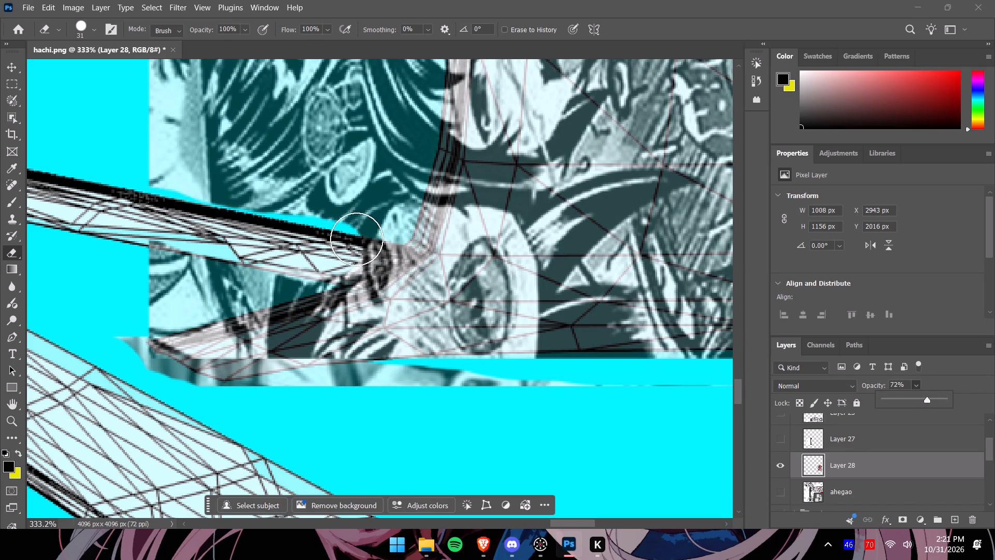
drag(358, 245, 382, 249)
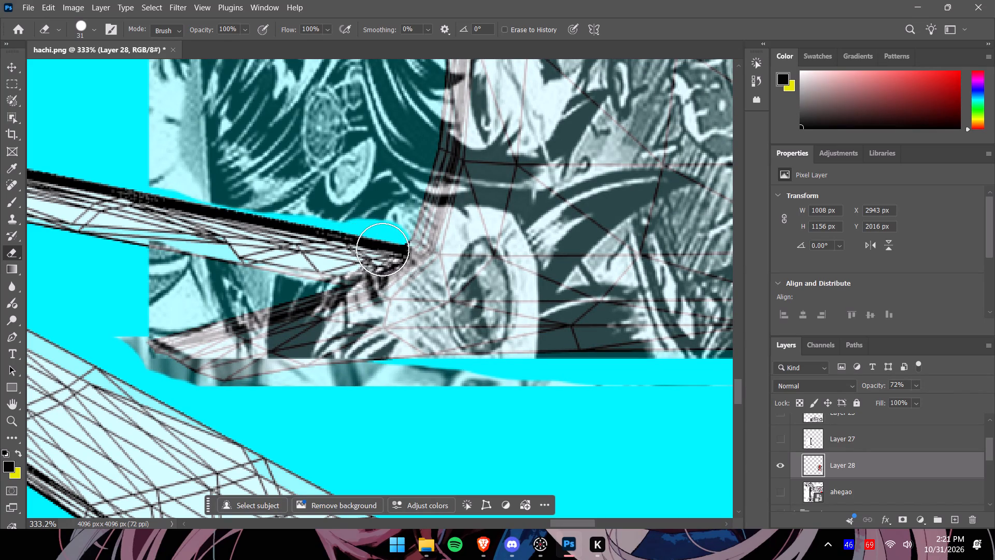
drag(382, 249, 238, 249)
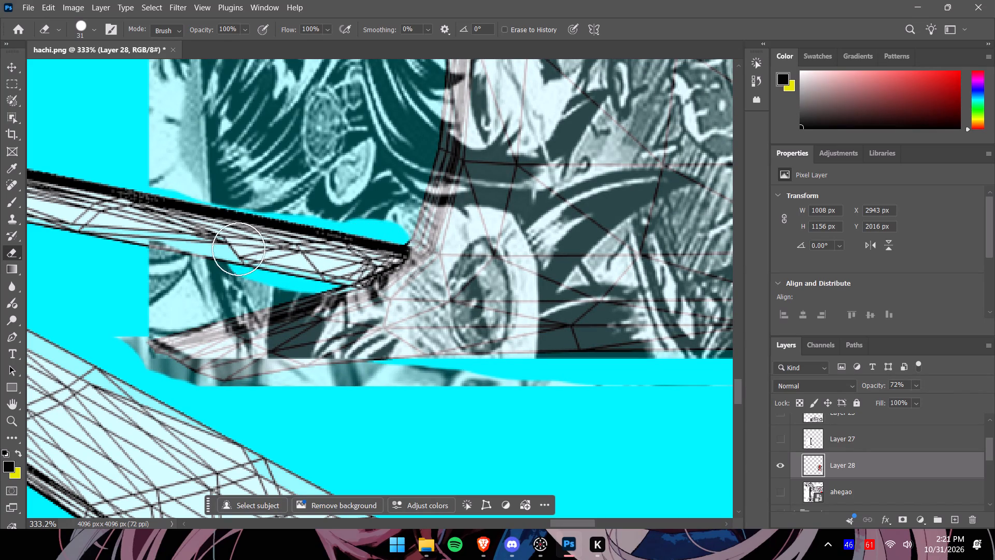
drag(238, 249, 304, 260)
Erase the stray strip along the upper front corner of the Senpai trunk artwork.
alt+scroll(295, 239, down, 3)
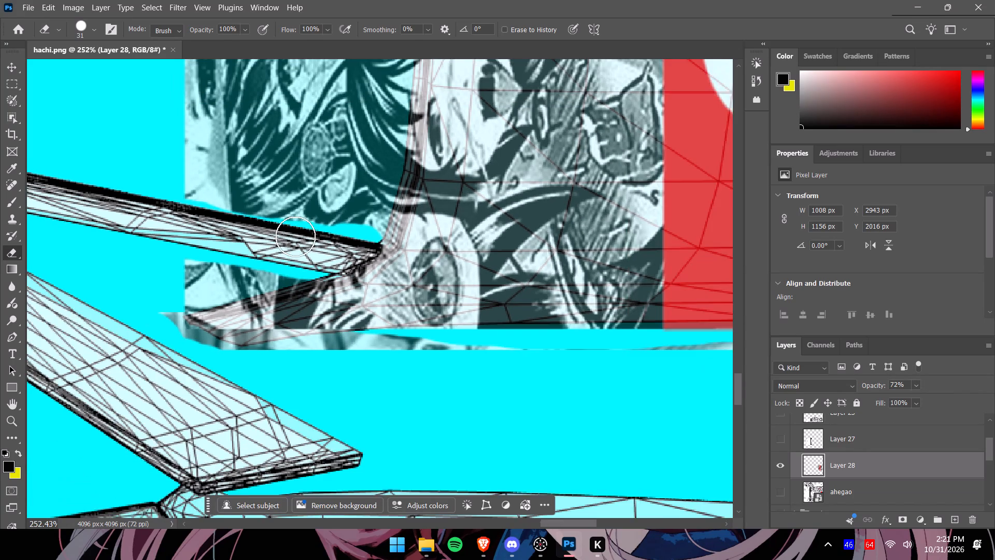
alt+scroll(295, 237, down, 1)
drag(738, 386, 740, 298)
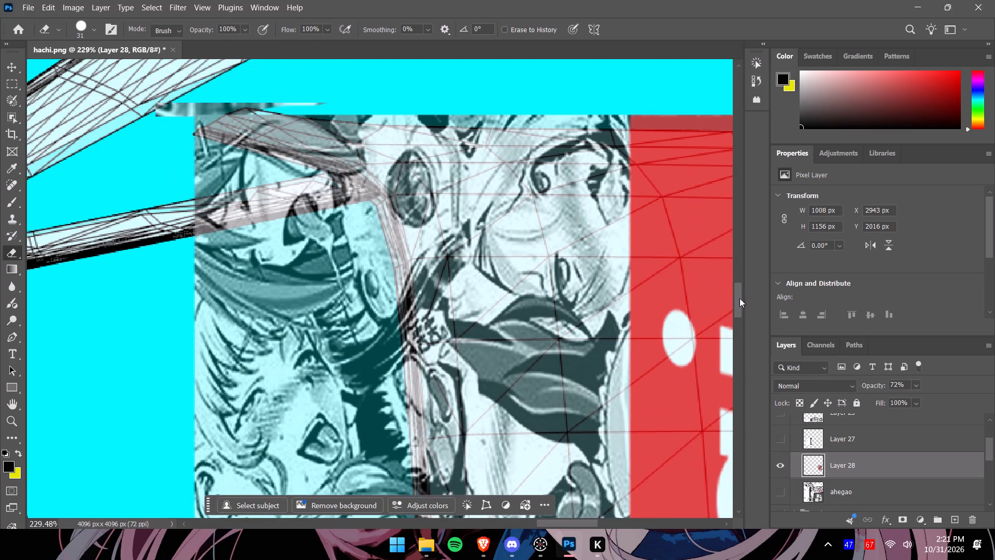
drag(740, 298, 740, 298)
drag(155, 121, 314, 97)
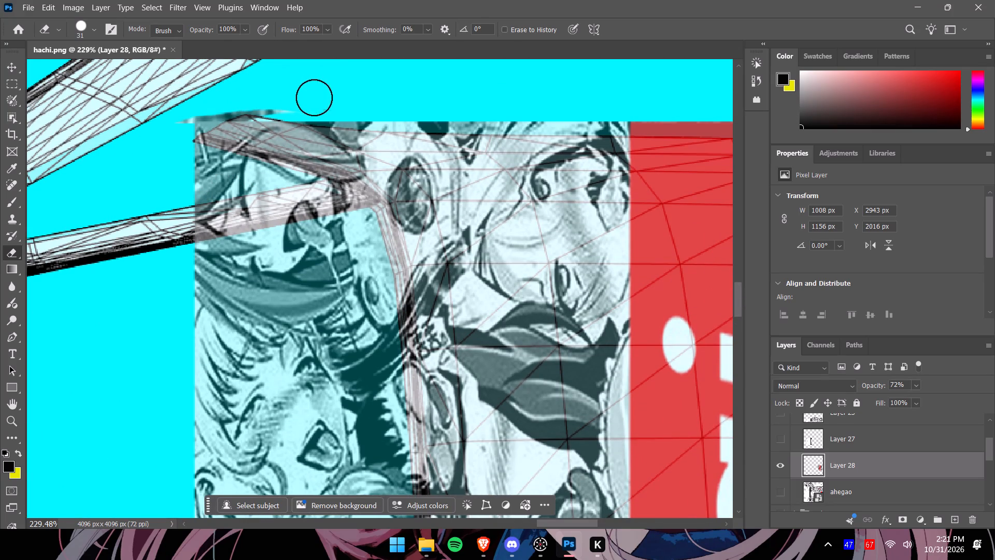
drag(314, 97, 310, 99)
Erase the Senpai artwork covering the upper rear-window pillar wireframe, up to the pillar's tip and along both its edges.
drag(195, 223, 289, 207)
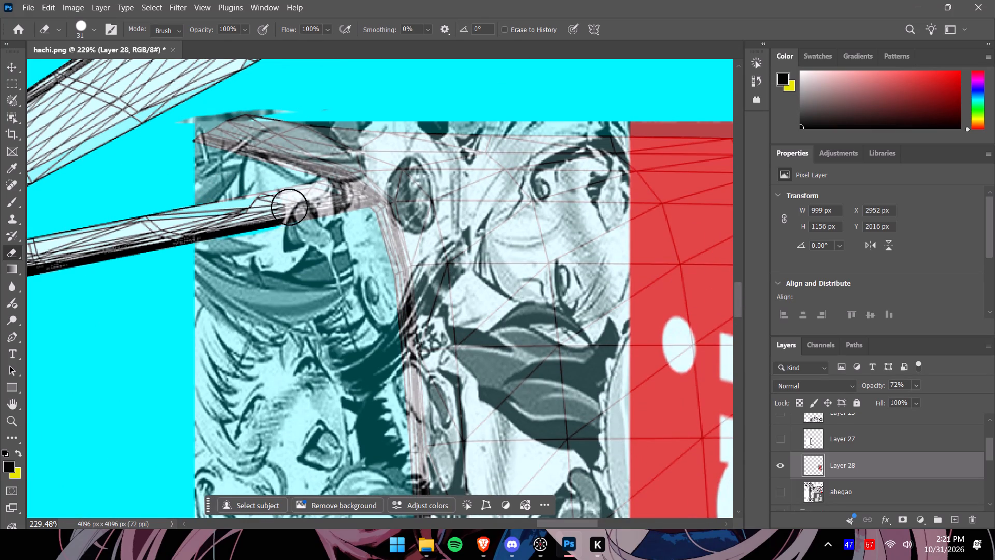
drag(289, 207, 344, 200)
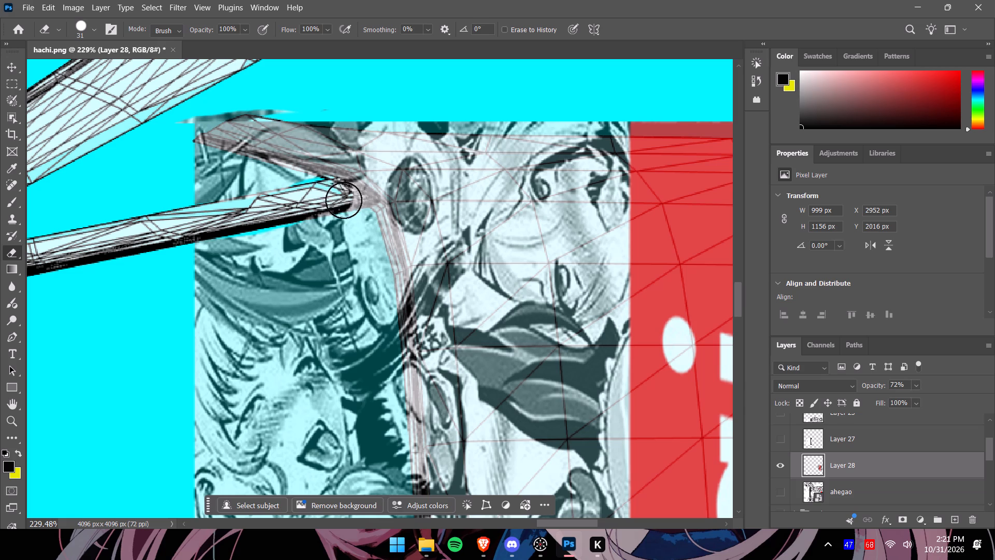
drag(344, 200, 334, 195)
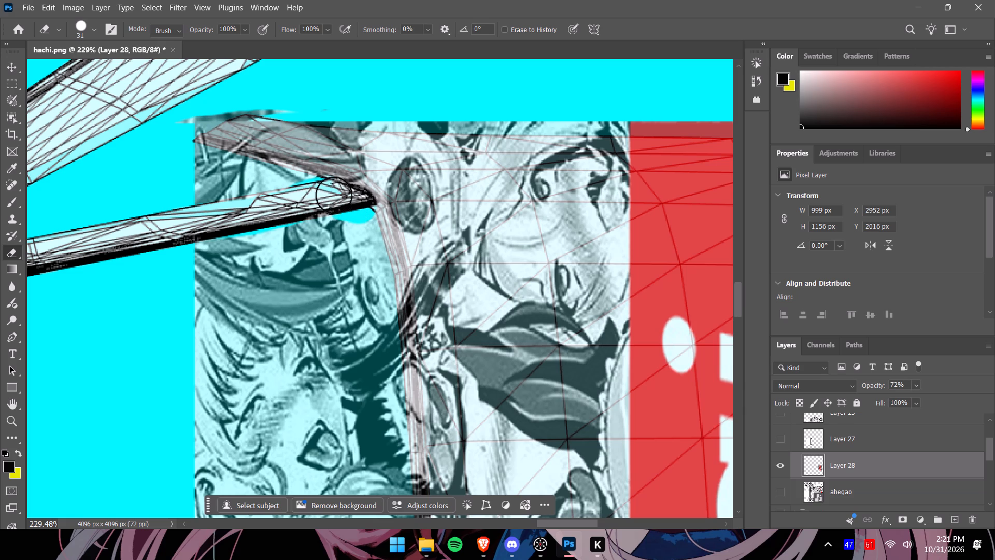
drag(334, 195, 206, 213)
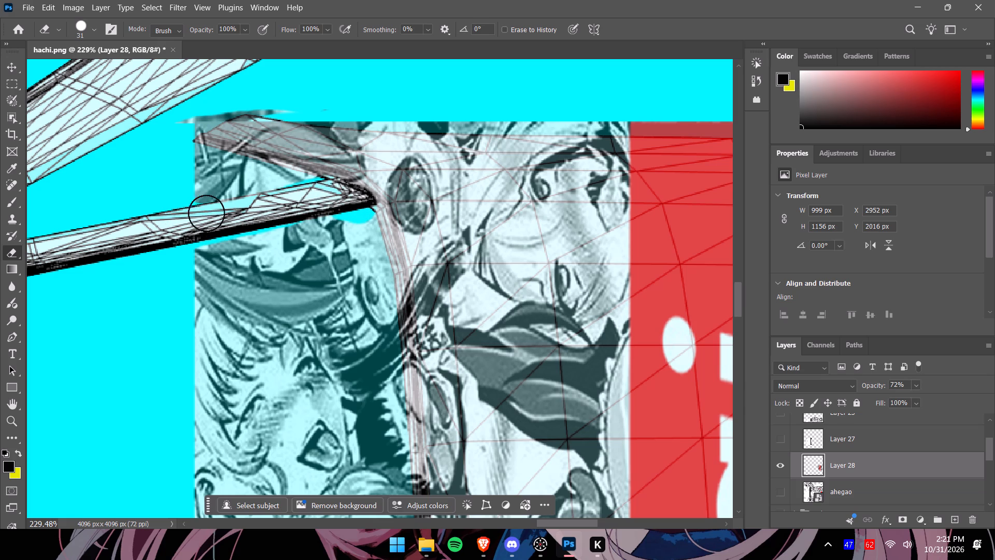
drag(206, 213, 263, 231)
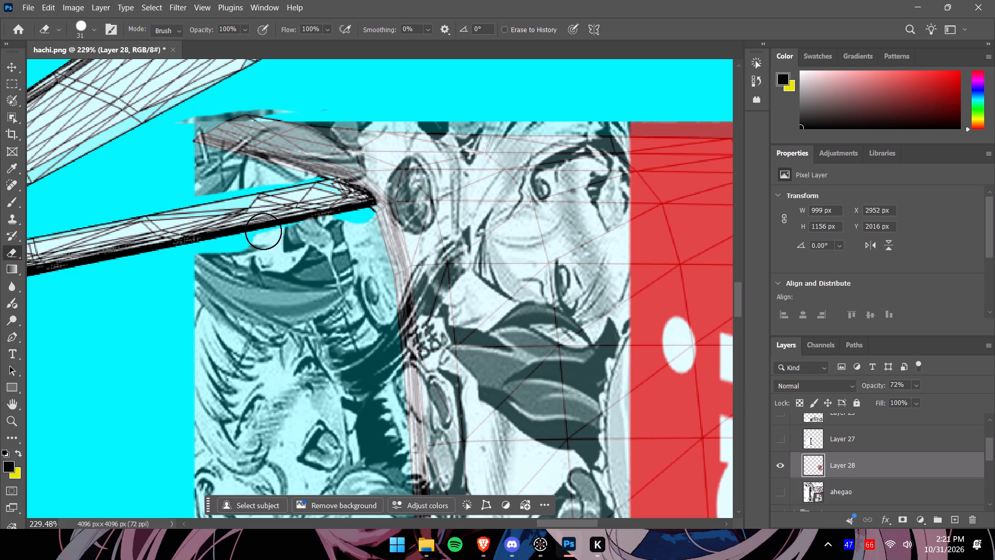
drag(263, 231, 333, 214)
Raise the Senpai trunk artwork layer's opacity to 100%.
alt+scroll(331, 213, down, 8)
alt+scroll(353, 263, down, 3)
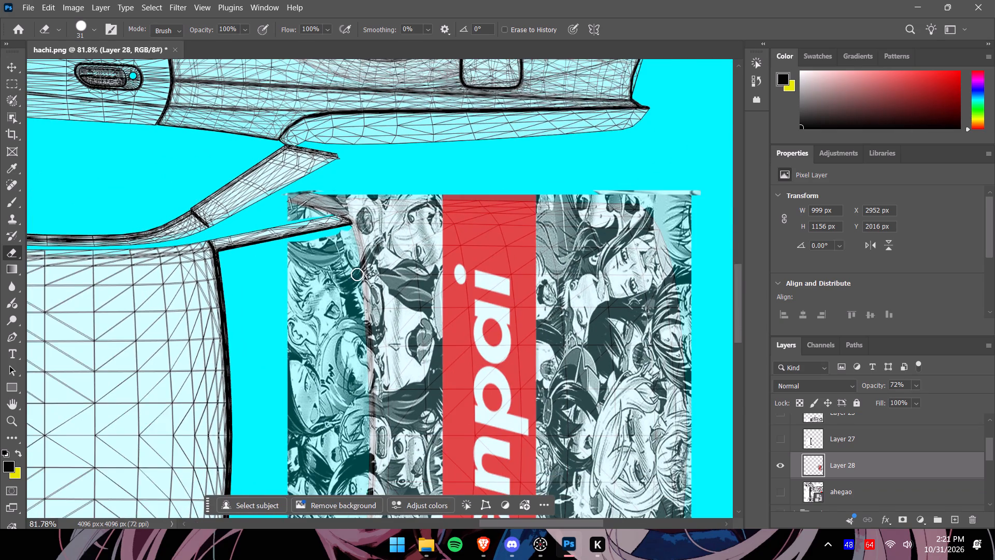
alt+scroll(359, 295, down, 2)
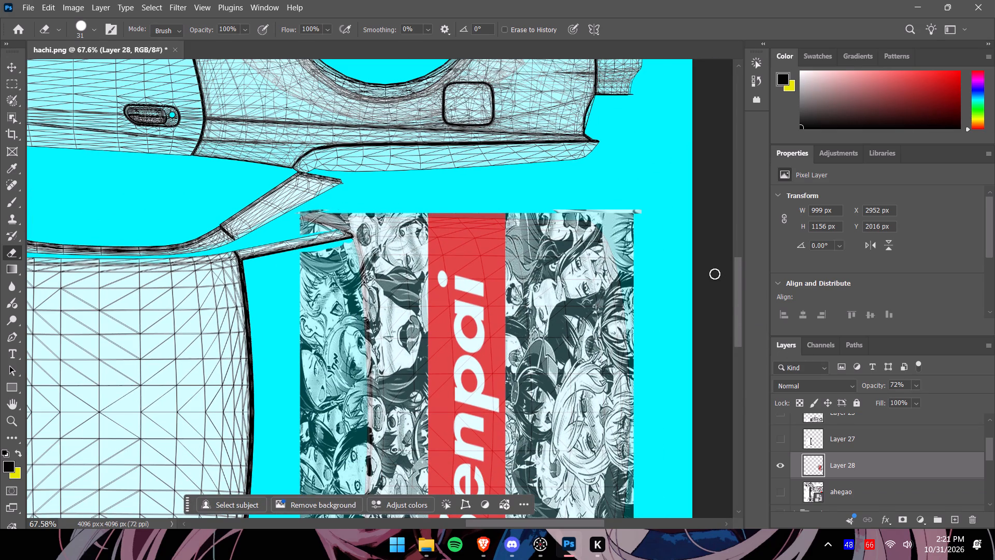
drag(736, 303, 740, 344)
alt+scroll(674, 334, down, 9)
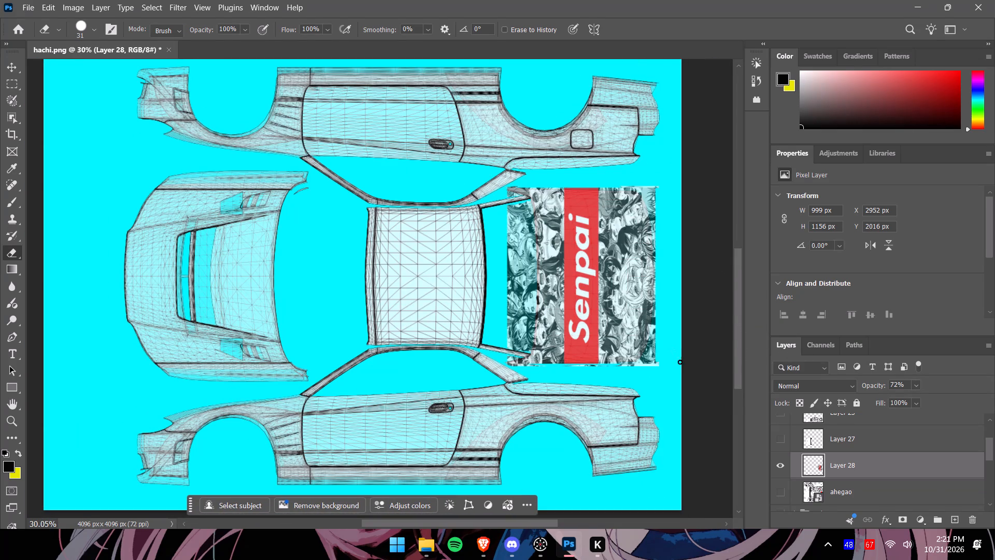
click(917, 387)
drag(926, 402, 970, 401)
Hide the Senpai trunk artwork layer, then show and select the original ahegao livery layer.
click(781, 466)
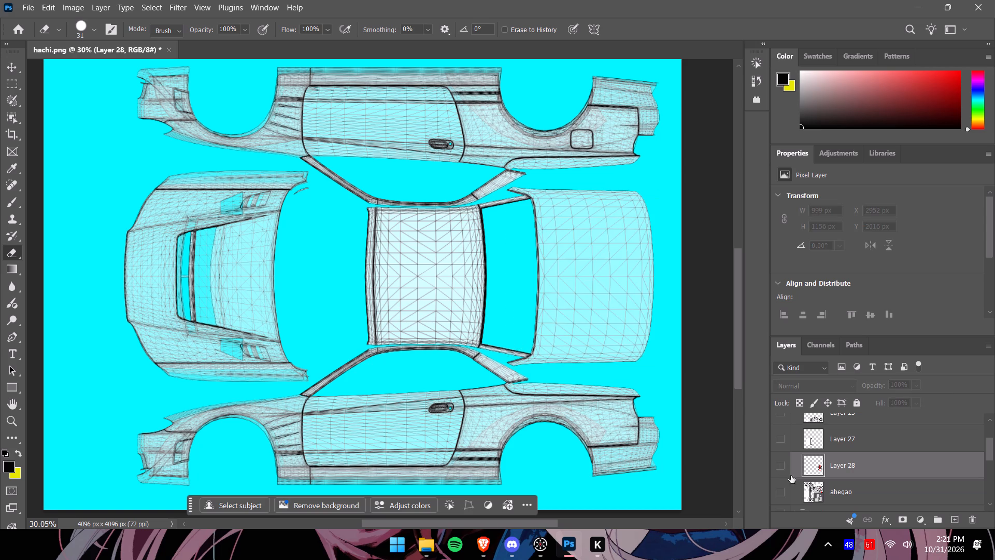
click(780, 491)
click(856, 497)
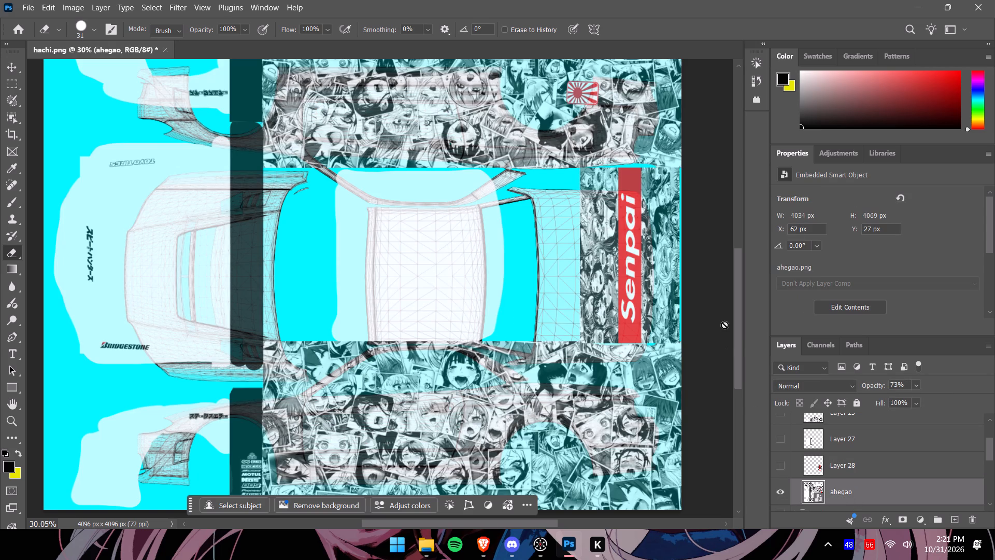
Copy the white bumper artwork with the SEND NUDES and Parental Advisory stickers from the ahegao livery onto its own layer.
drag(737, 341, 753, 263)
click(20, 86)
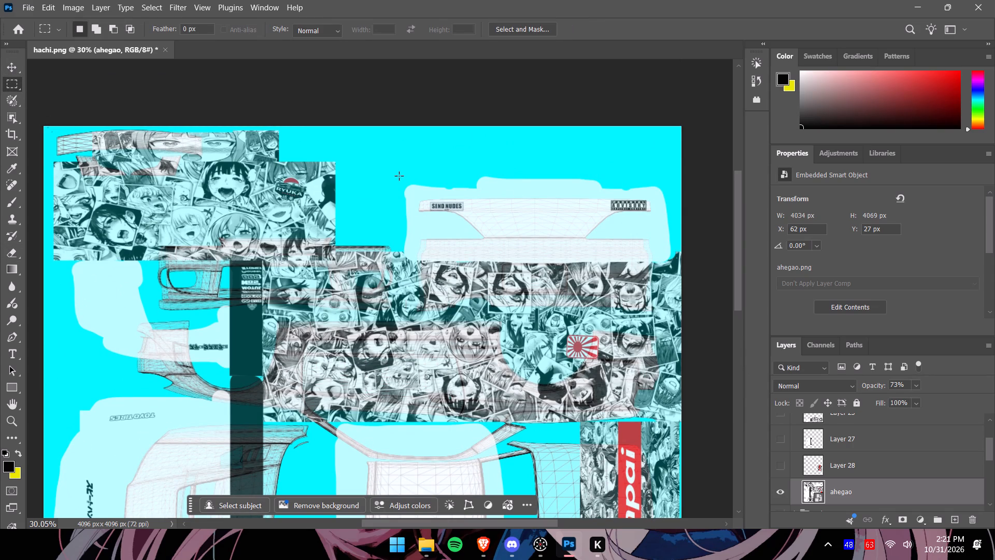
drag(398, 174, 670, 259)
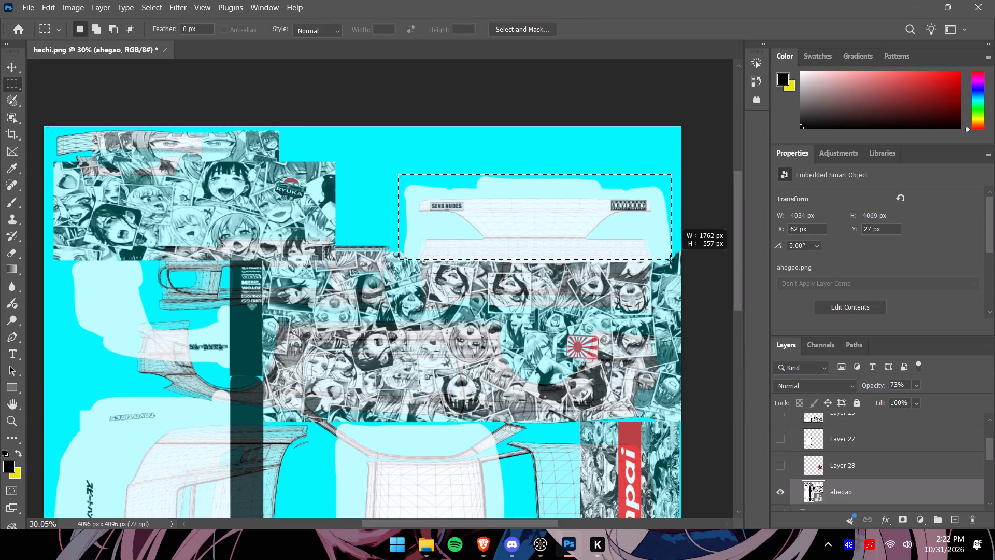
drag(670, 259, 668, 259)
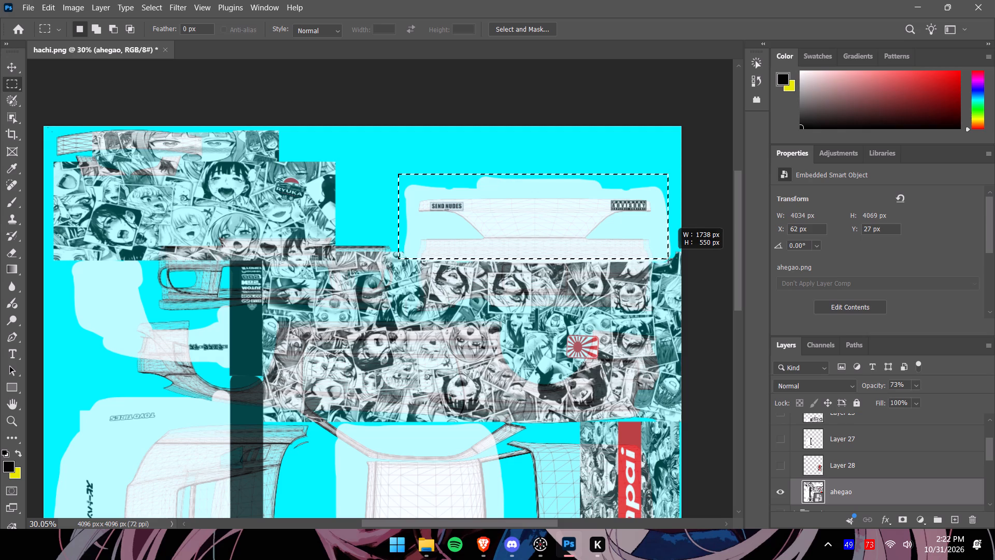
drag(668, 259, 669, 259)
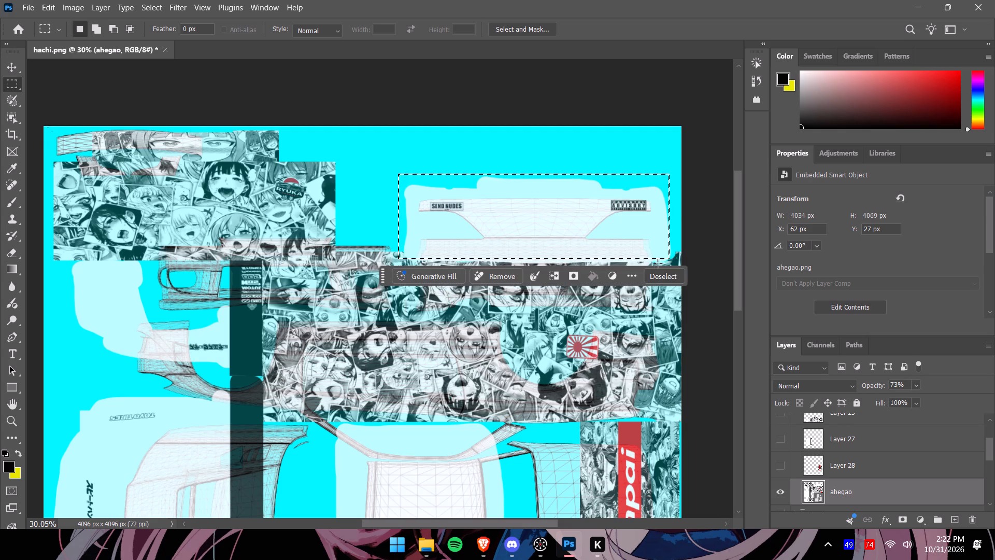
key(ctrl+c)
key(ctrl+v)
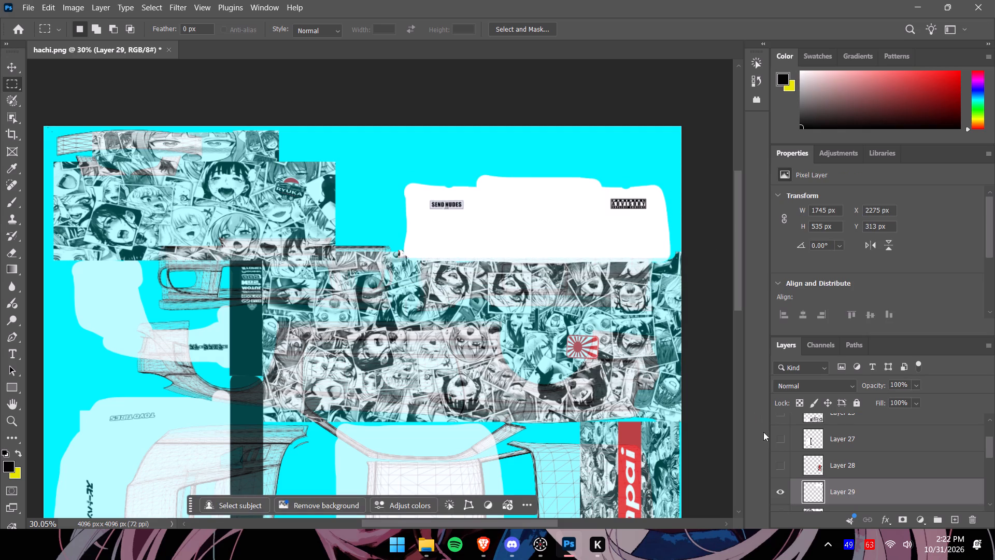
Hide the original ahegao livery layer and move the copied white bumper artwork over the front bumper wireframe.
scroll(786, 488, down, 2)
click(777, 488)
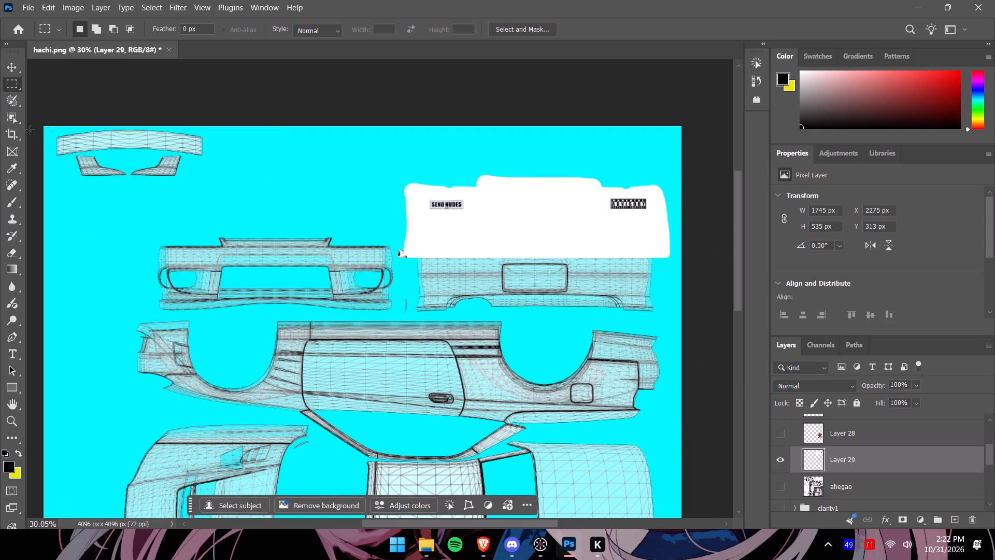
click(11, 64)
drag(527, 212, 272, 261)
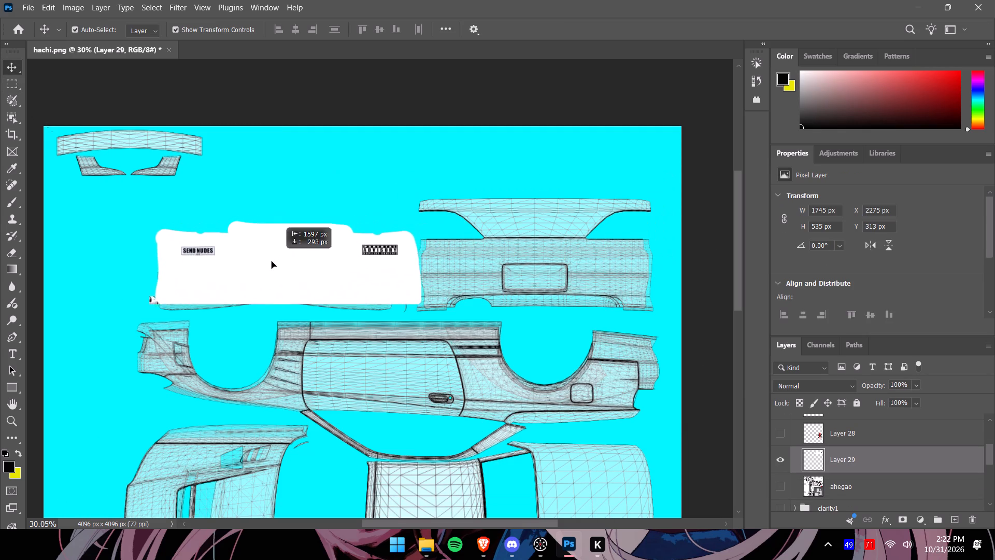
drag(272, 261, 269, 265)
Lower the white bumper artwork's opacity to 75% and align it with the front bumper wireframe at about X 588, Y 679 px.
click(915, 380)
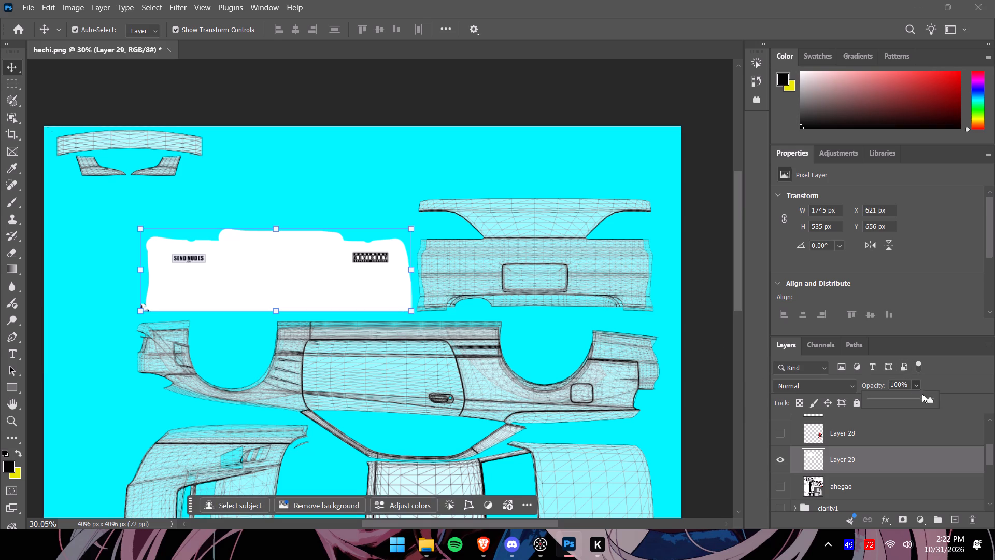
drag(928, 400, 915, 401)
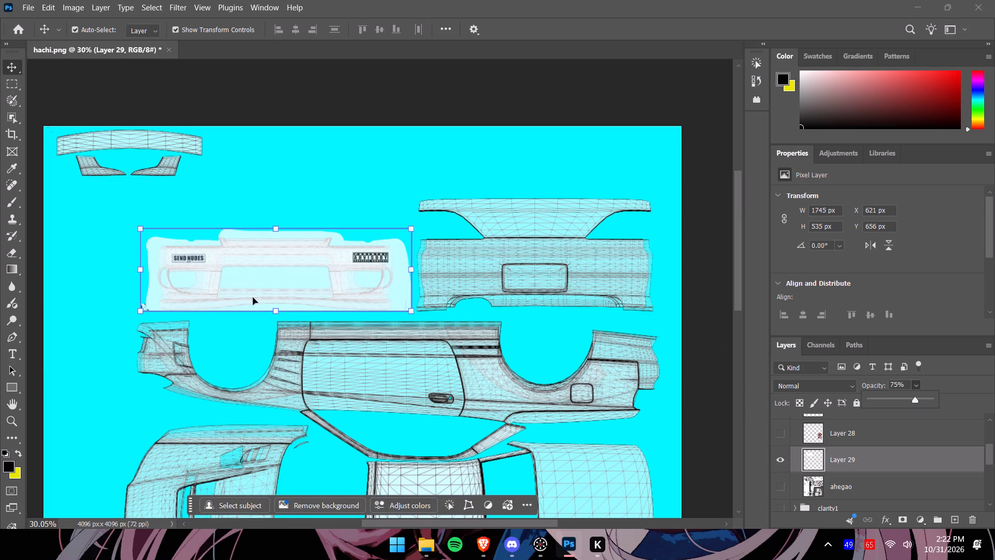
alt+scroll(249, 296, up, 6)
drag(329, 275, 324, 275)
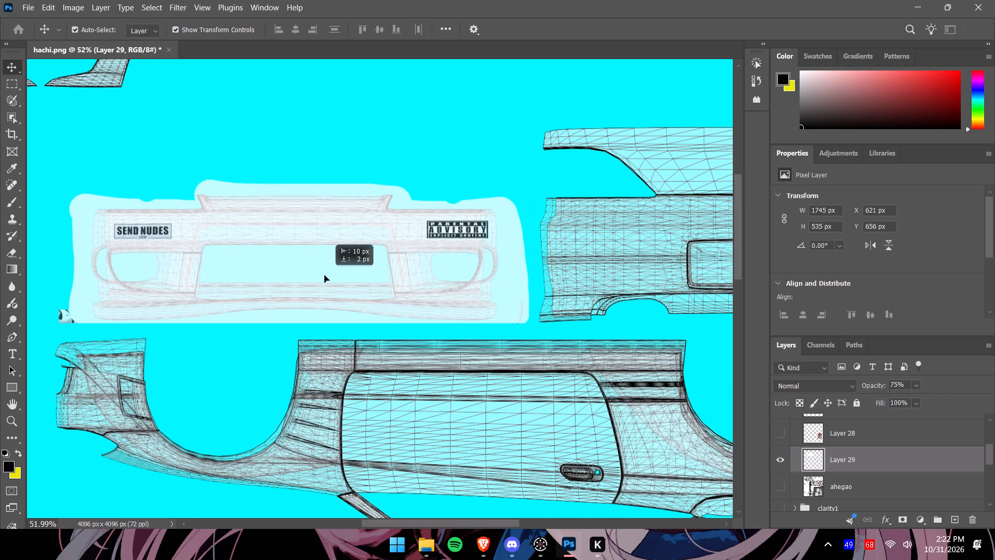
drag(324, 275, 319, 281)
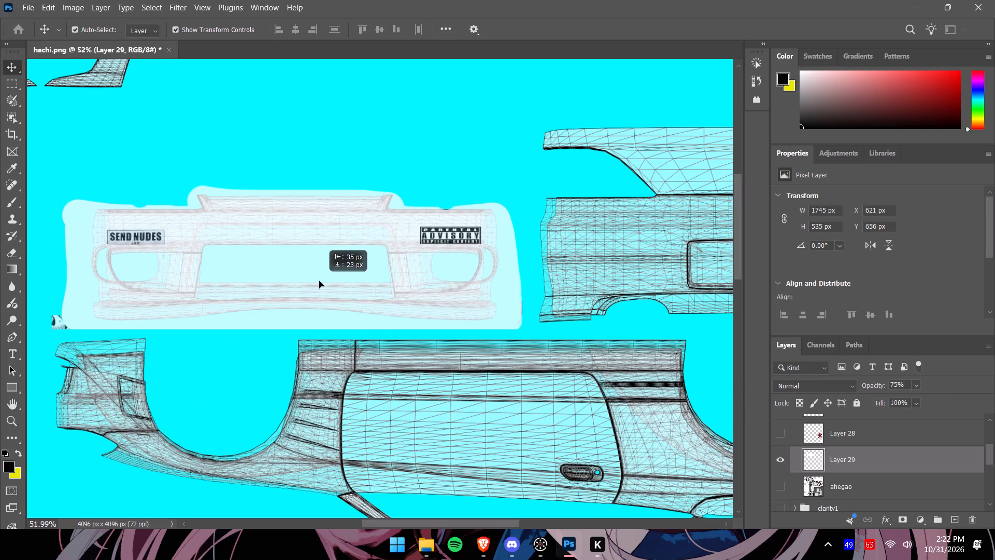
drag(319, 281, 320, 281)
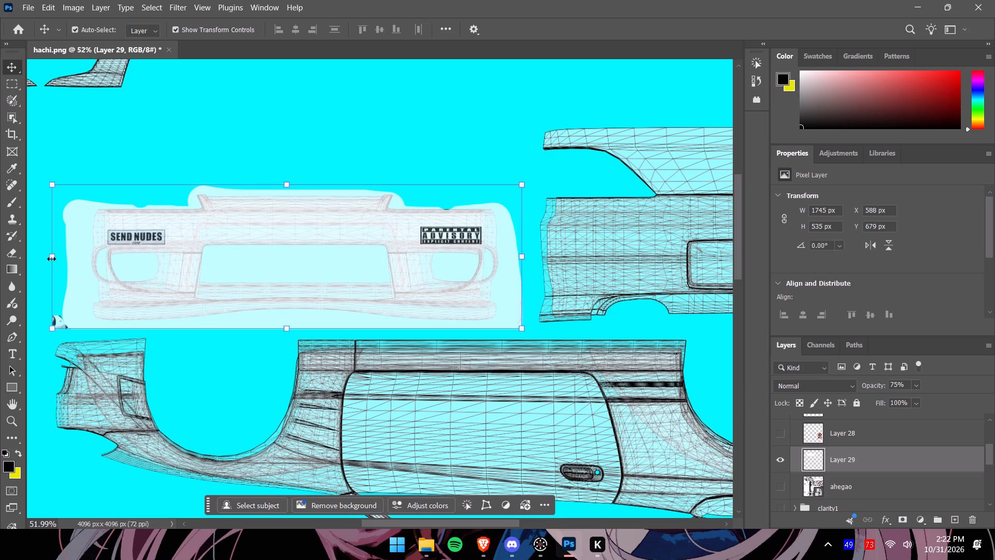
Narrow the front bumper artwork to about 98% width, nudge it up slightly to fit the wireframe, and apply the transform.
drag(51, 259, 59, 259)
click(227, 247)
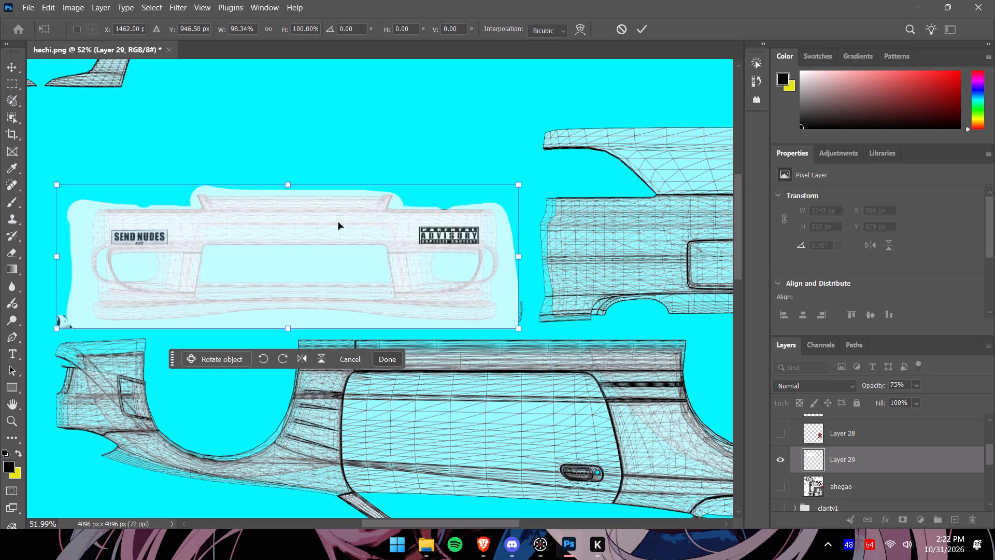
click(331, 245)
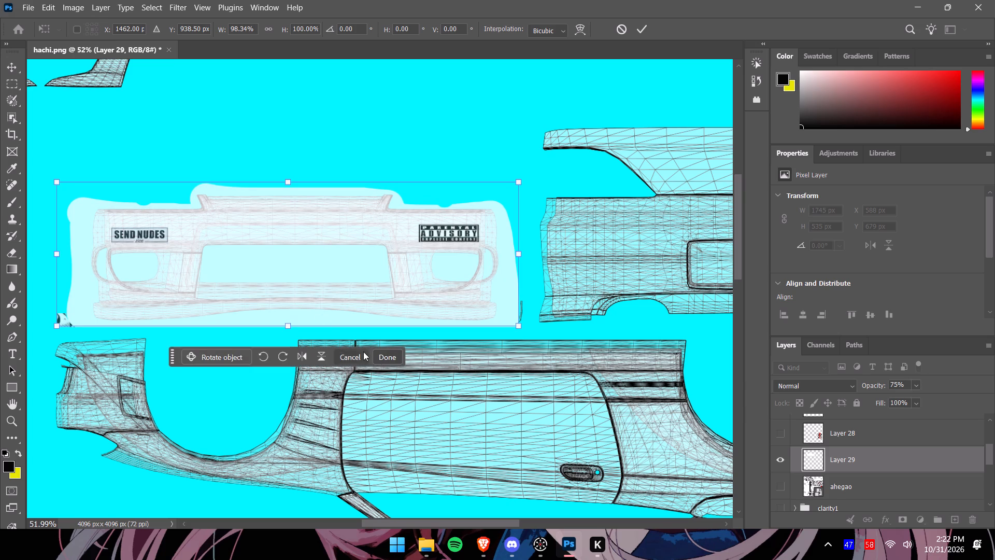
click(387, 358)
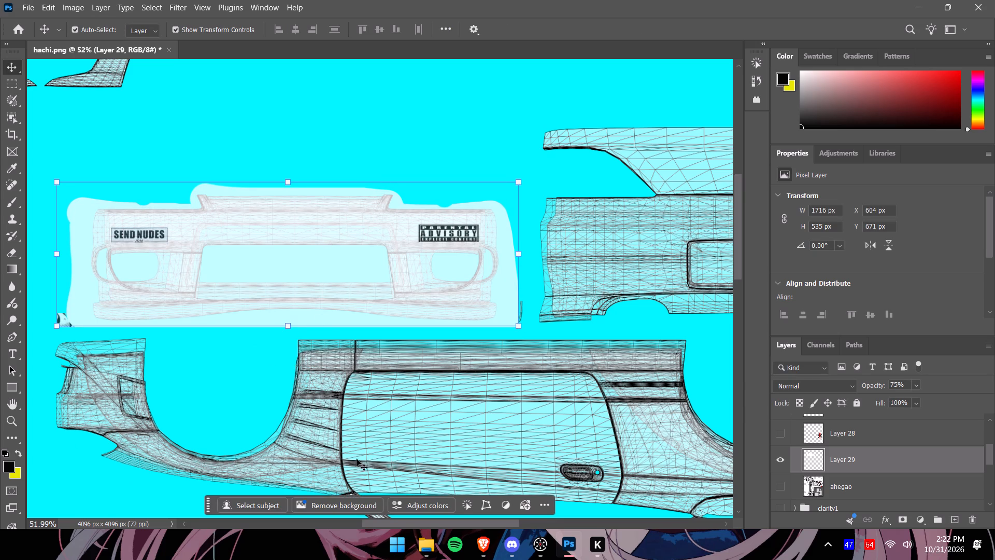
Raise the front bumper artwork layer's opacity to 100%.
click(913, 386)
drag(928, 396, 976, 399)
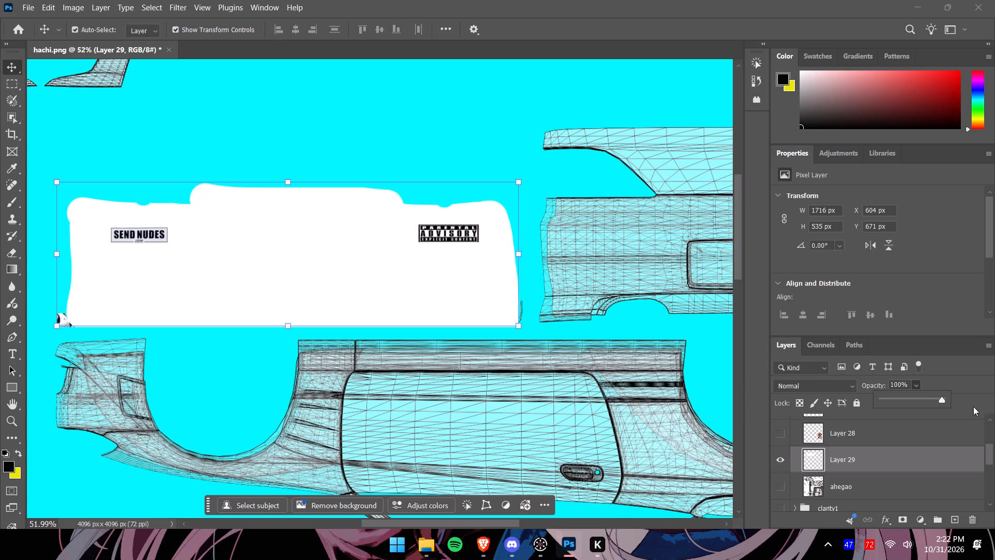
Hide the front bumper artwork layer and show the original ahegao livery layer.
alt+scroll(492, 305, down, 3)
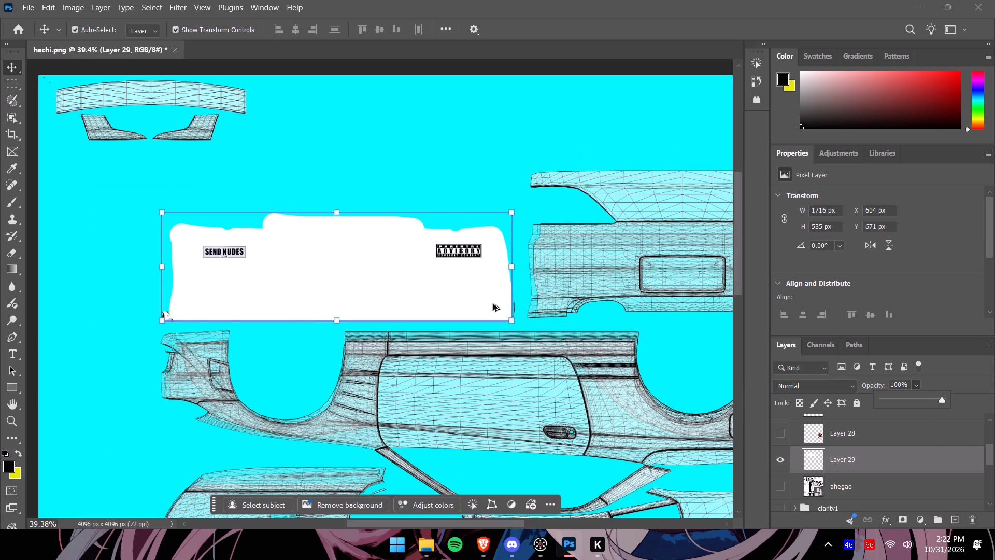
click(7, 85)
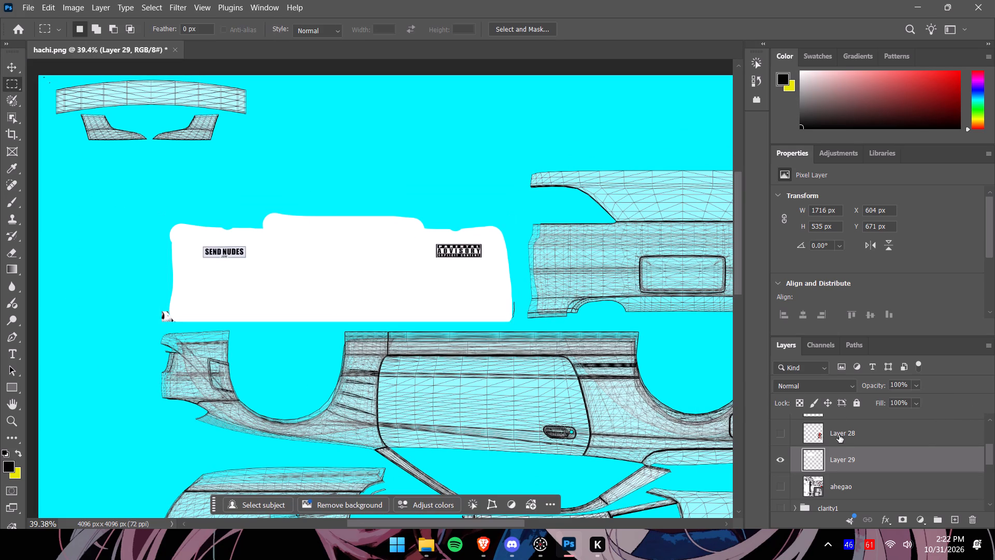
click(778, 457)
scroll(782, 460, down, 3)
click(783, 440)
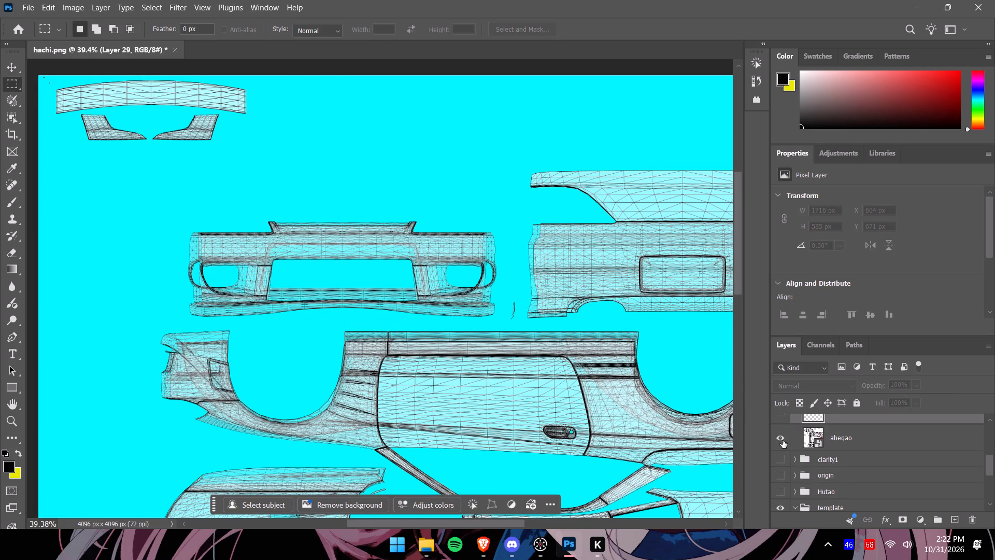
Copy the collage block with the eyes strip and RYUKA sticker from the ahegao livery's upper corner onto its own layer.
alt+scroll(575, 342, down, 3)
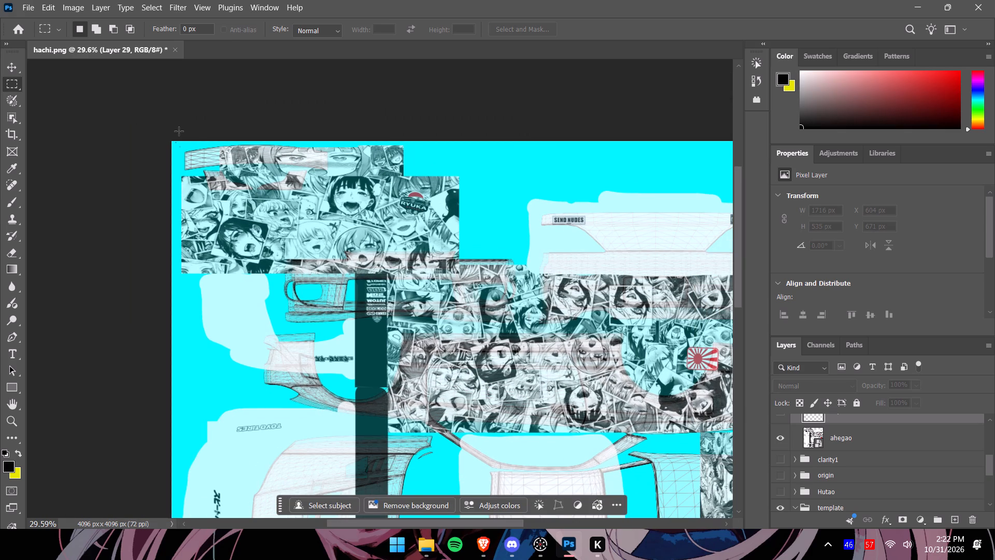
alt+scroll(248, 171, up, 2)
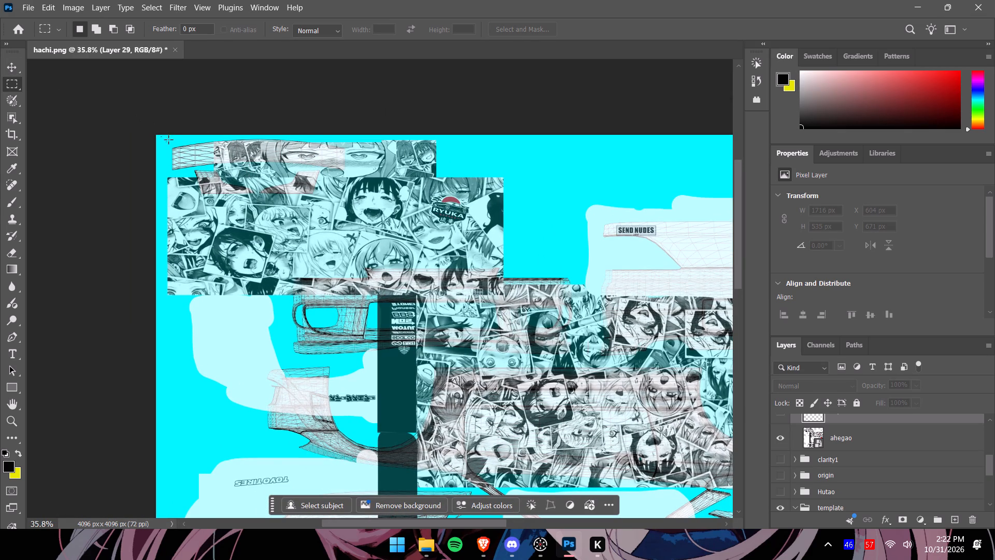
drag(157, 136, 525, 281)
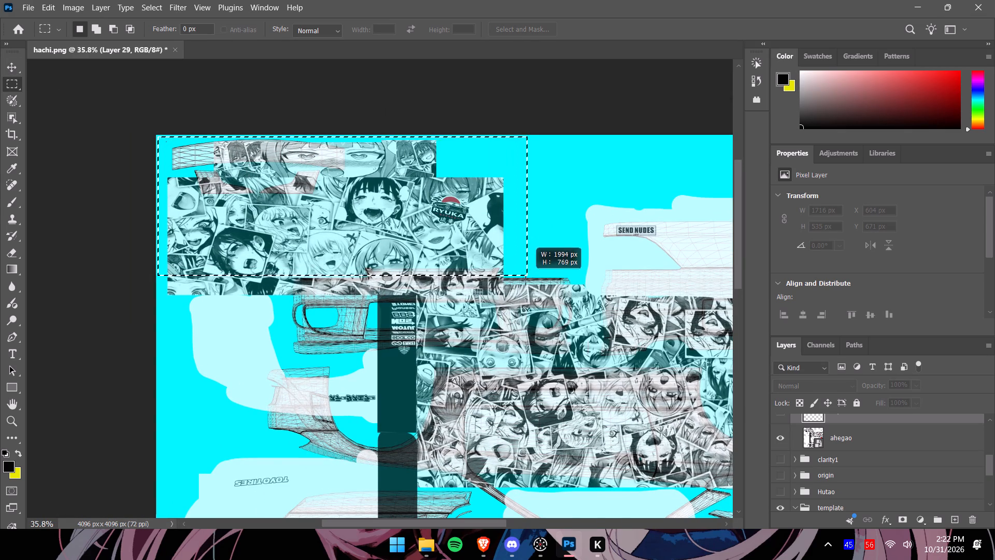
drag(525, 281, 507, 289)
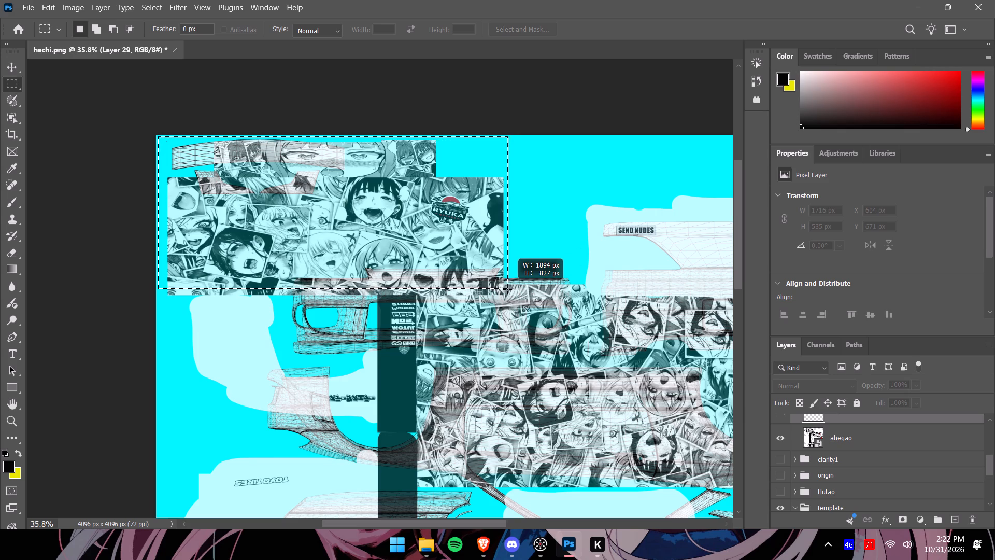
drag(507, 289, 513, 295)
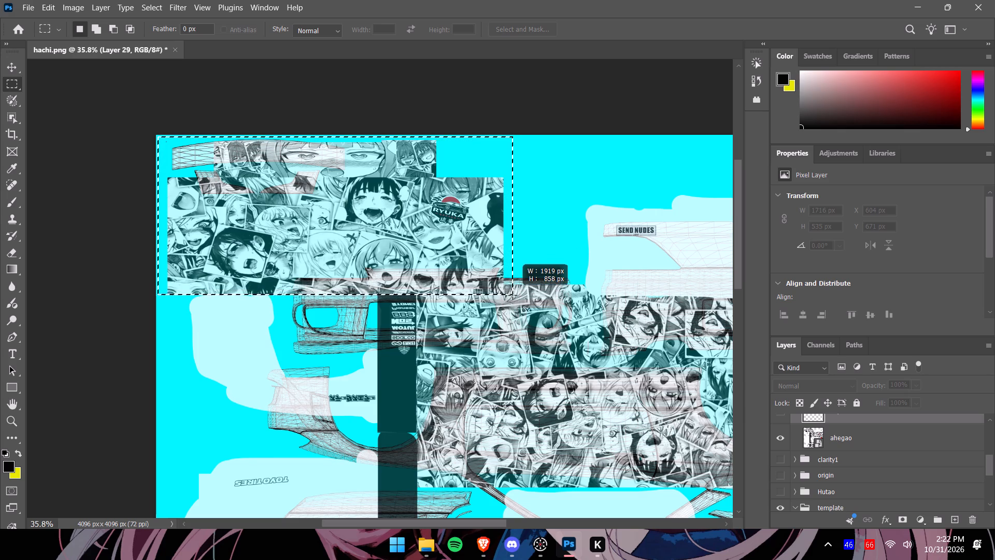
drag(513, 295, 509, 297)
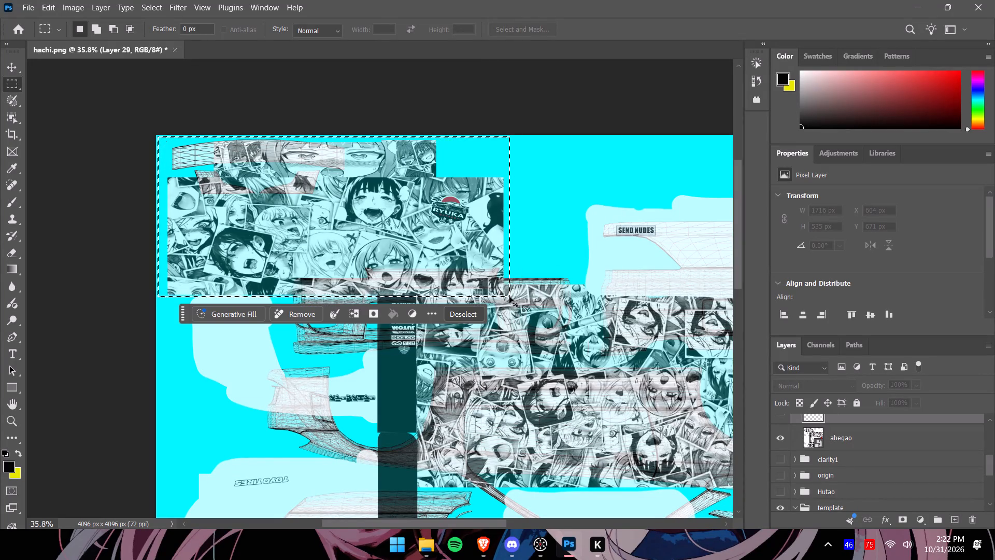
click(876, 440)
key(ctrl+c)
key(ctrl+v)
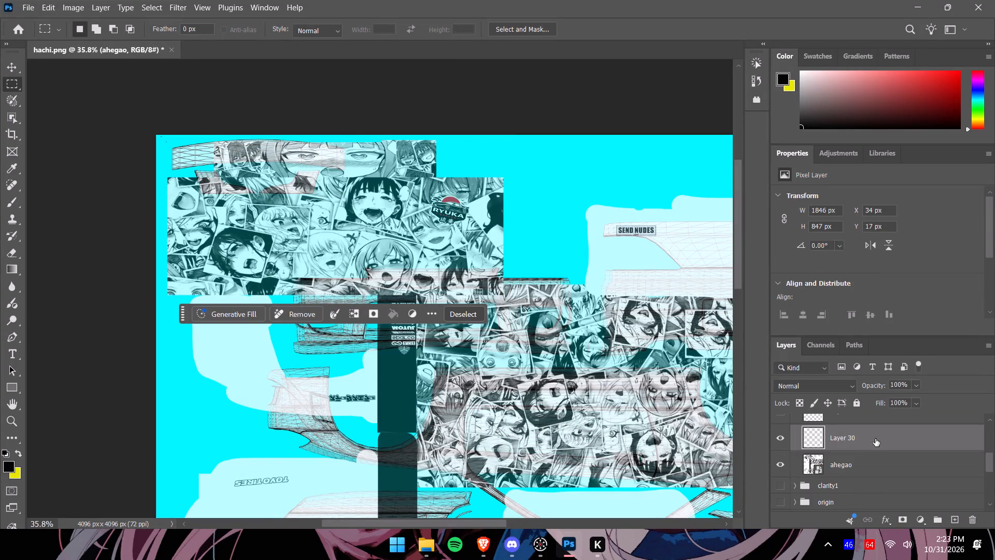
Hide the original ahegao livery layer and lower the copied RYUKA collage layer's opacity to 53%.
click(779, 466)
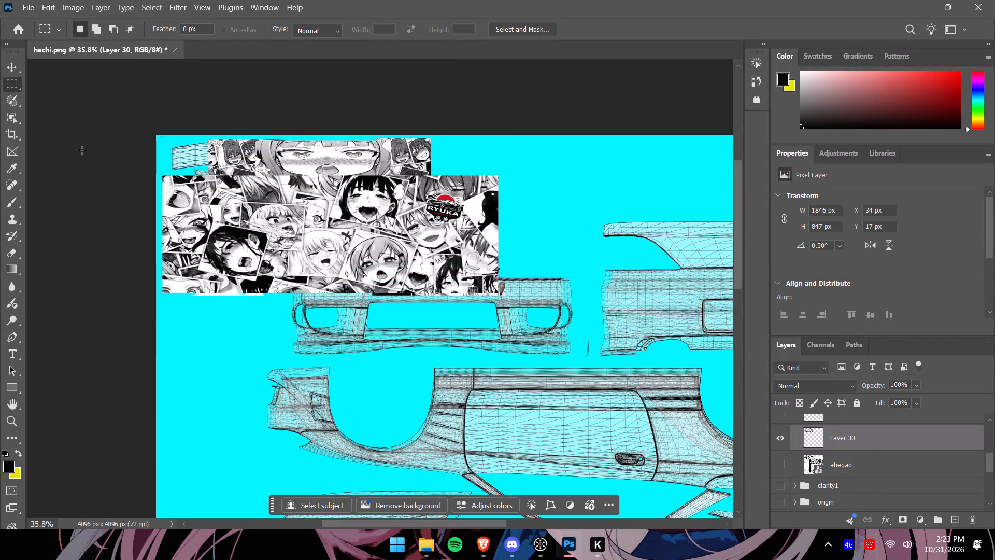
click(914, 385)
drag(927, 401, 925, 401)
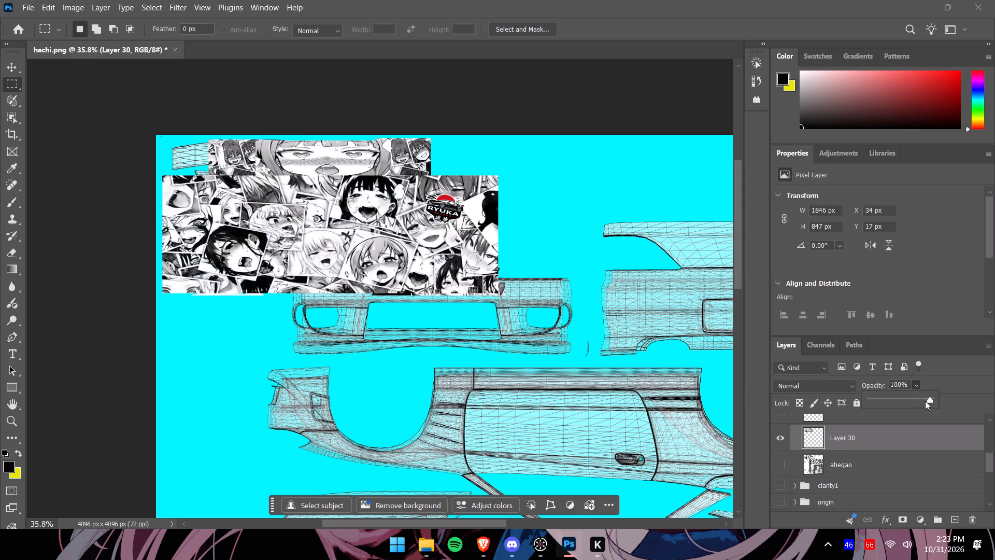
drag(925, 401, 902, 402)
Move the RYUKA collage artwork over the rear bumper wireframe, to about X 2335, Y 413 px.
click(7, 72)
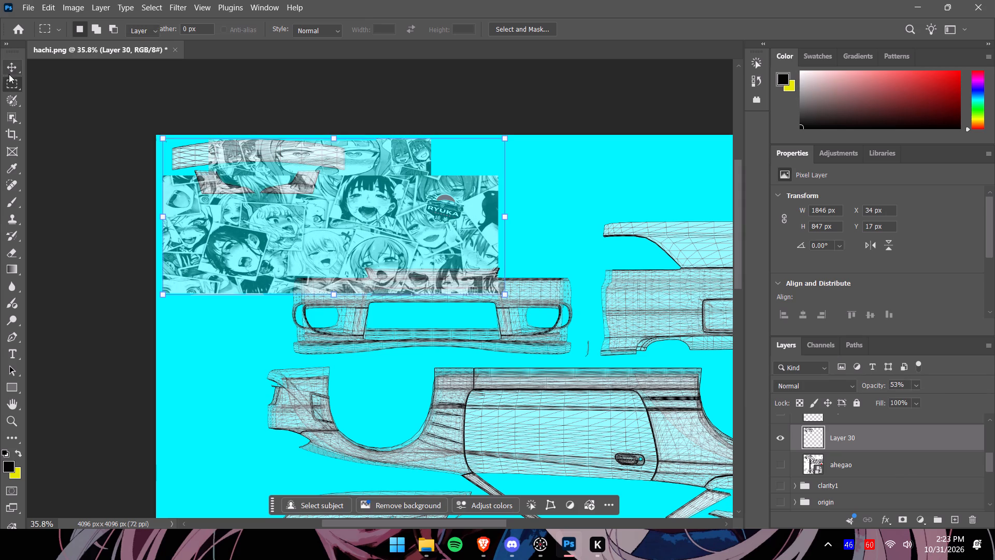
drag(482, 522, 522, 526)
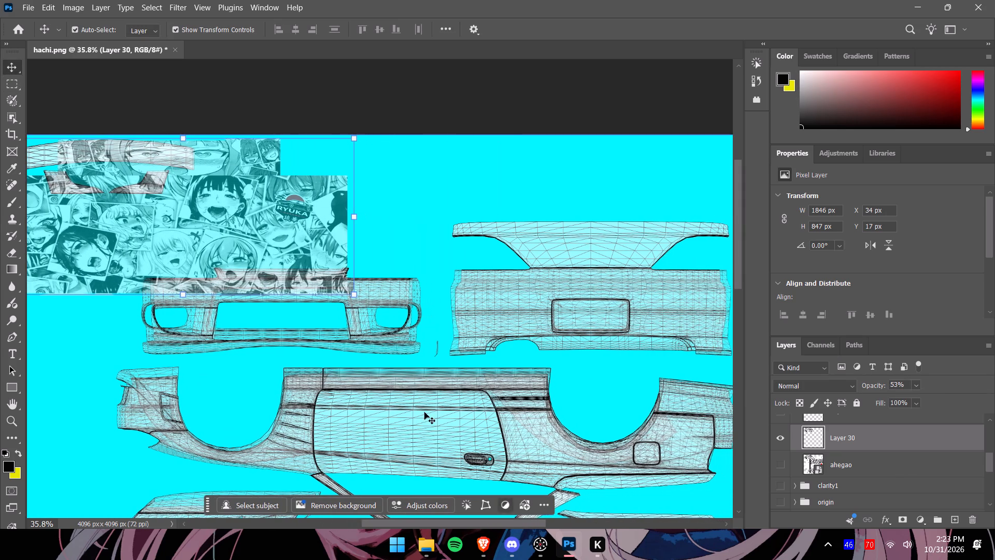
drag(191, 225, 618, 299)
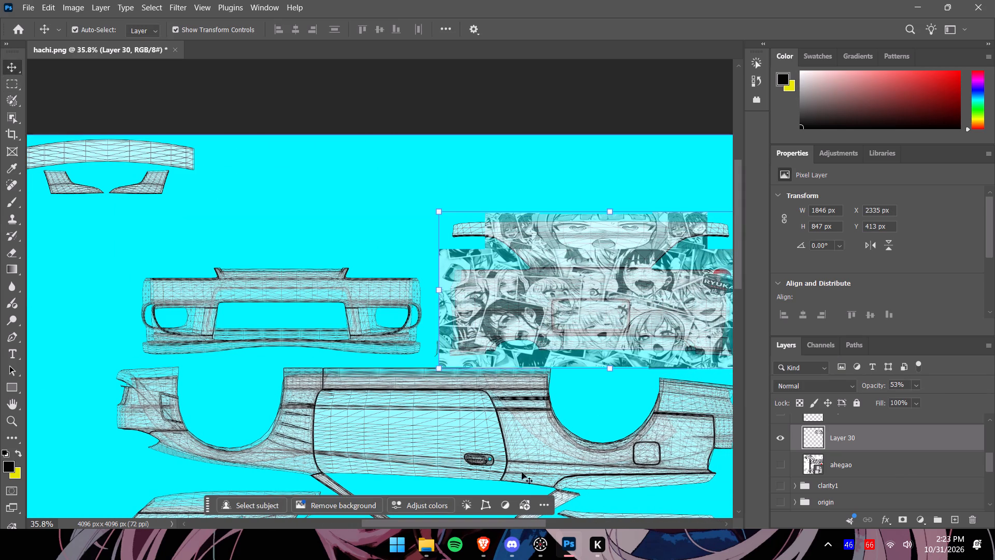
drag(535, 523, 556, 522)
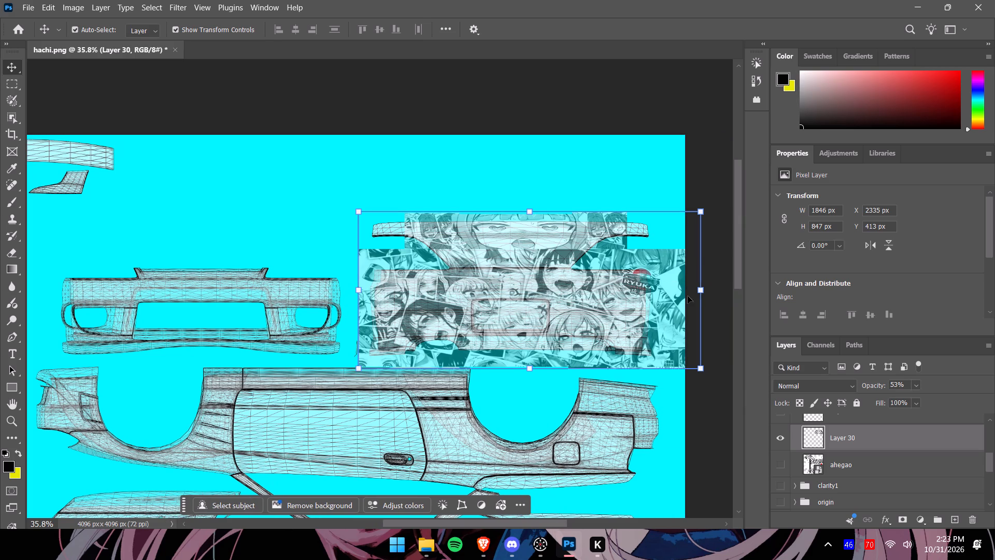
Narrow the RYUKA collage to about 1566 px over the rear bumper wireframe and lower its top edge to just beneath the wireframe's upper strip.
drag(701, 291, 664, 291)
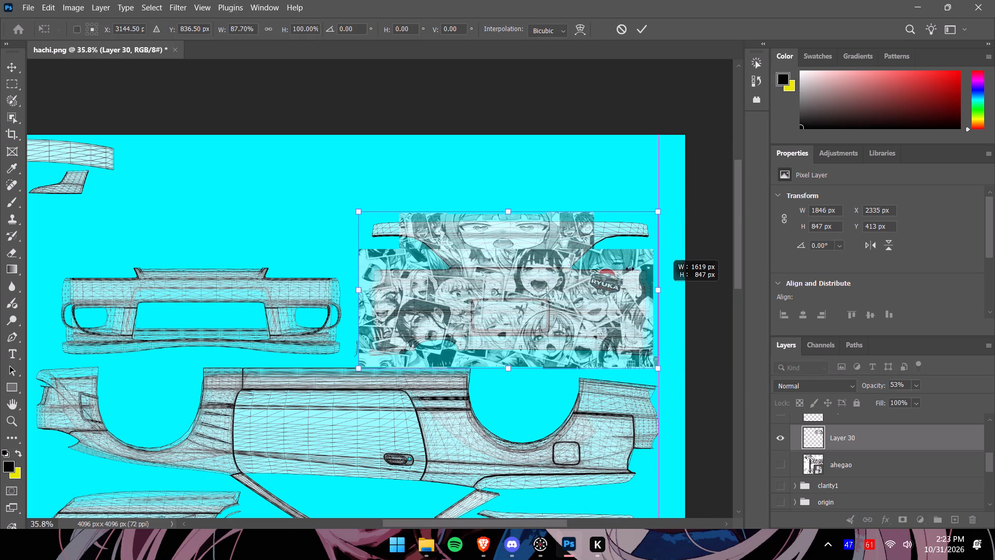
drag(360, 294, 367, 294)
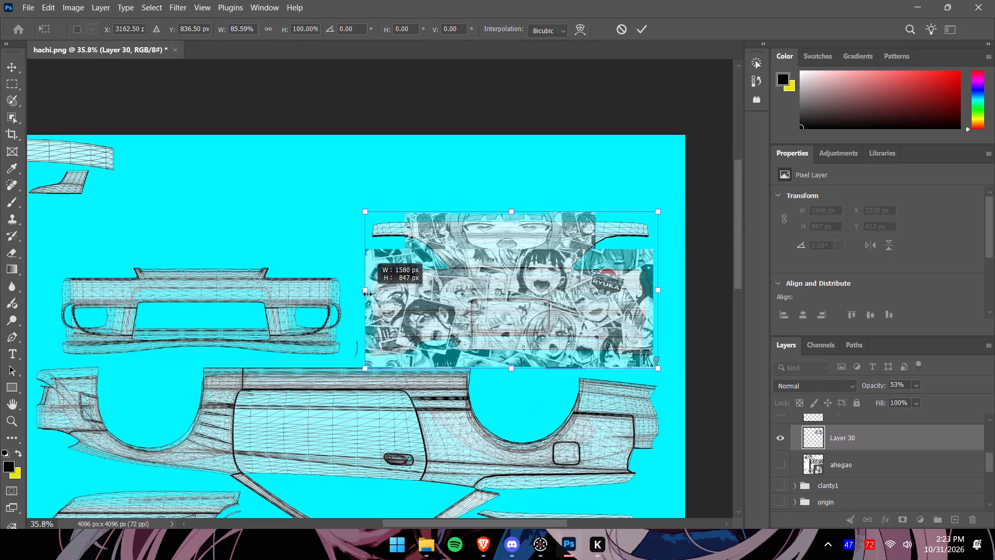
drag(367, 294, 370, 294)
drag(513, 212, 510, 225)
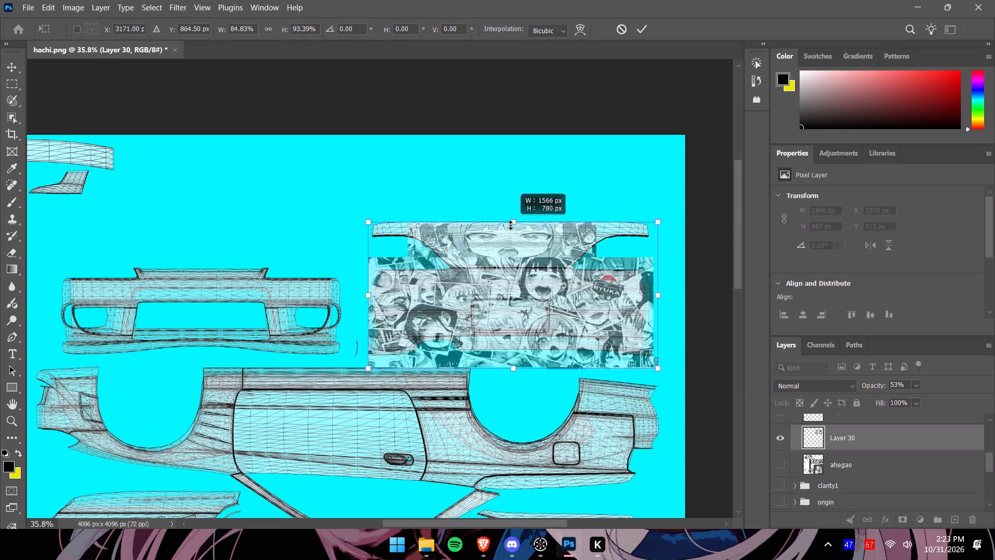
drag(510, 225, 517, 234)
drag(512, 301, 517, 300)
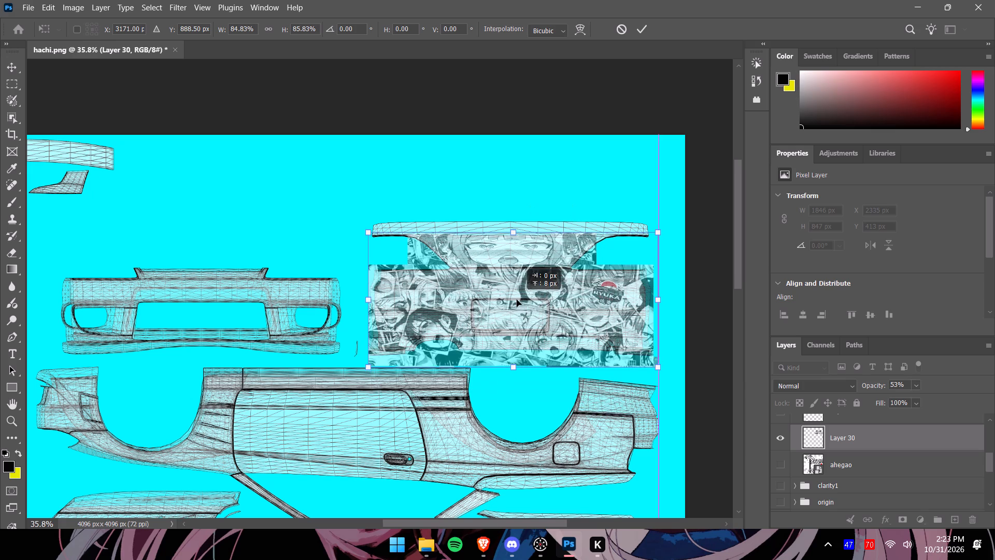
drag(517, 300, 517, 302)
Raise the collage's bottom edge to the rear bumper's lower outline, about 661 px high overall, and apply the scaling.
alt+scroll(544, 318, up, 5)
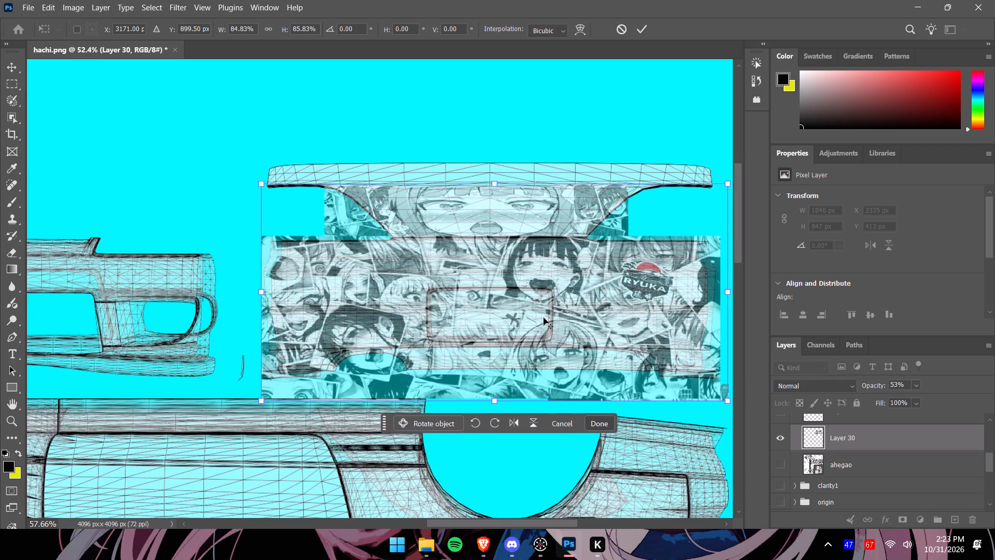
alt+scroll(544, 318, up, 1)
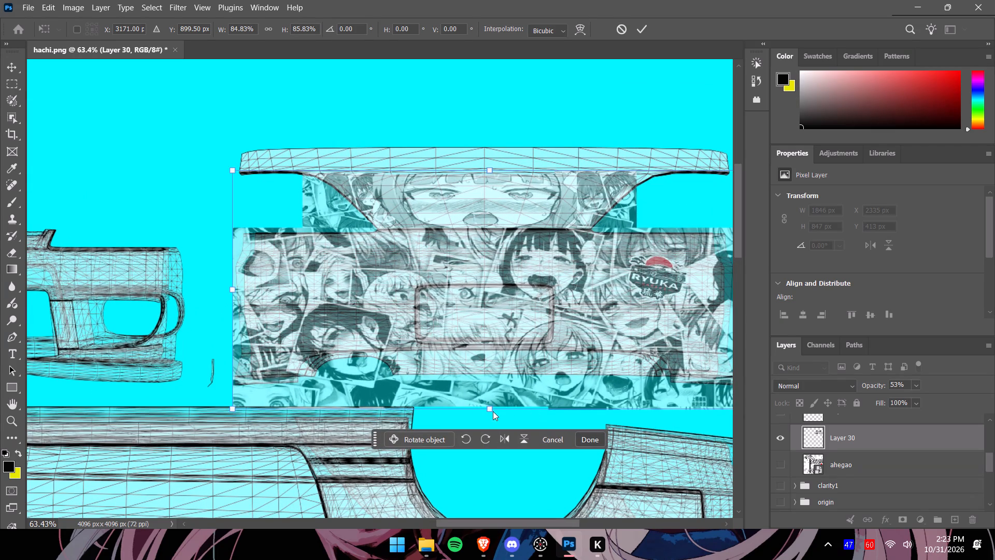
drag(490, 406, 491, 401)
drag(490, 410, 494, 384)
drag(492, 408, 493, 387)
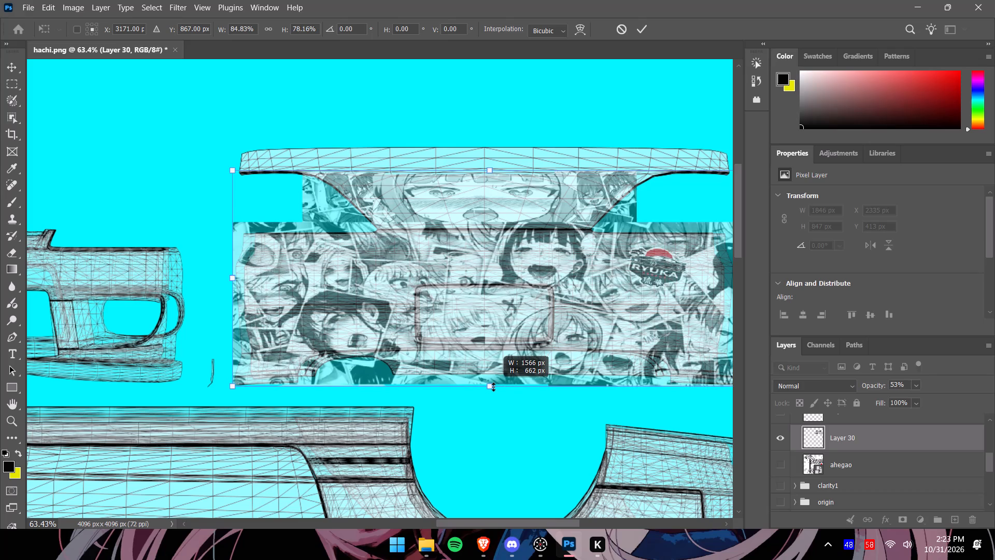
drag(493, 387, 494, 386)
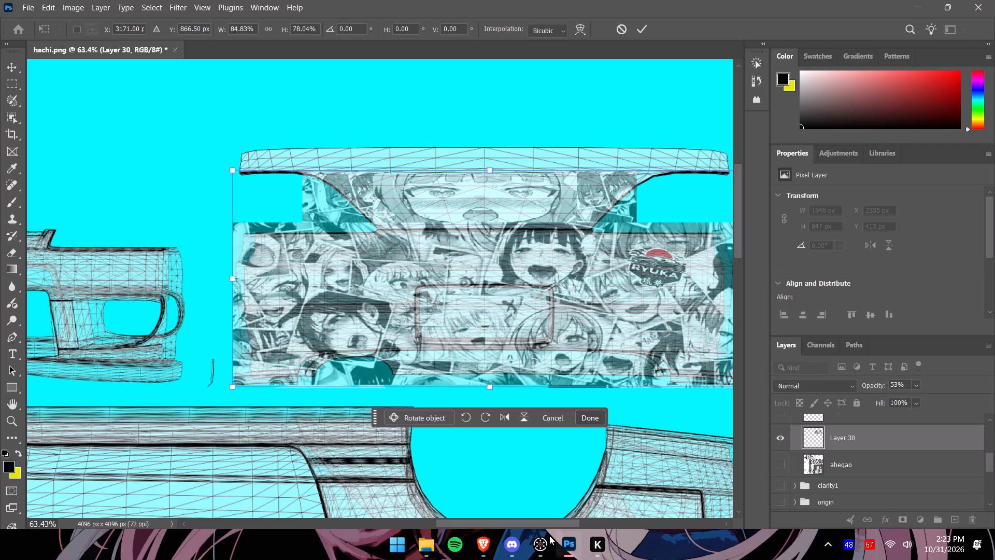
drag(548, 522, 565, 516)
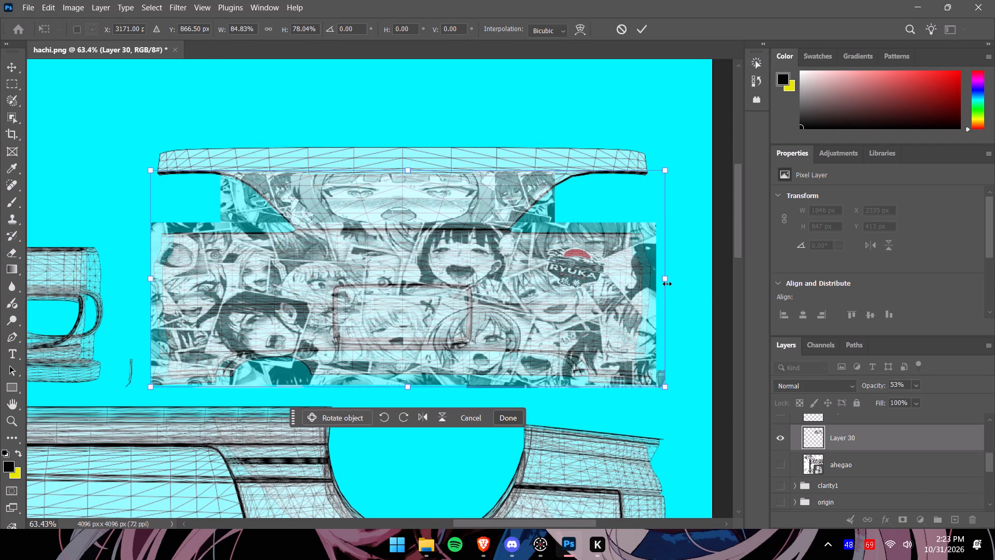
drag(666, 279, 672, 277)
click(663, 278)
click(511, 422)
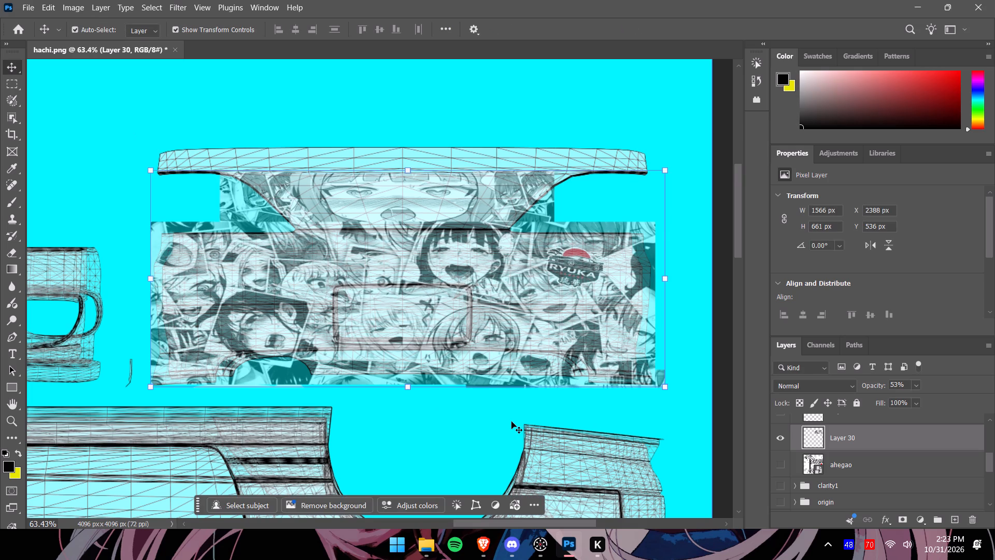
Warp the RYUKA collage, bowing its top edge upward so the eyes strip covers the middle of the wireframe's upper strip.
click(477, 499)
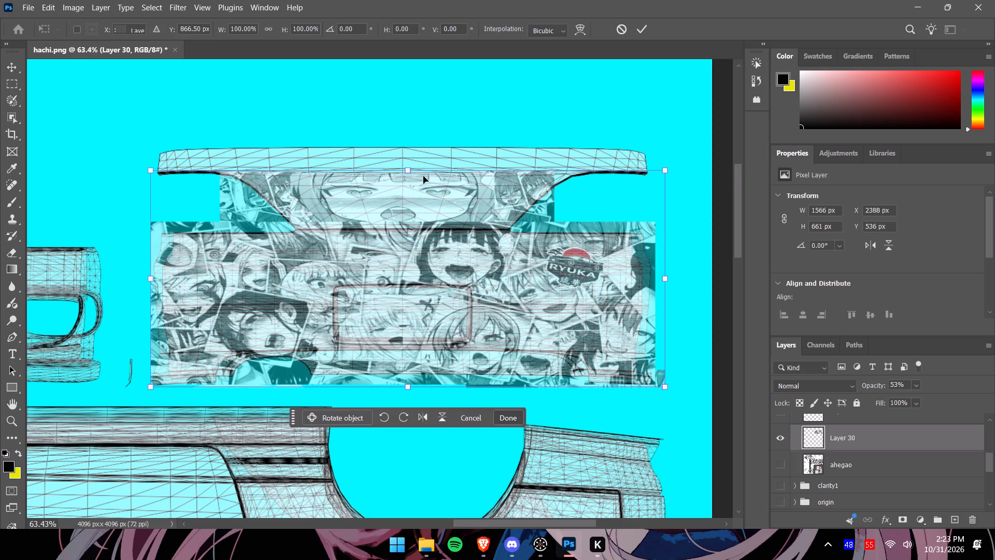
click(583, 27)
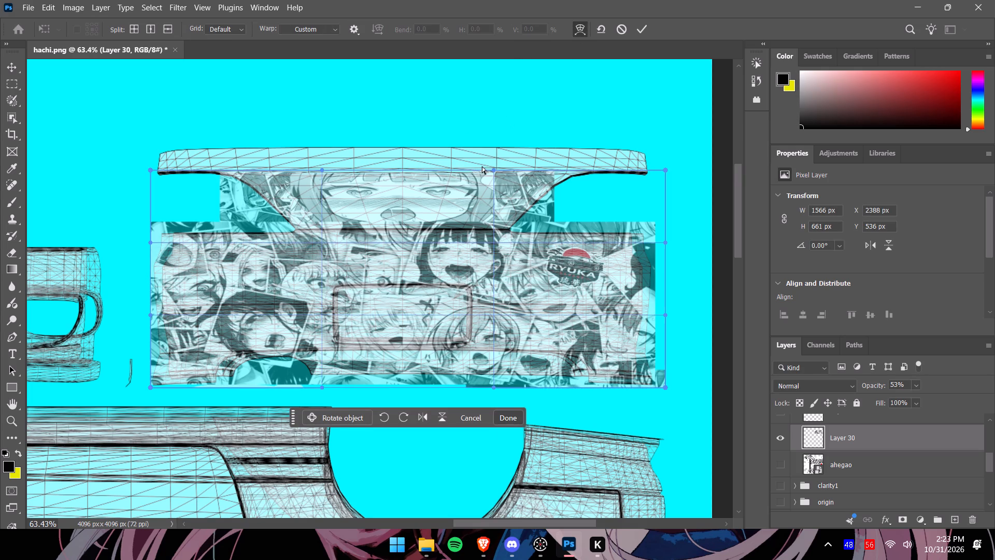
drag(494, 168, 502, 140)
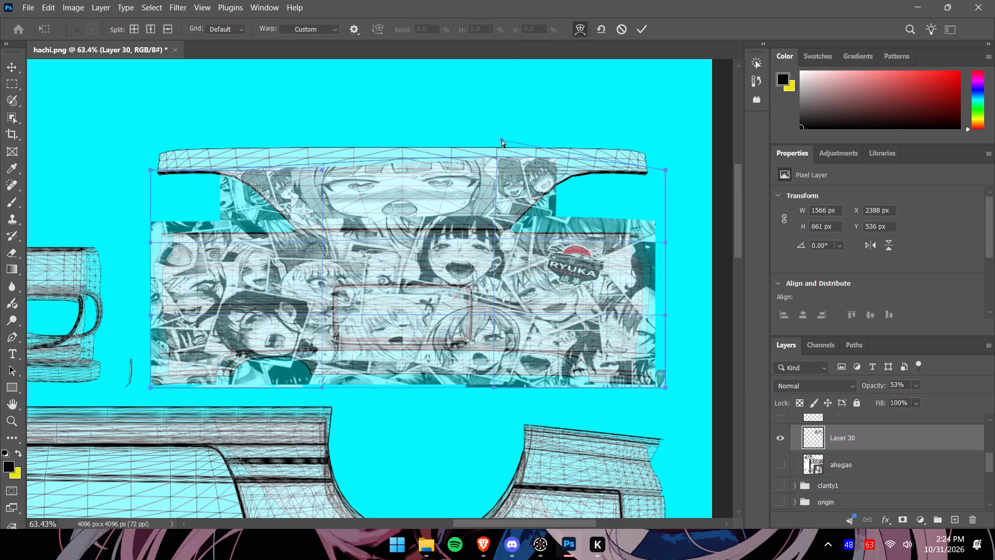
drag(502, 140, 503, 138)
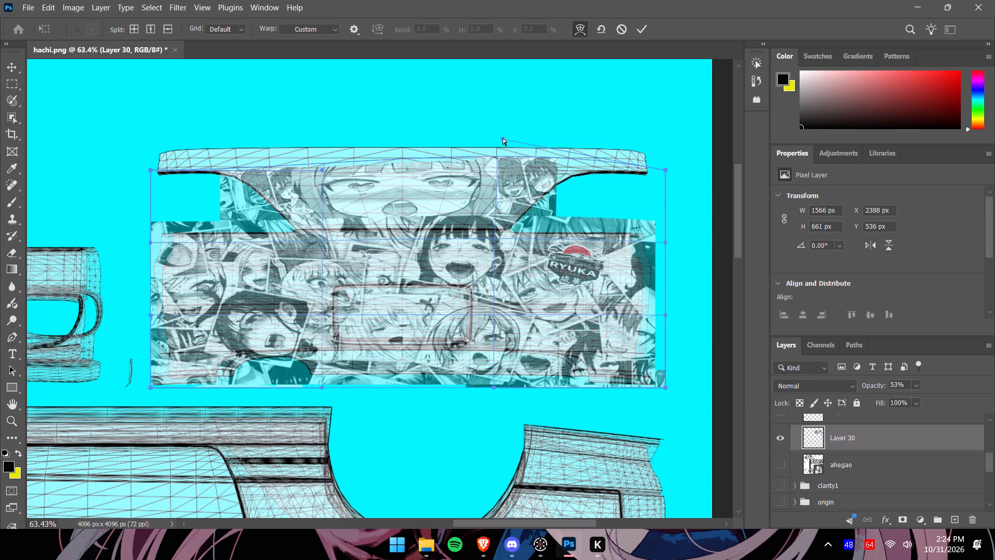
drag(503, 138, 501, 144)
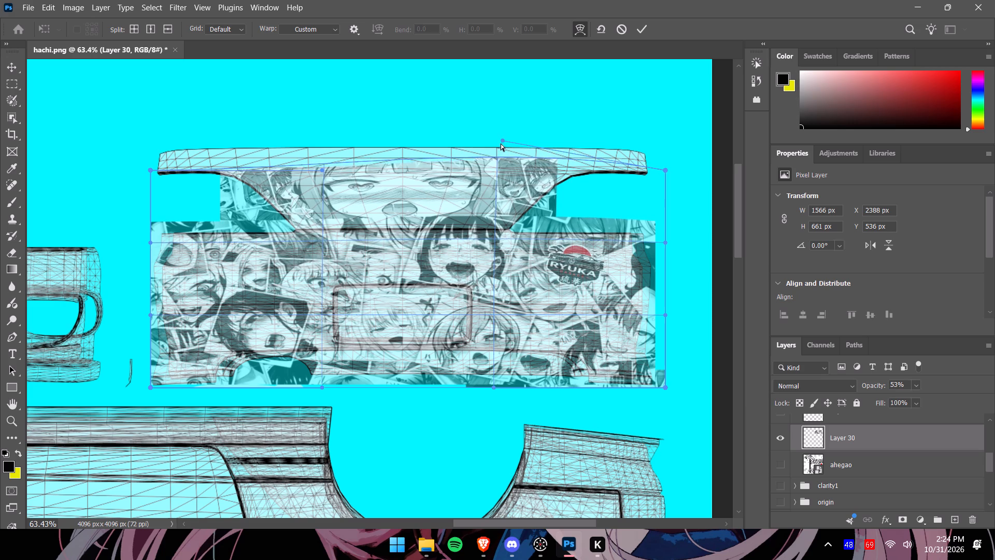
drag(501, 144, 553, 135)
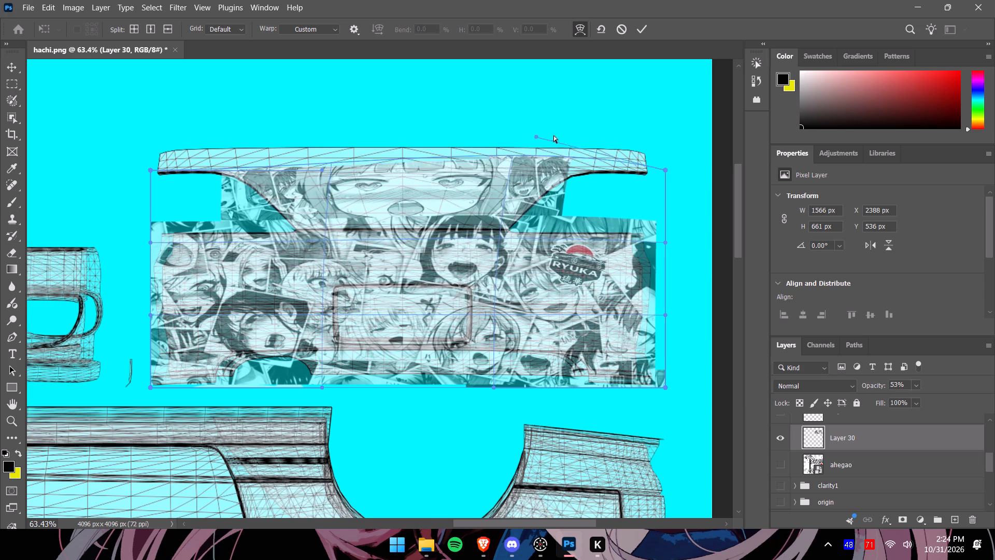
drag(553, 135, 643, 129)
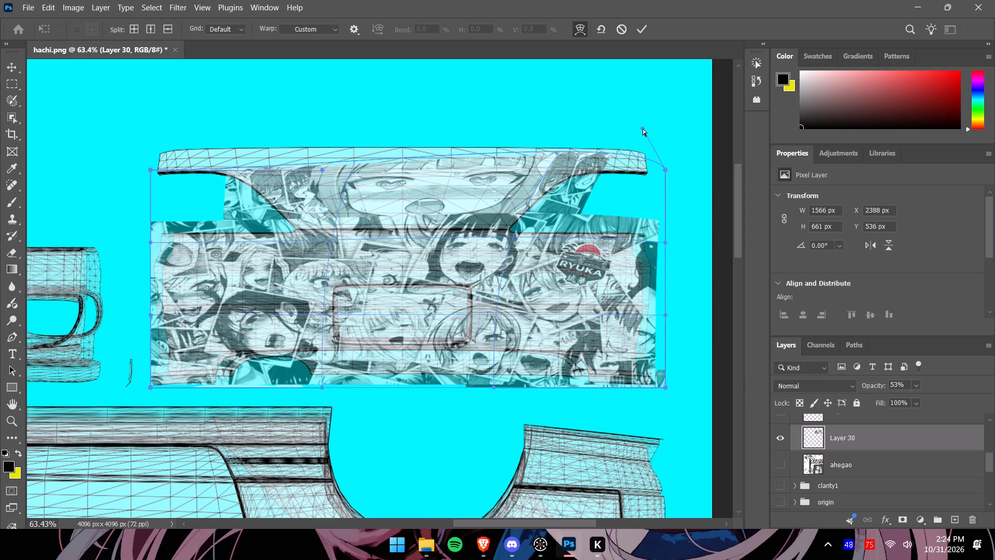
drag(643, 129, 637, 164)
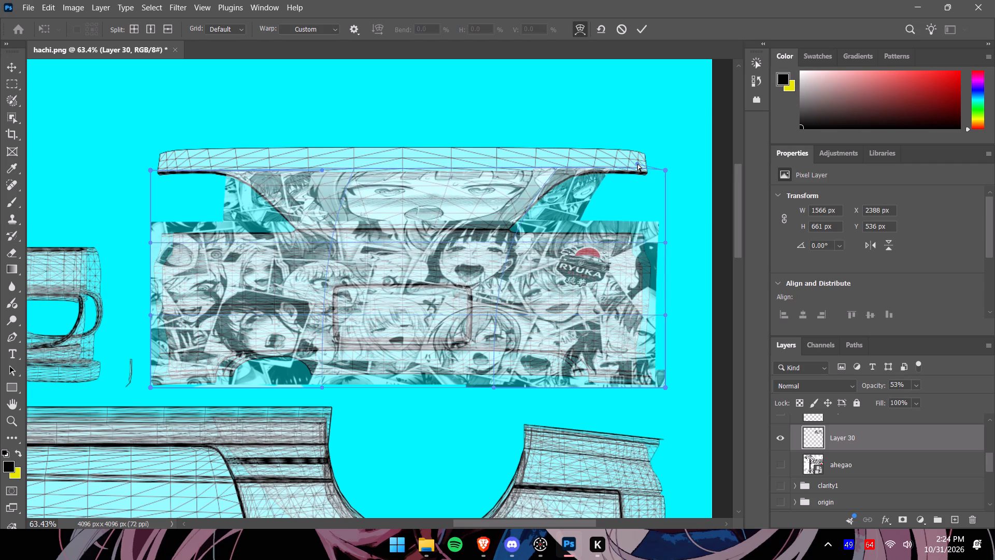
drag(637, 164, 653, 141)
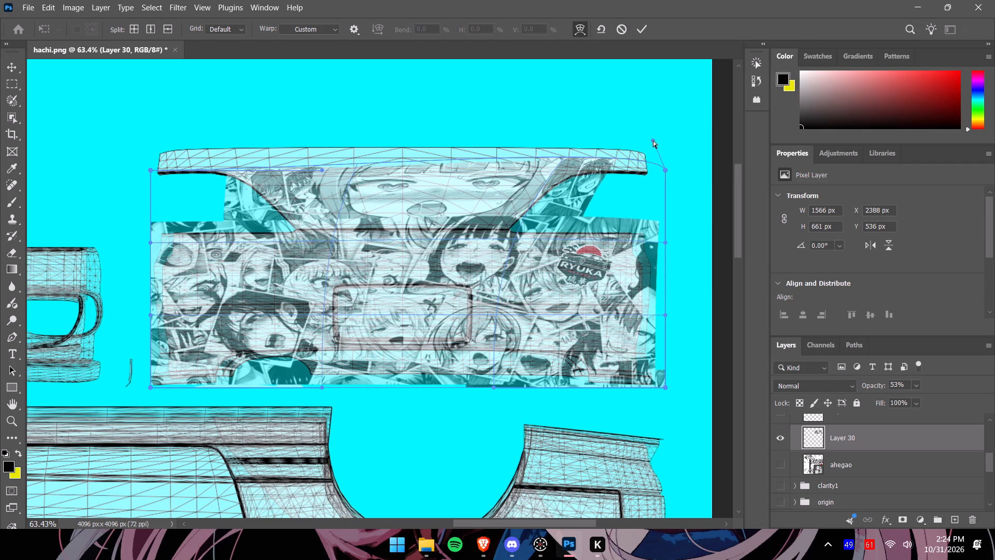
drag(653, 141, 647, 159)
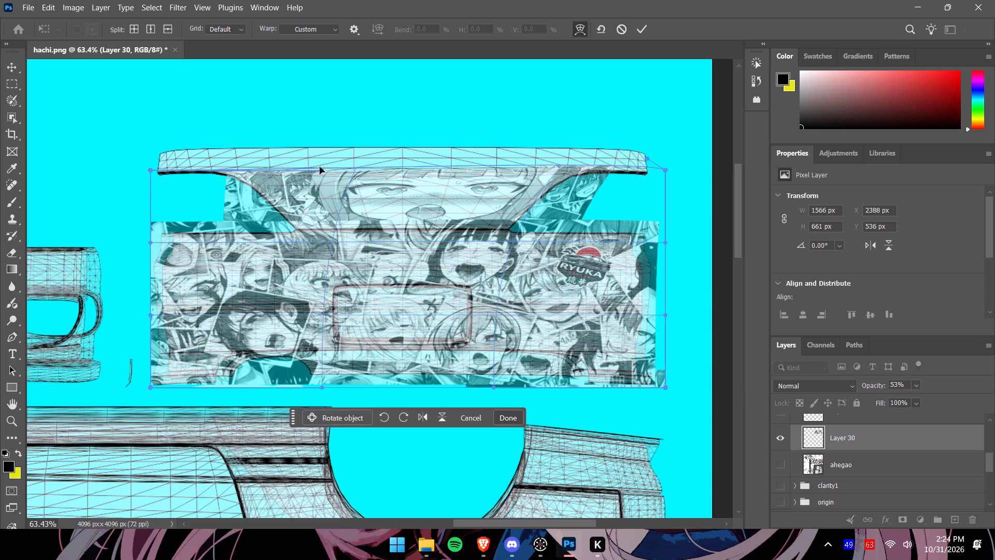
drag(320, 171, 234, 129)
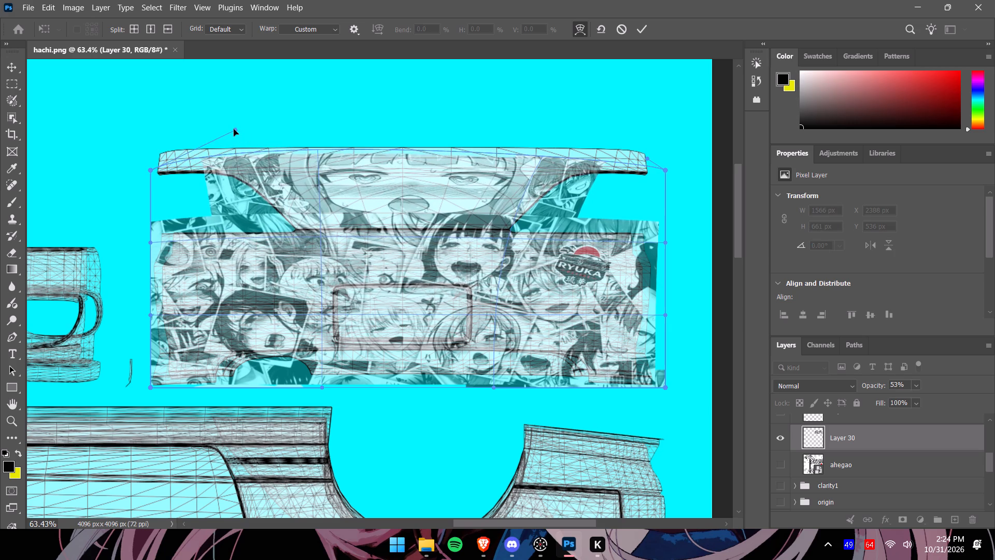
drag(234, 129, 236, 126)
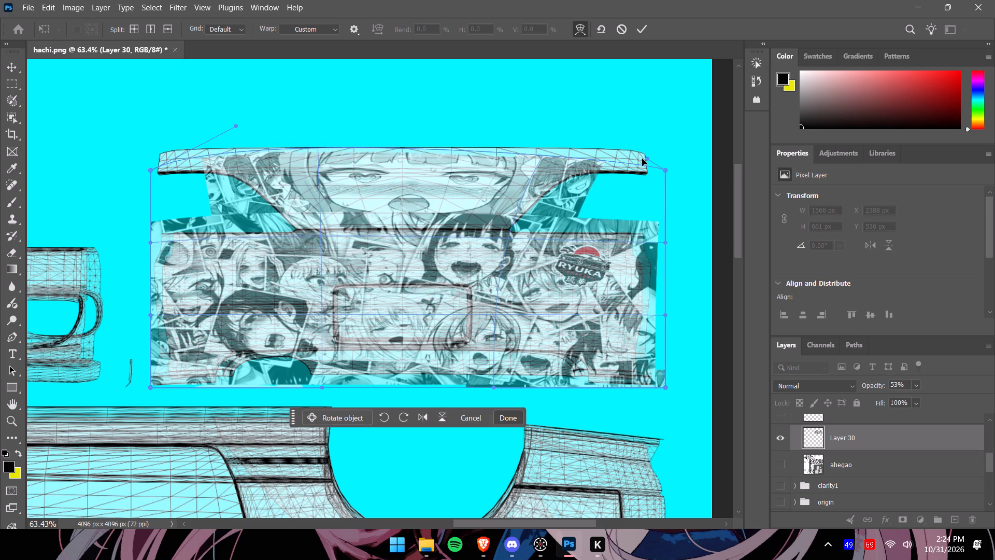
drag(642, 159, 628, 141)
Stretch the warp's upper-left corner outward to about X 2110, Y 510 px, covering that end of the wireframe's upper strip.
drag(150, 169, 84, 153)
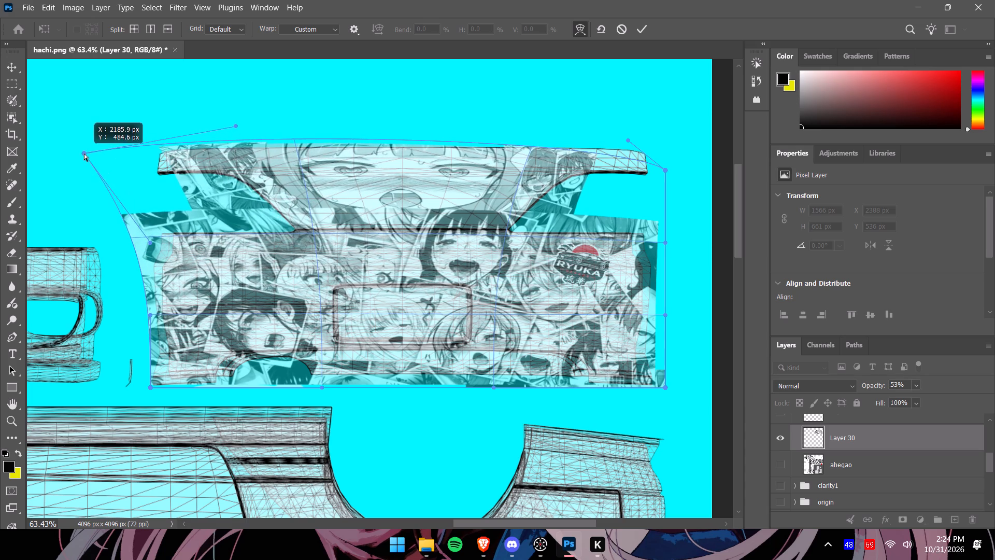
drag(84, 153, 57, 161)
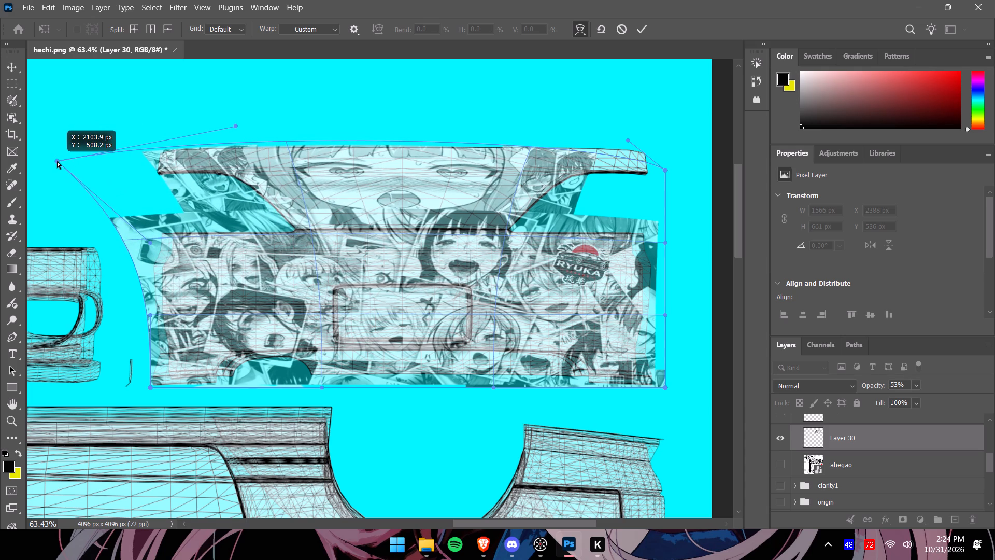
drag(57, 161, 62, 162)
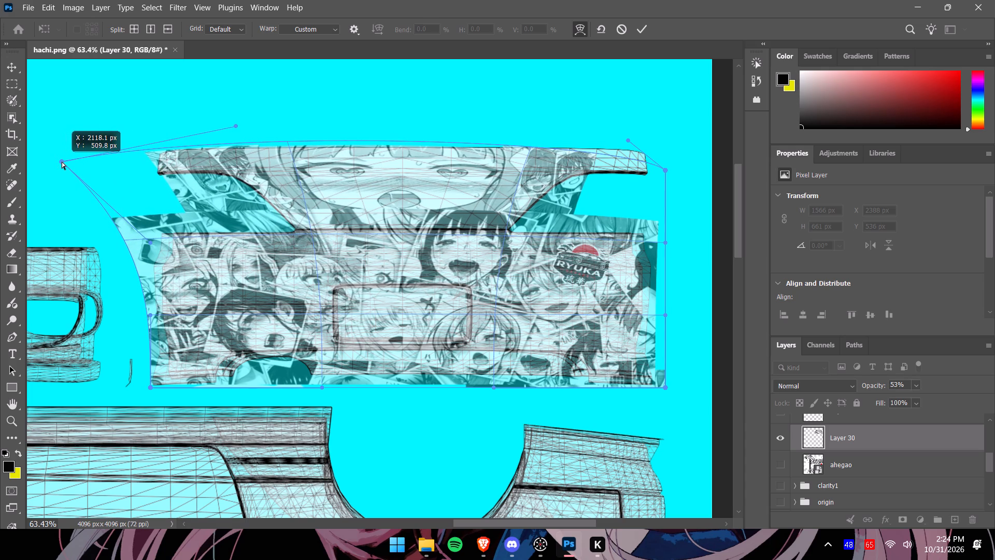
drag(62, 162, 58, 163)
Stretch the warp's upper-right corner outward past the canvas edge to about X 4420, Y 535 px, covering the other end of the upper strip.
drag(666, 168, 700, 147)
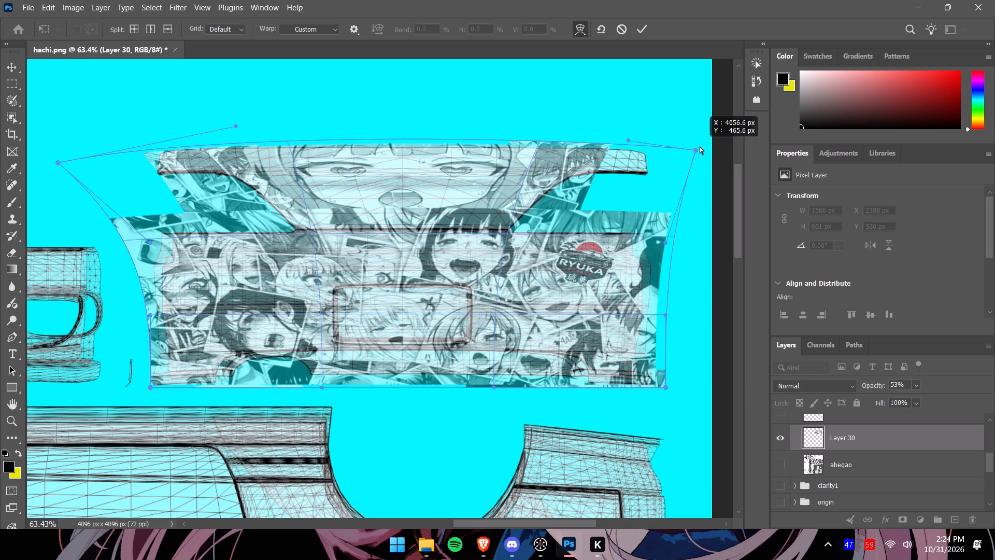
drag(700, 147, 673, 157)
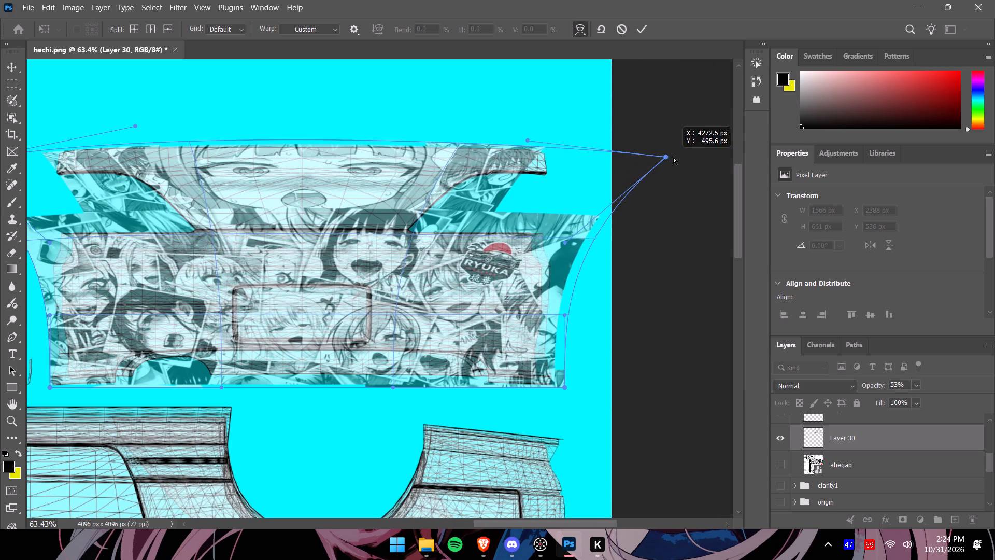
drag(673, 157, 718, 163)
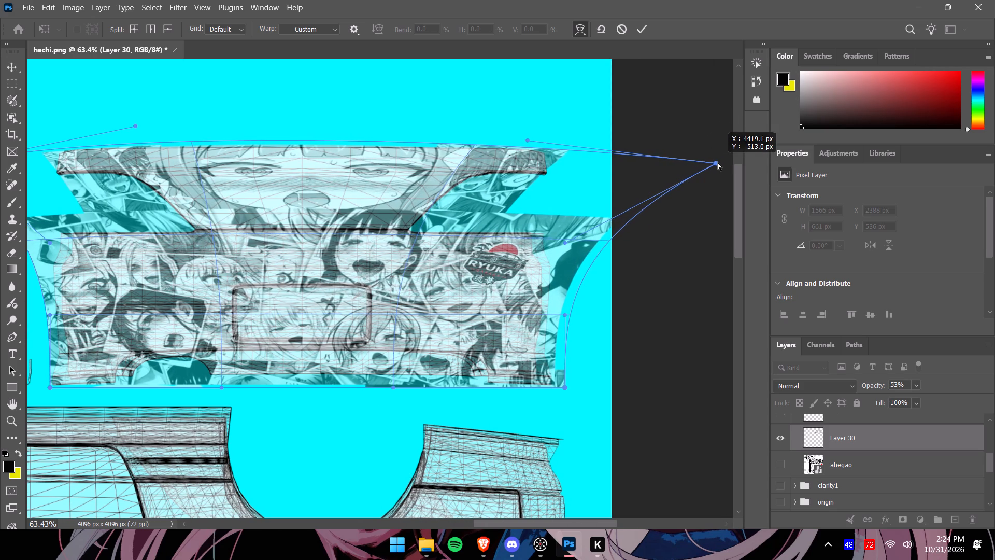
drag(718, 163, 720, 170)
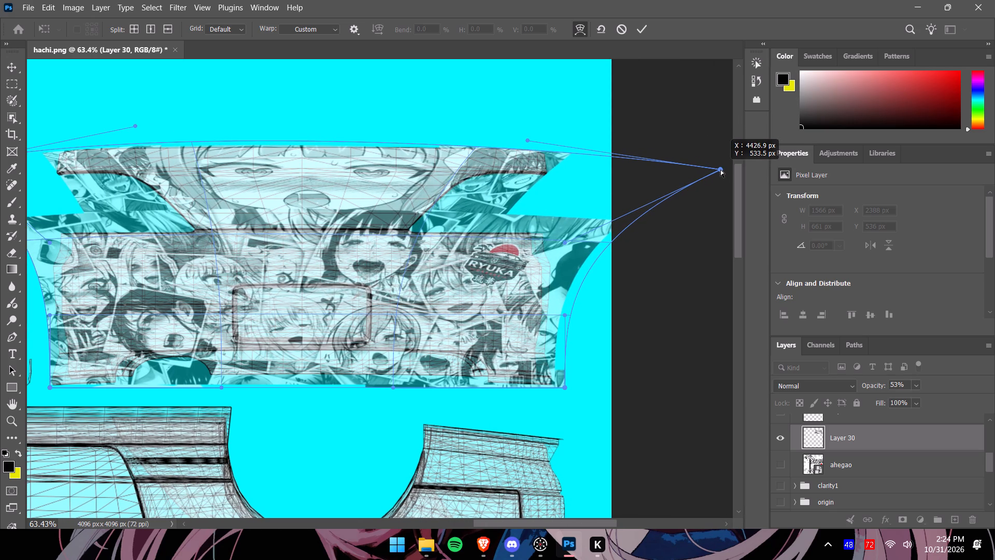
drag(720, 170, 716, 171)
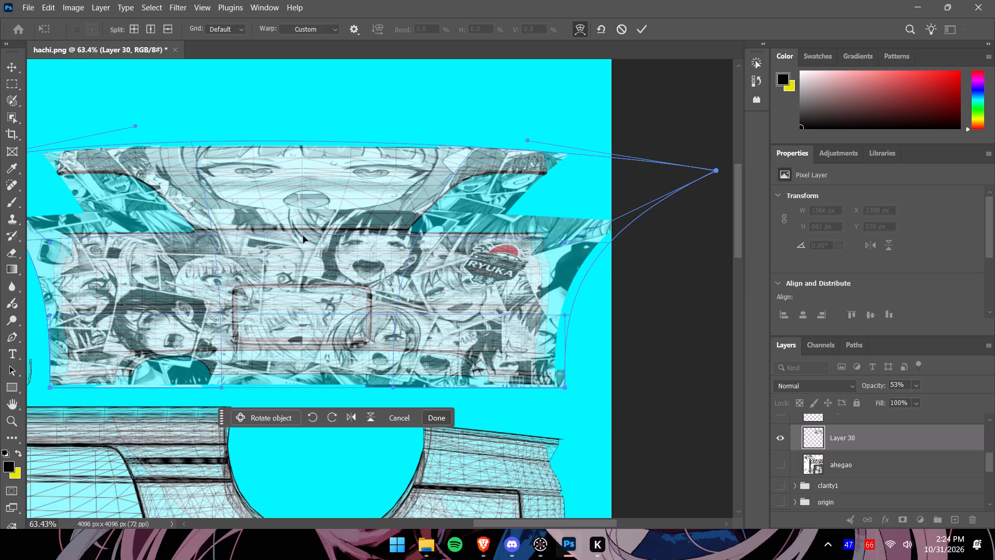
Pull the warp's middle downward so the large face fills the rear bumper's upper strip, and apply the warp.
drag(303, 236, 299, 245)
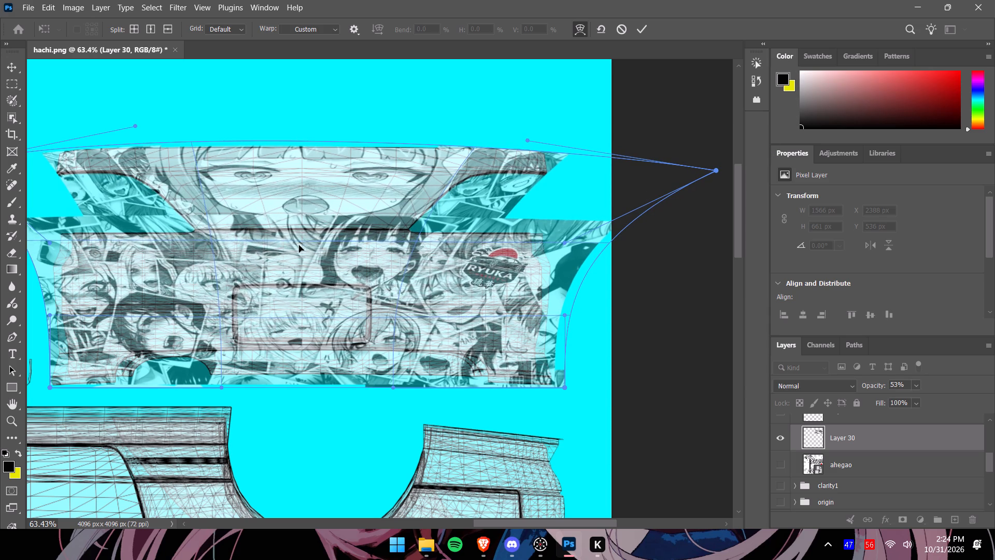
drag(299, 245, 297, 250)
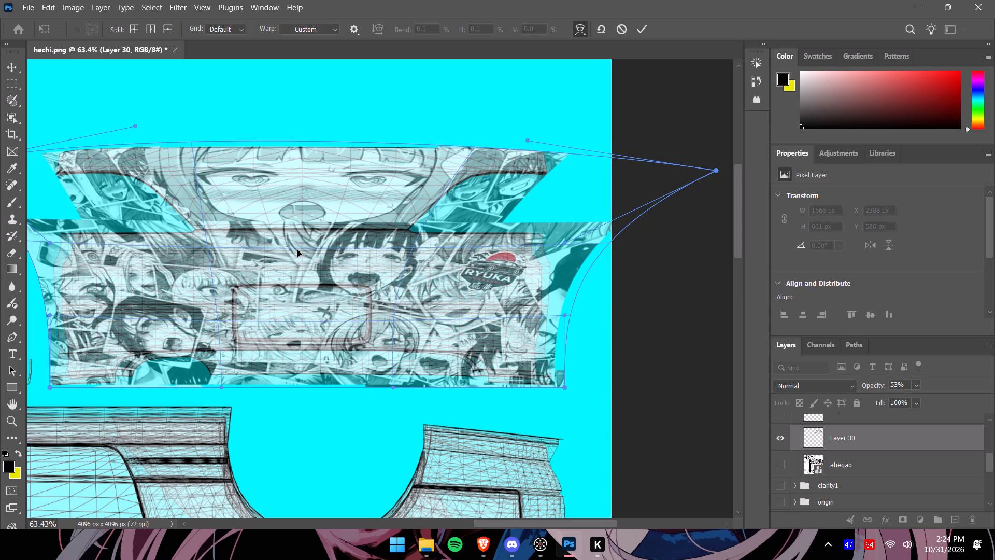
drag(297, 250, 300, 257)
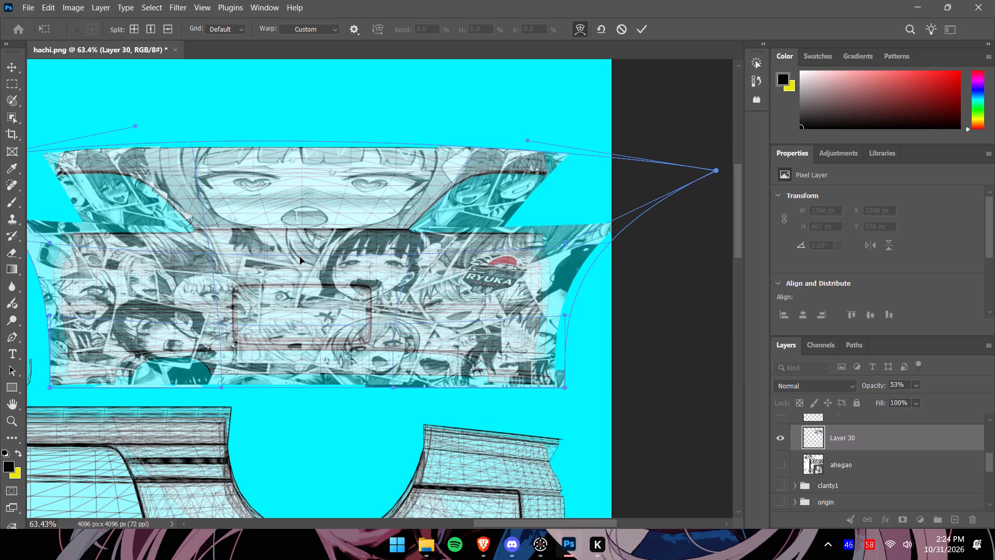
drag(300, 257, 301, 258)
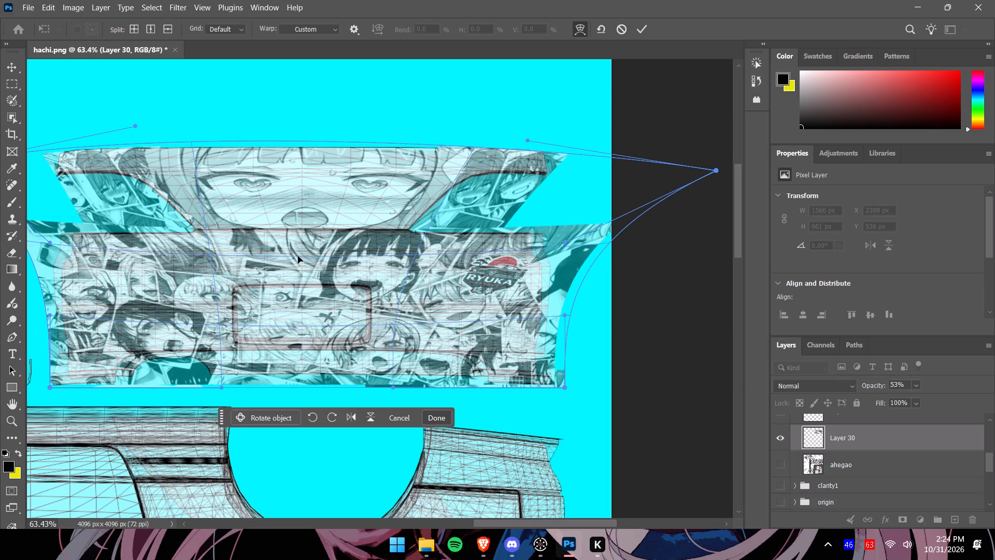
alt+scroll(298, 256, down, 3)
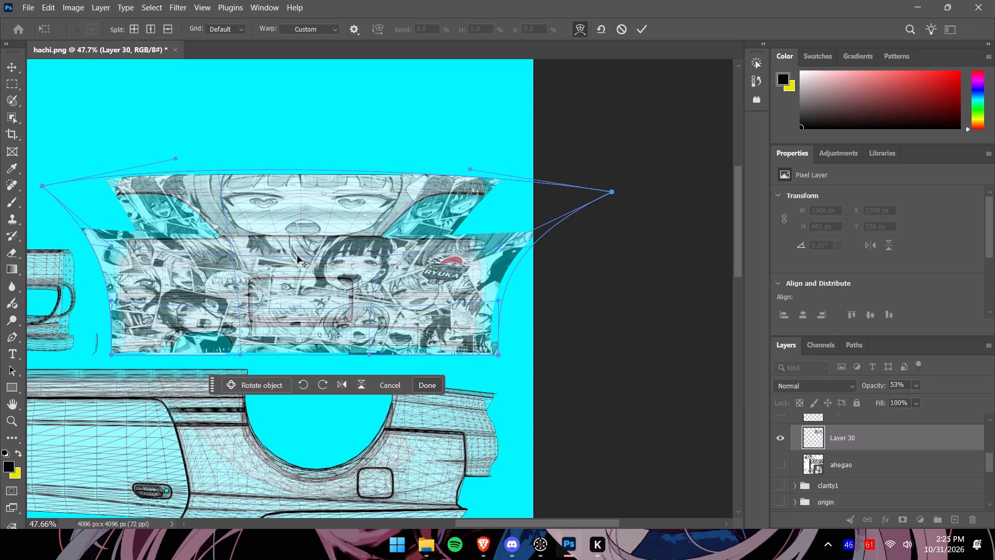
click(428, 388)
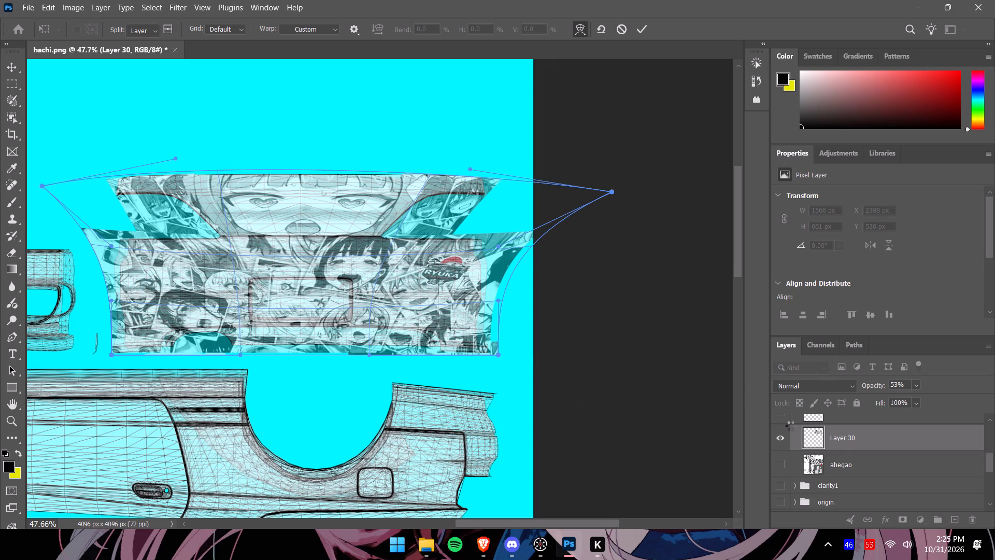
Set Layer 30's opacity to 100% and deselect the layer.
click(916, 388)
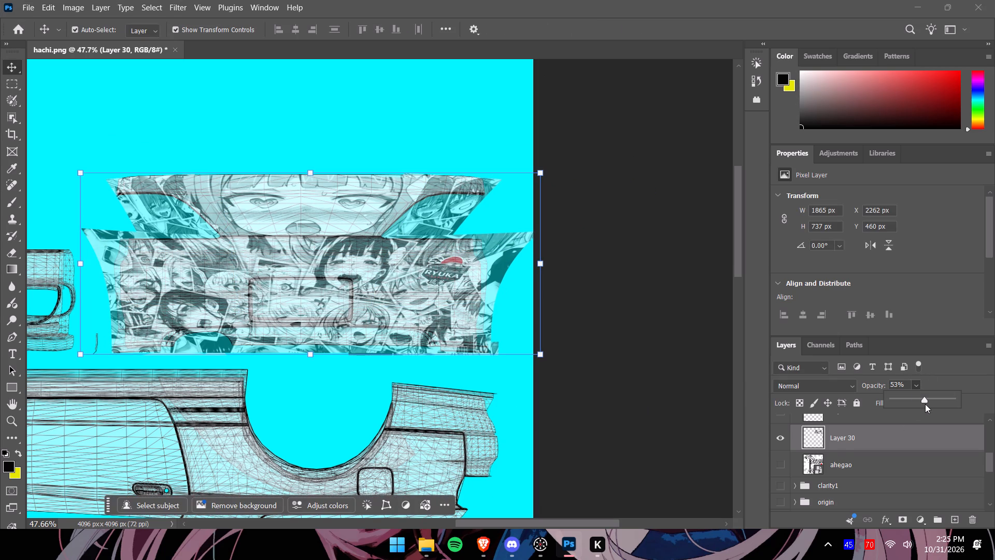
drag(925, 402, 969, 405)
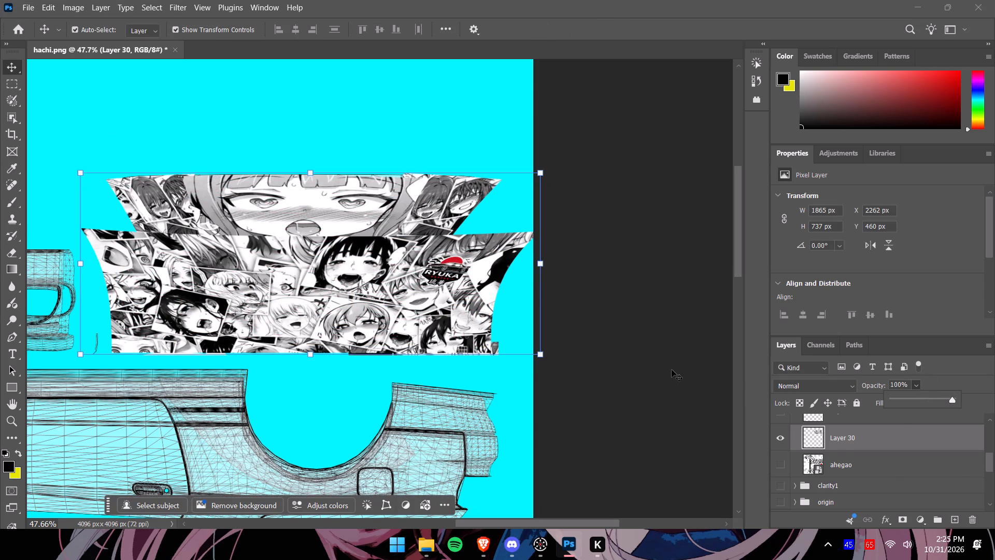
alt+scroll(584, 344, down, 2)
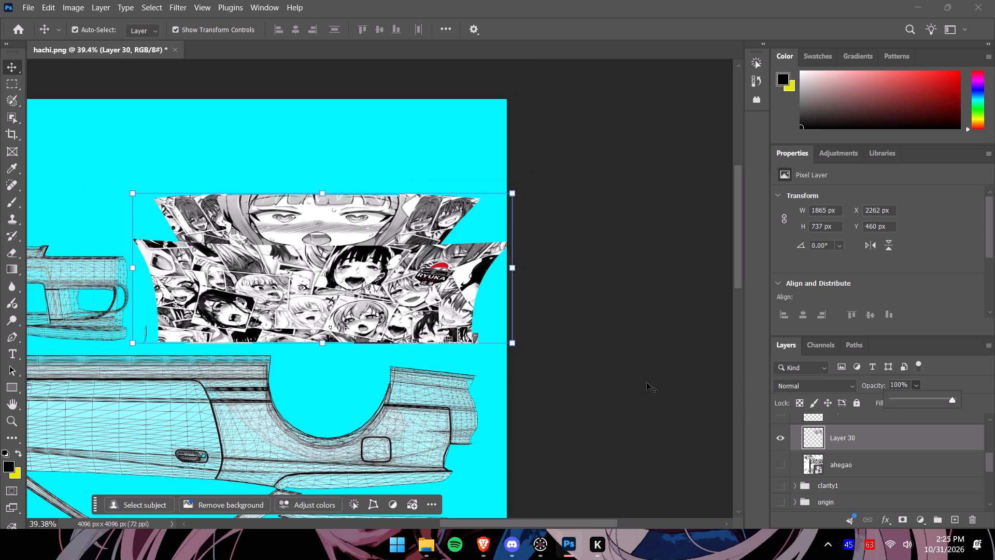
click(647, 383)
Show Layers 25 to 29 alongside Layer 30 to review the fitted livery over the whole car template.
alt+scroll(698, 397, down, 4)
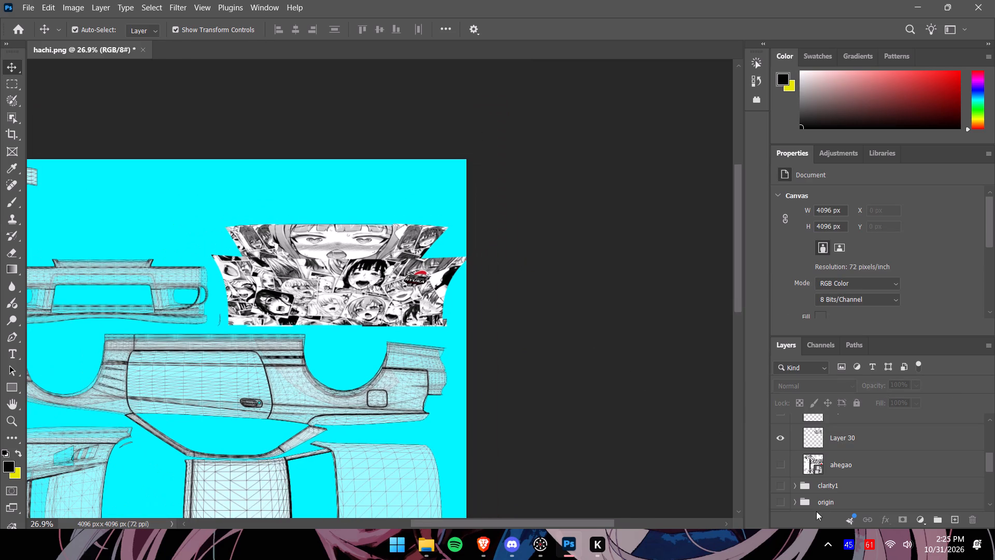
drag(738, 301, 743, 346)
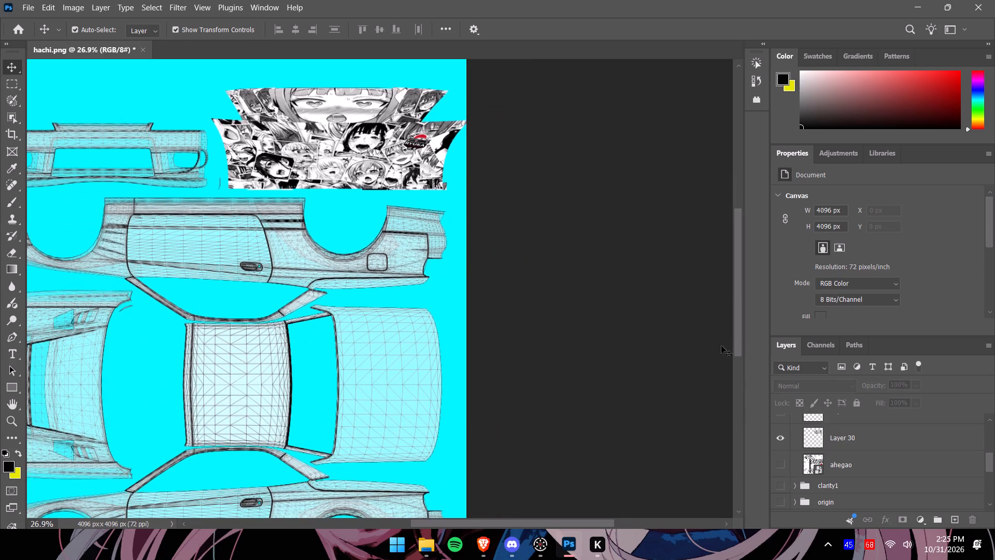
alt+scroll(648, 350, down, 4)
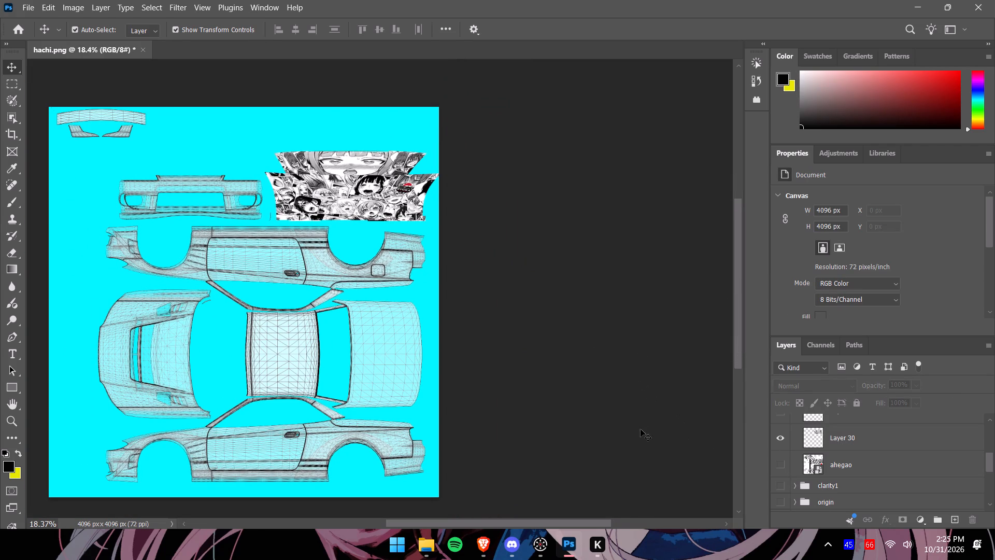
drag(737, 344, 734, 358)
scroll(827, 464, up, 2)
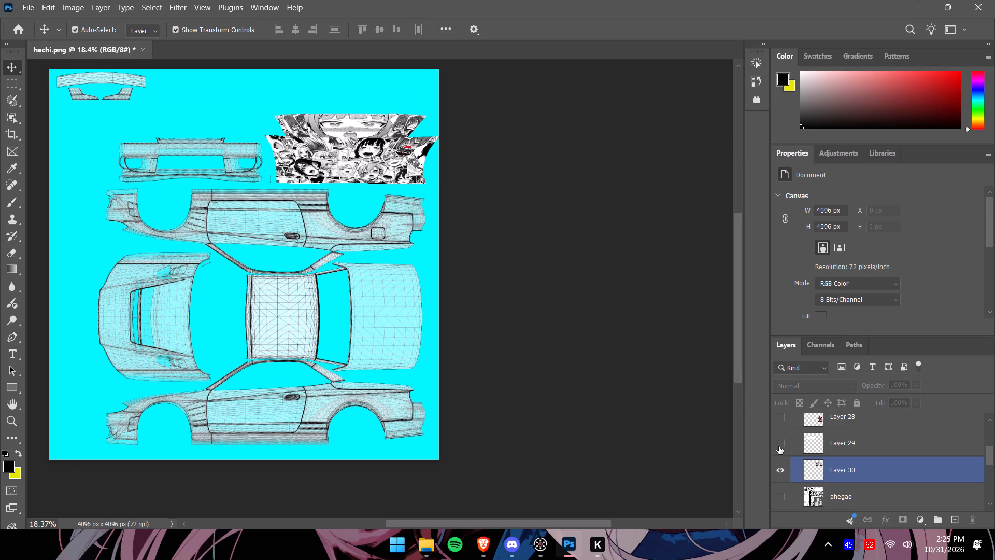
click(779, 446)
scroll(779, 446, up, 1)
click(779, 433)
scroll(779, 433, up, 1)
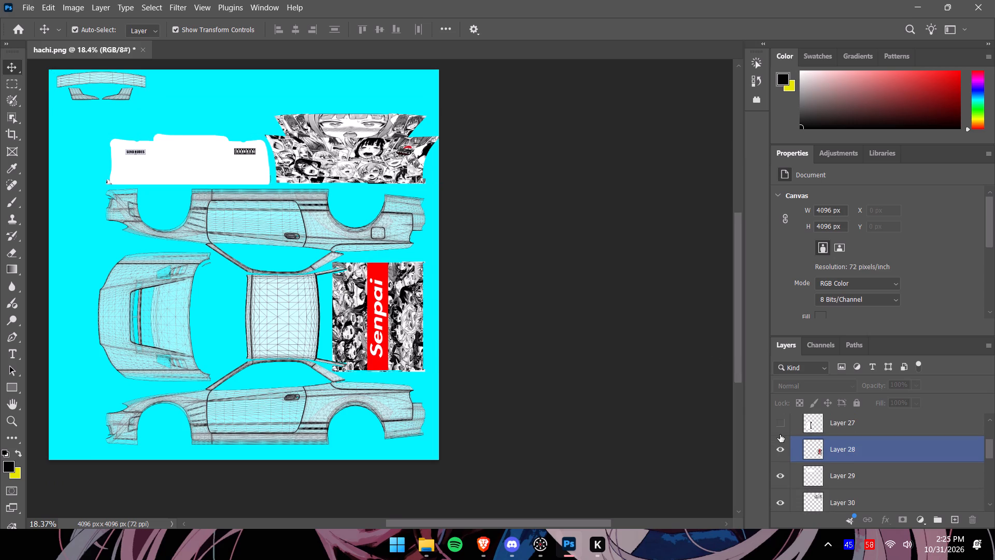
click(778, 423)
scroll(781, 426, up, 2)
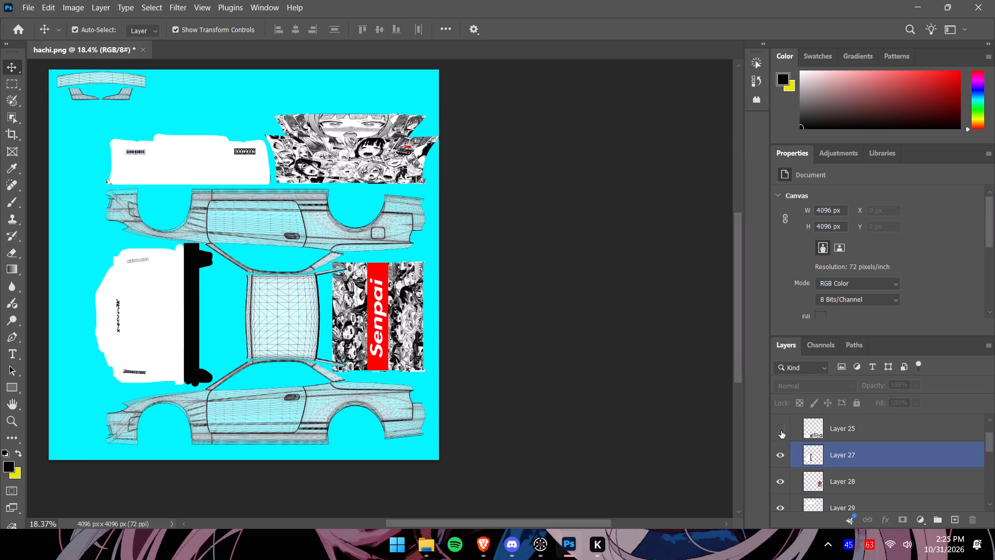
click(781, 431)
scroll(780, 431, up, 2)
click(780, 435)
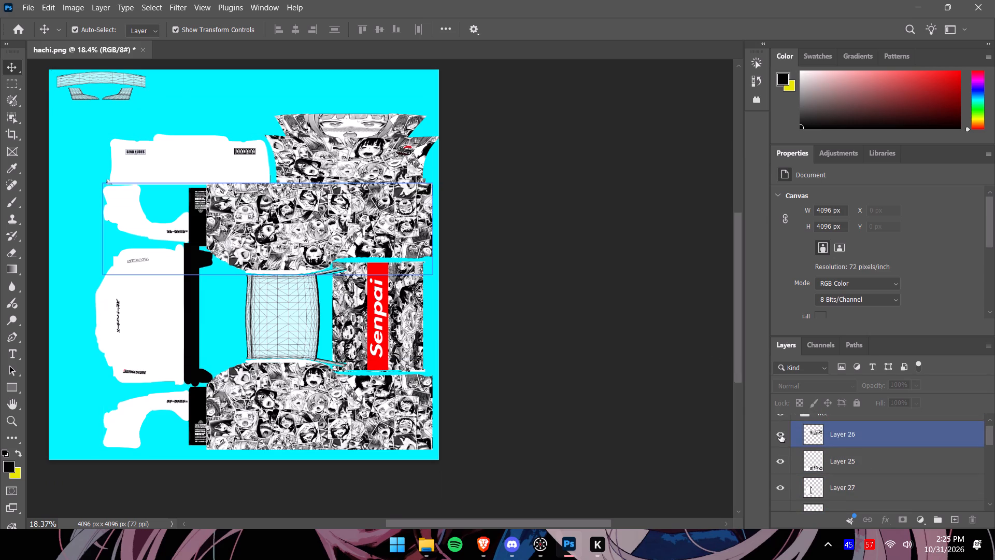
scroll(782, 436, up, 2)
click(795, 422)
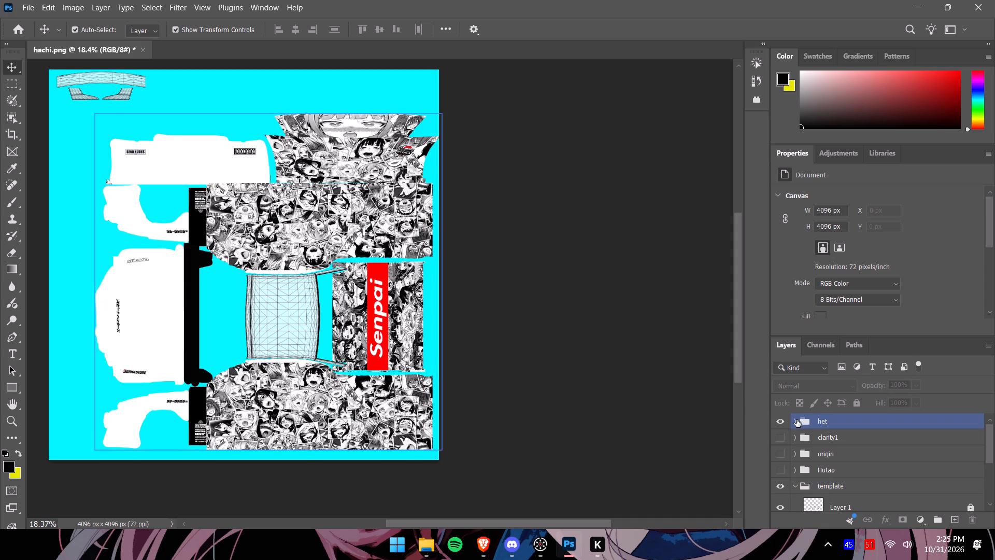
click(797, 419)
Hide Layers 25 to 30 in the het group, leaving the bare wireframe template.
scroll(802, 480, down, 6)
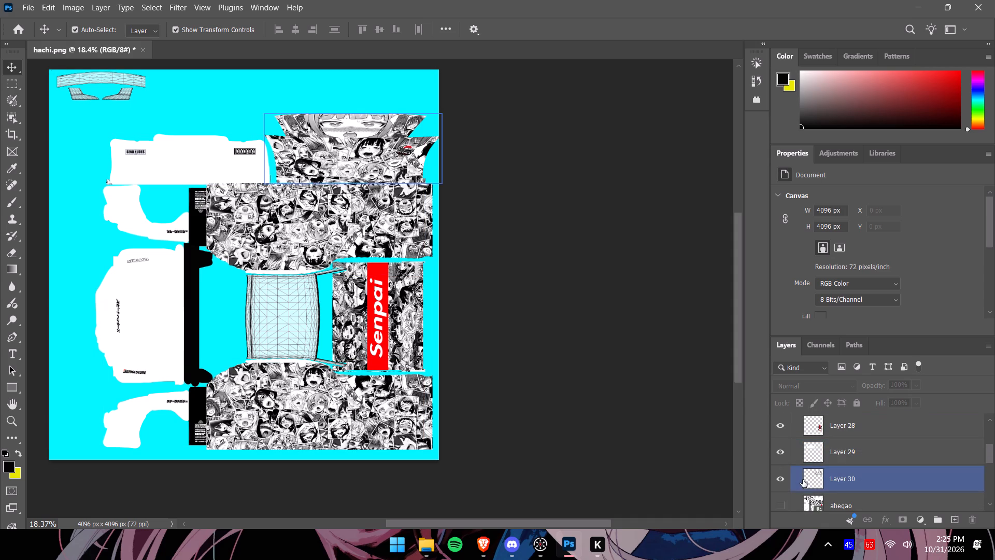
scroll(803, 480, down, 1)
click(781, 463)
click(779, 435)
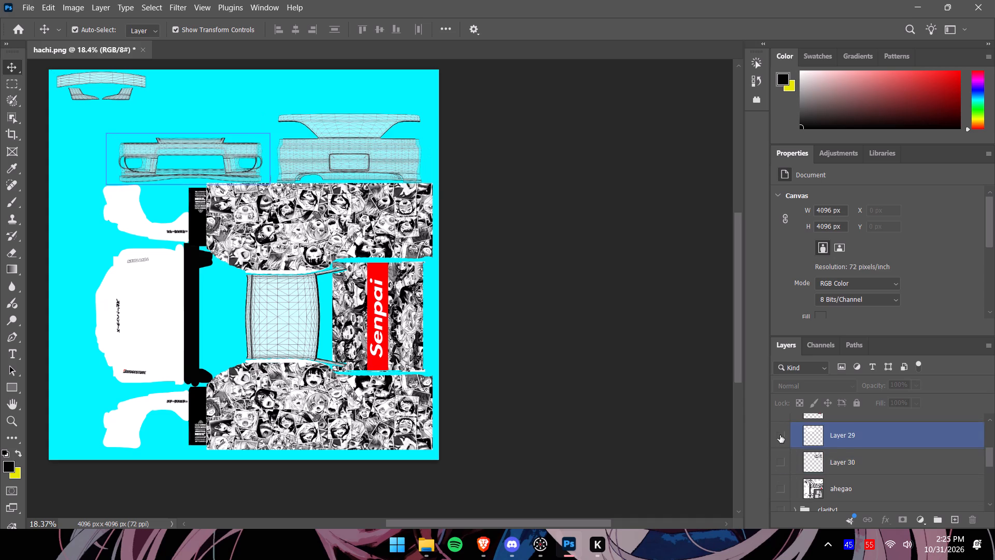
scroll(780, 435, up, 2)
click(784, 442)
click(780, 416)
scroll(780, 418, up, 3)
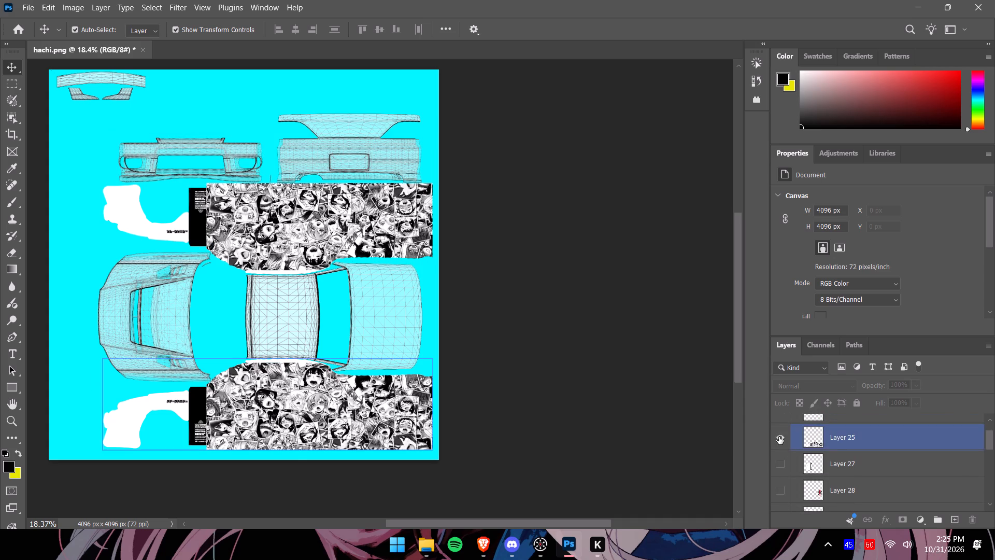
click(779, 437)
scroll(781, 442, up, 2)
click(781, 442)
scroll(785, 452, down, 5)
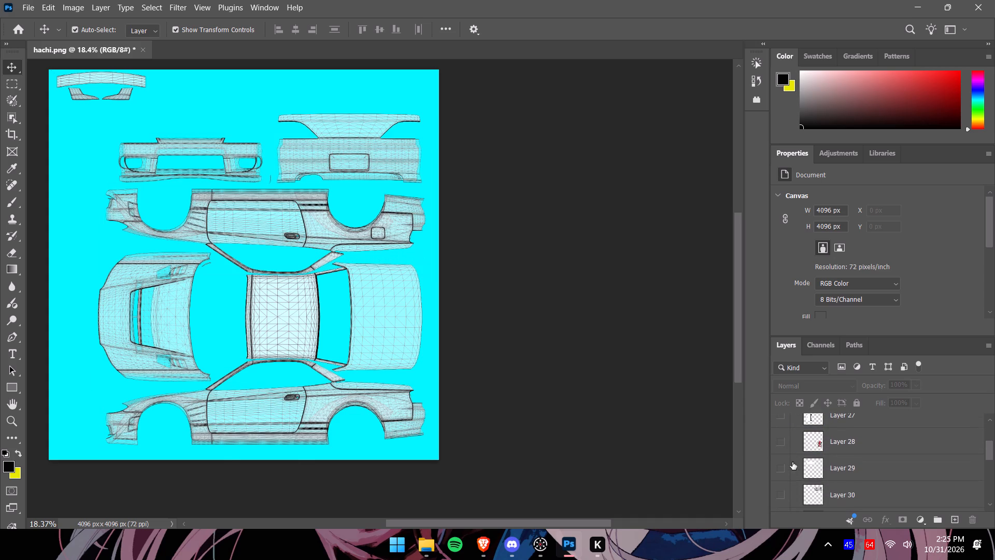
Show the ahegao layer, copy its white roof patch with a rectangular selection about 1078 px square to a new layer, and hide ahegao.
scroll(788, 491, down, 2)
click(786, 485)
click(855, 489)
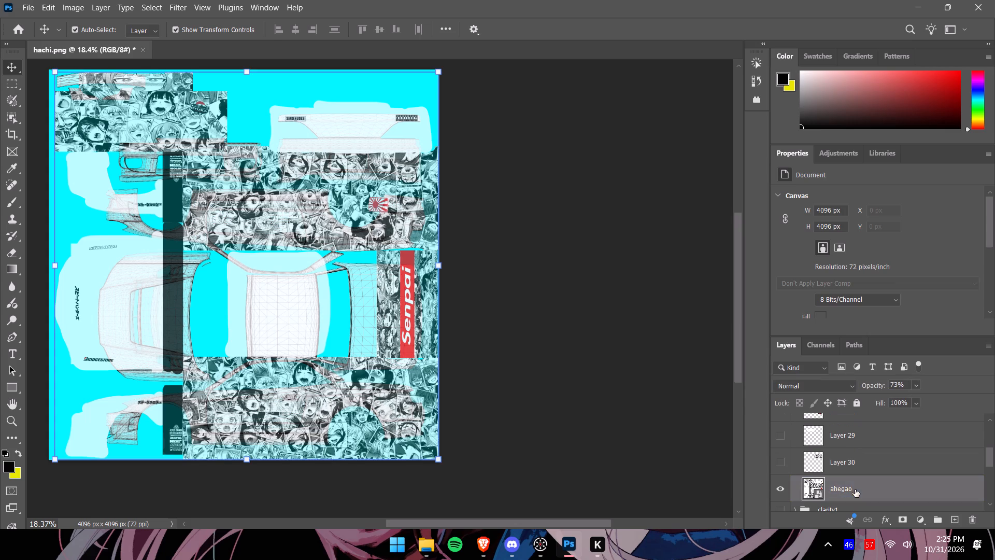
click(15, 78)
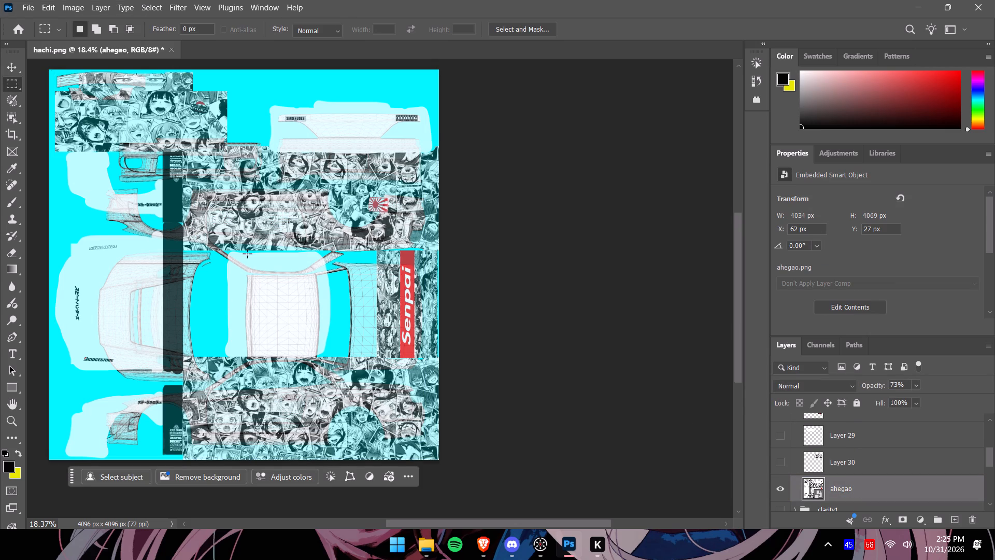
drag(225, 254, 315, 360)
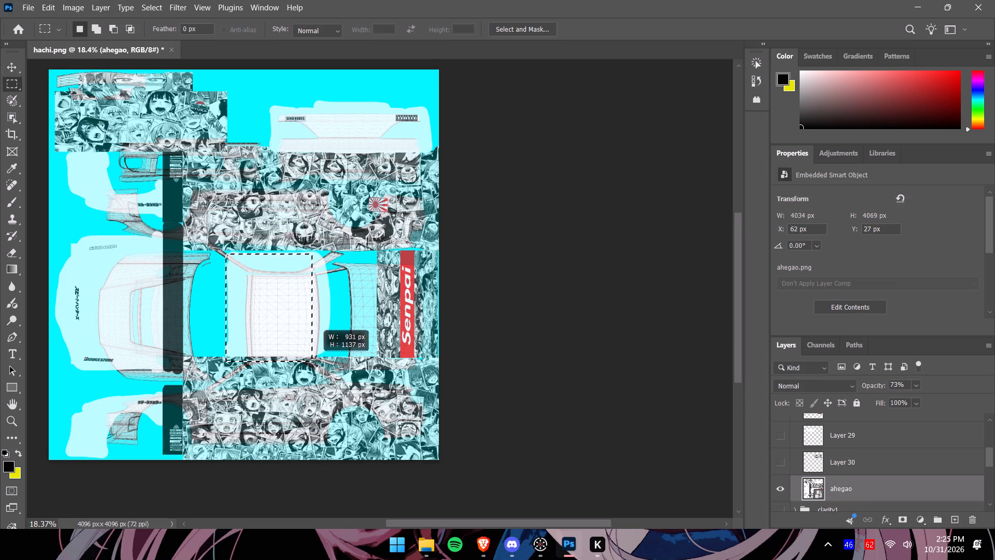
drag(315, 360, 328, 356)
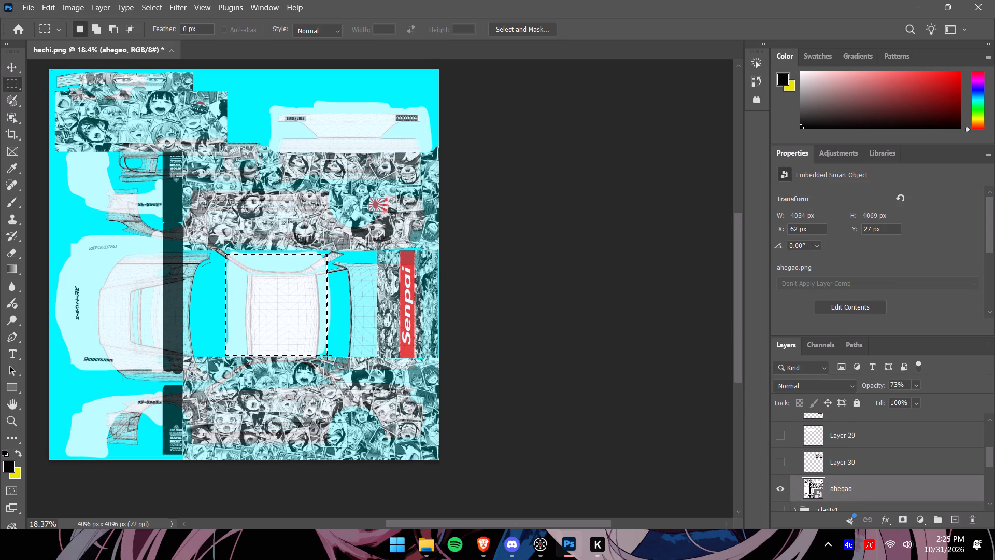
key(ctrl+c)
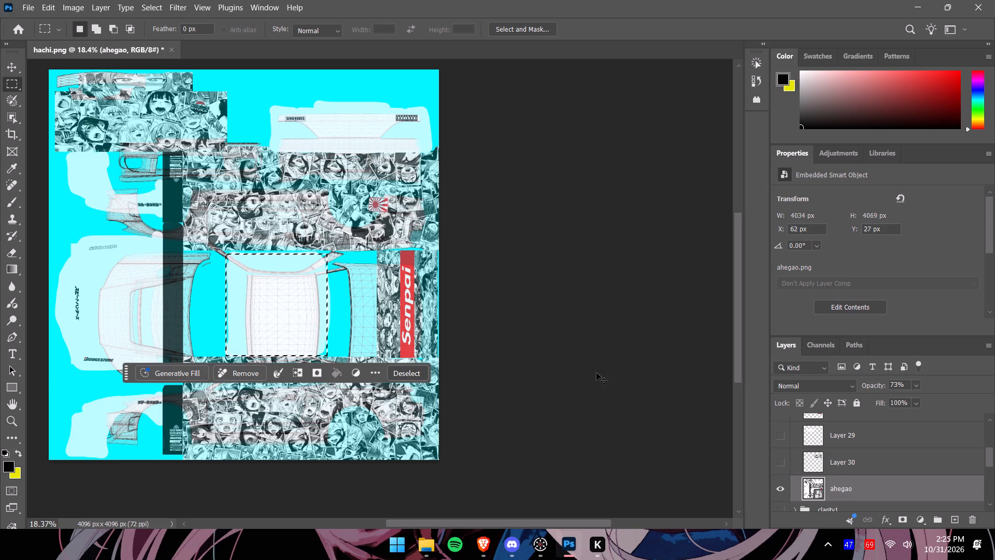
key(ctrl+v)
scroll(799, 495, down, 1)
click(786, 499)
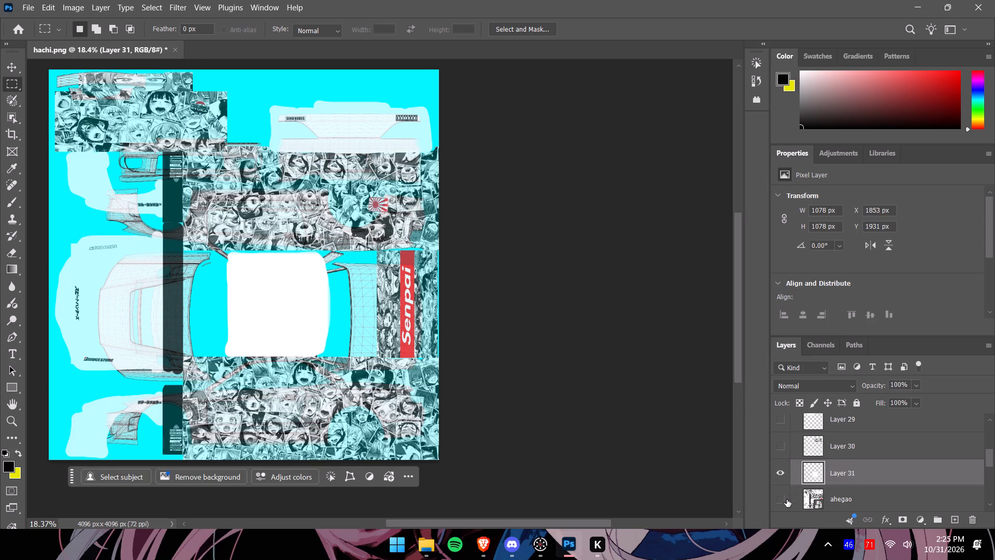
Lower the roof patch layer's opacity to 72% so the wireframe shows through.
click(13, 61)
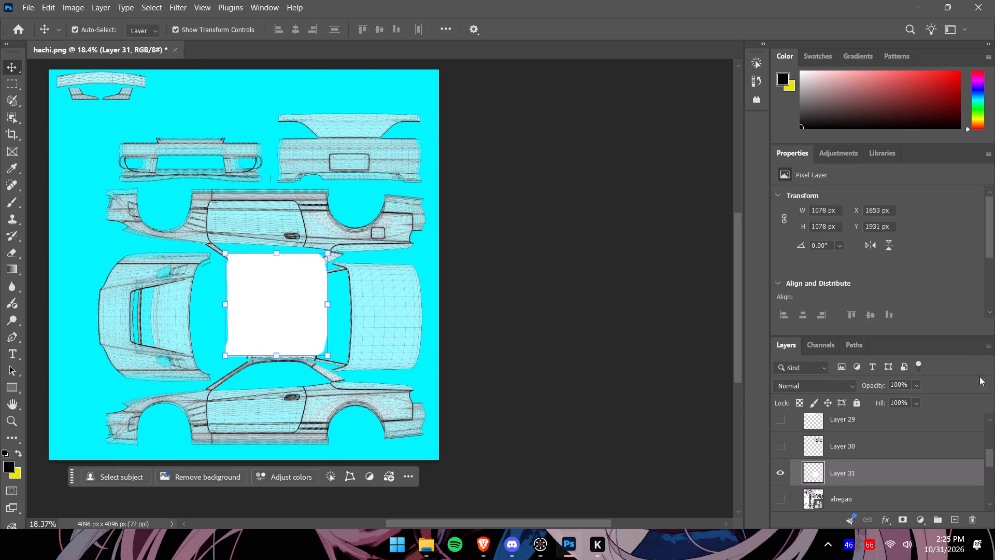
click(915, 387)
drag(928, 398, 913, 396)
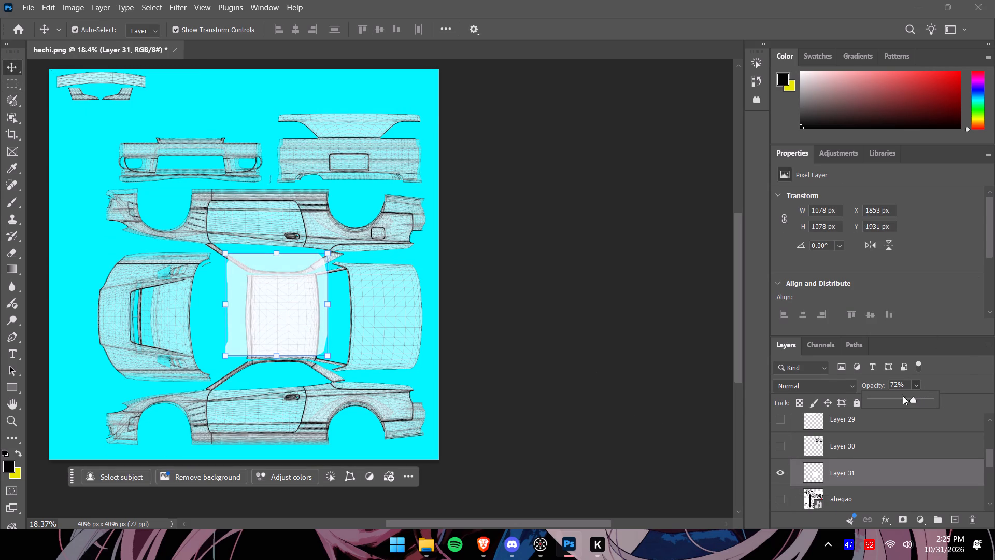
Move the white patch over the roof wireframe, to about X 1941, Y 2048 px.
alt+scroll(335, 309, up, 11)
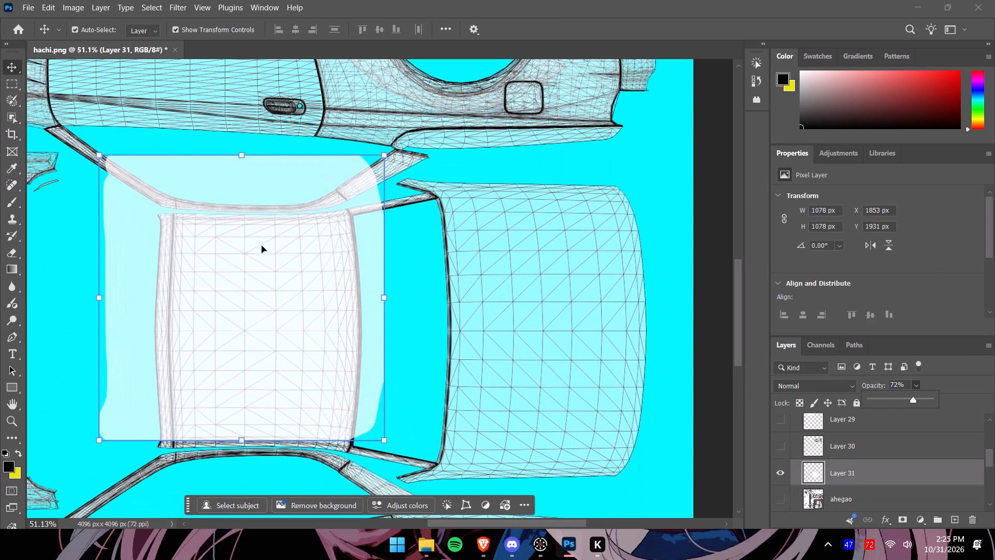
drag(264, 257, 287, 288)
Shrink the white roof patch to about 857 × 892 px so it fits around the roof wireframe.
drag(265, 473, 265, 459)
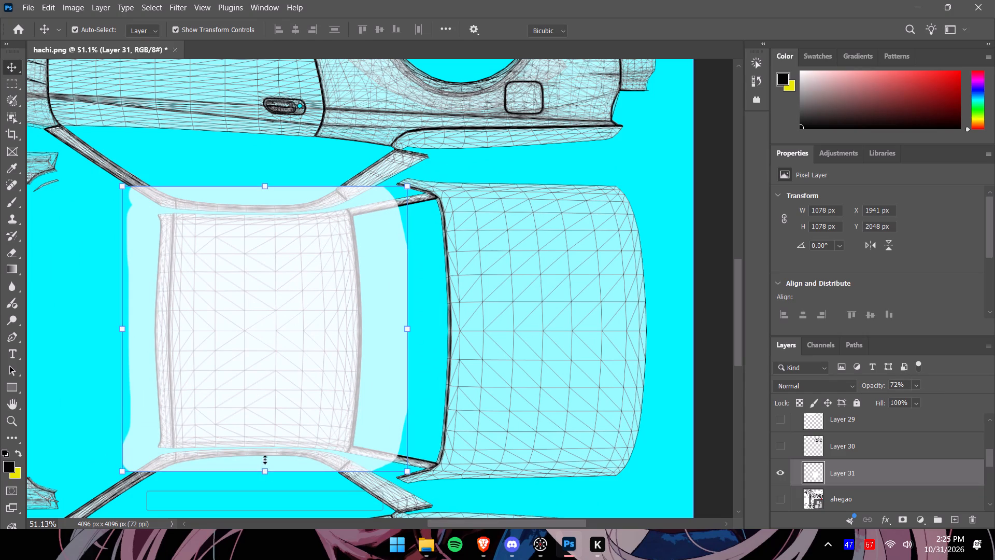
drag(265, 459, 265, 450)
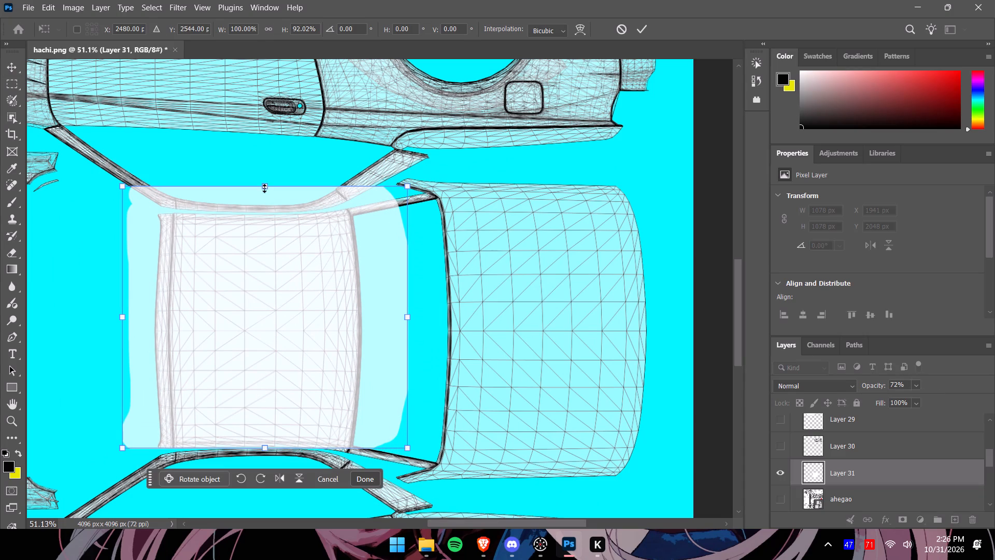
drag(264, 188, 271, 215)
drag(407, 331, 370, 333)
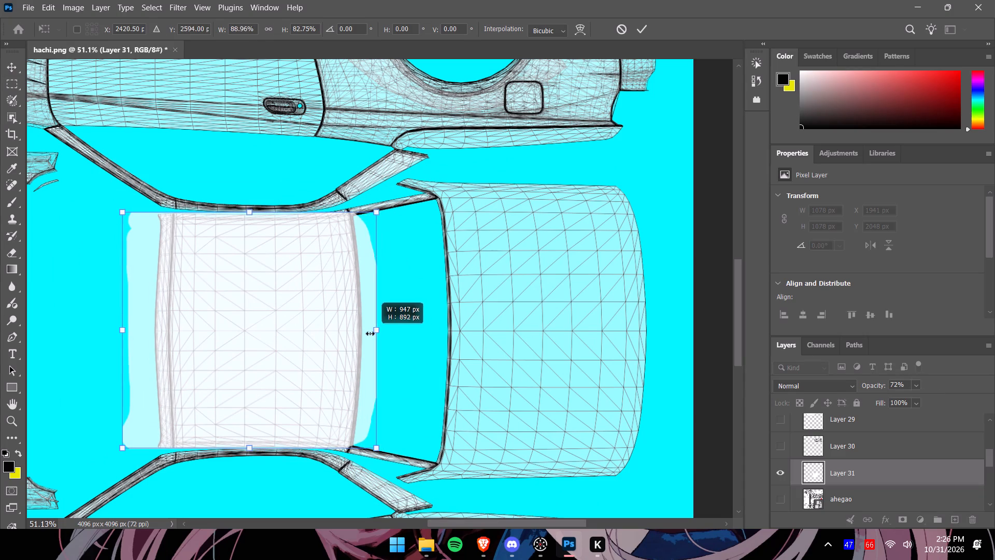
drag(370, 333, 367, 335)
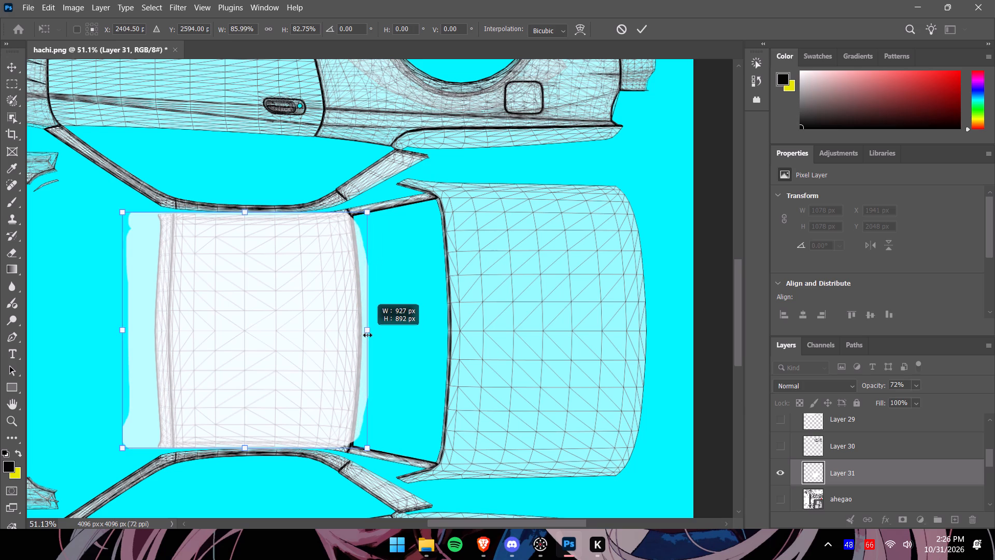
drag(367, 335, 372, 334)
drag(123, 331, 132, 331)
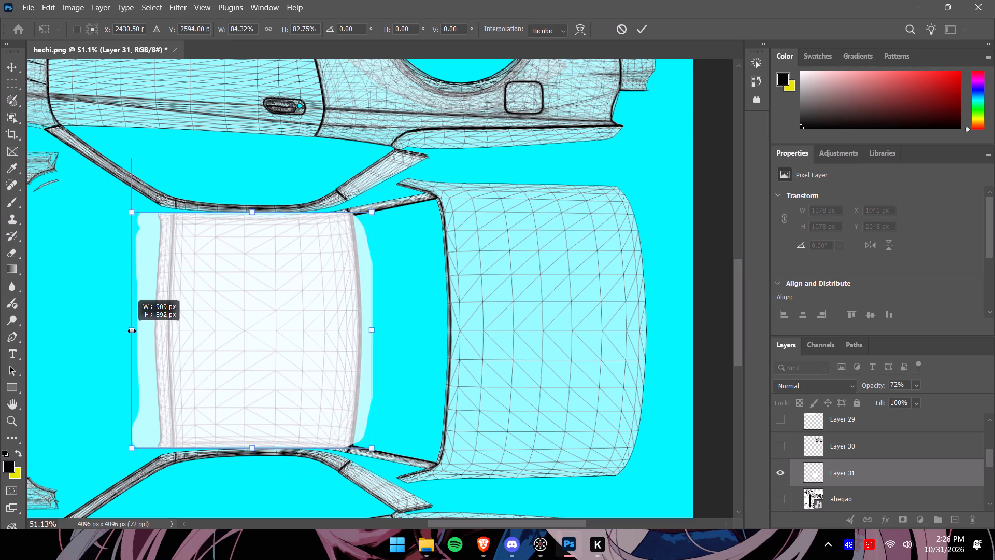
drag(132, 331, 146, 333)
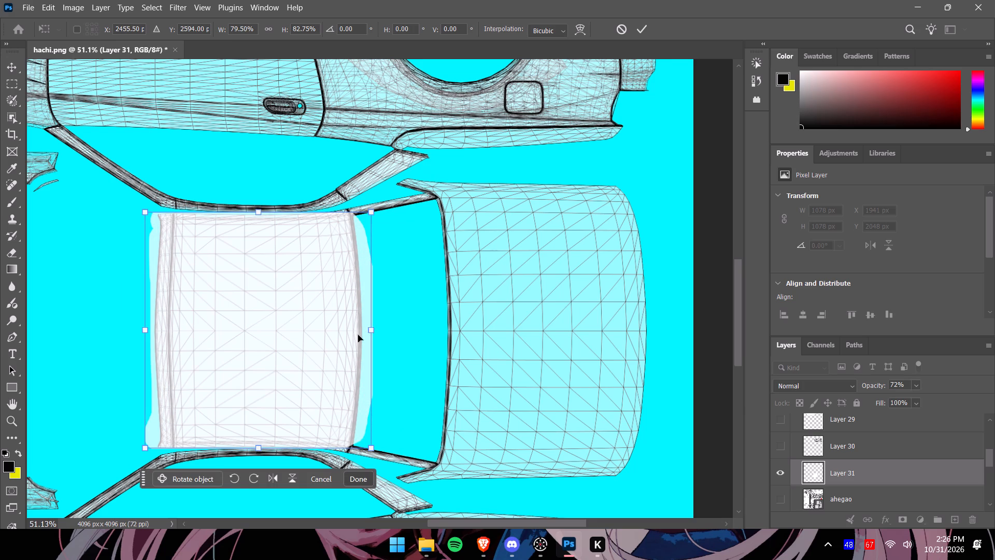
Raise the roof patch layer's opacity to 100%.
alt+scroll(331, 356, up, 9)
drag(742, 344, 745, 370)
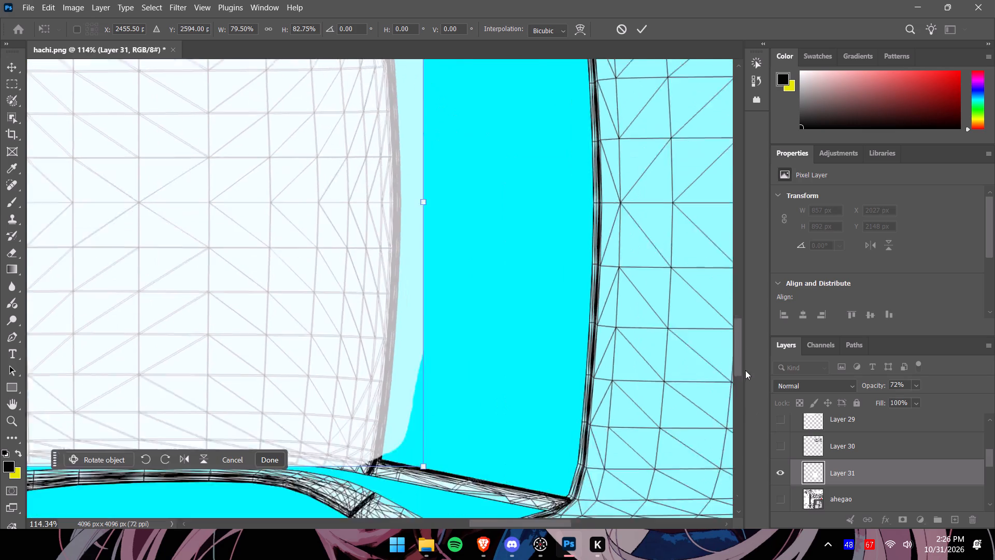
drag(745, 370, 748, 383)
alt+scroll(545, 322, down, 3)
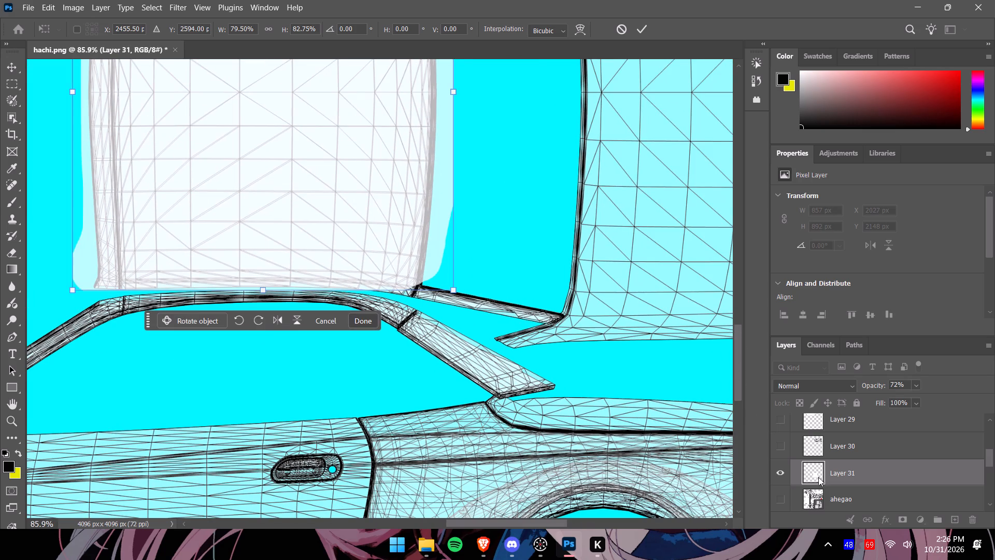
click(914, 388)
drag(922, 399, 965, 399)
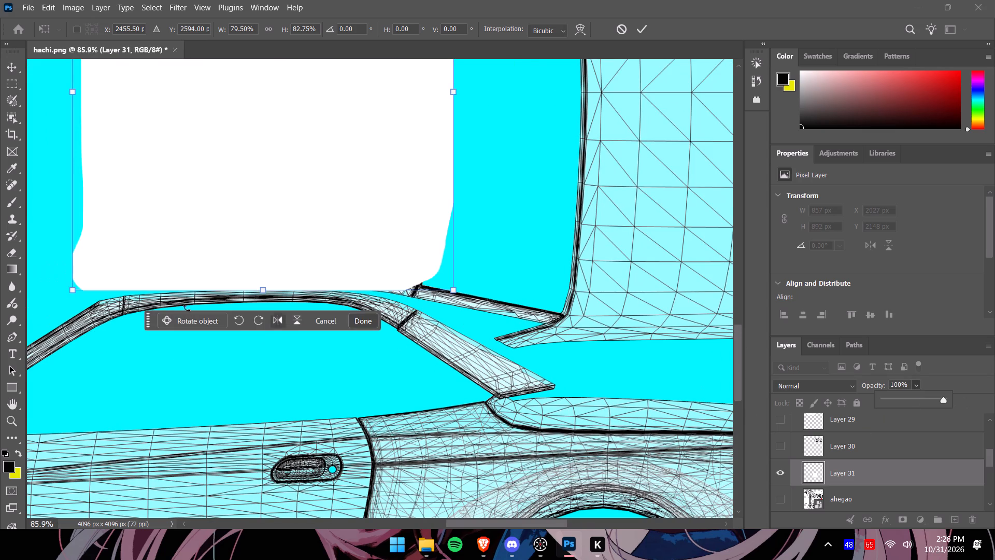
Sample the patch's white and brush it over the uncovered lower rear corner of the roof wireframe with the 53 px brush.
click(16, 203)
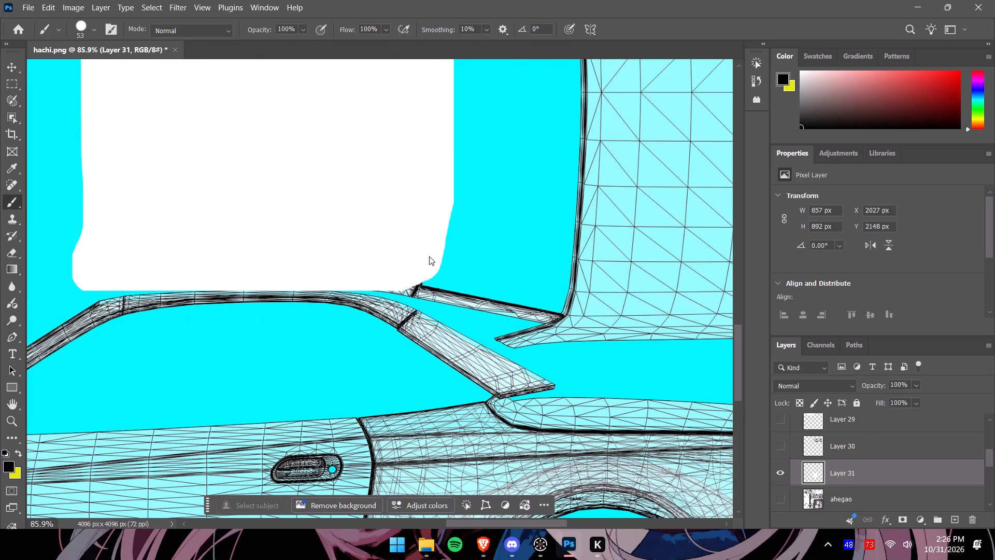
alt+click(429, 241)
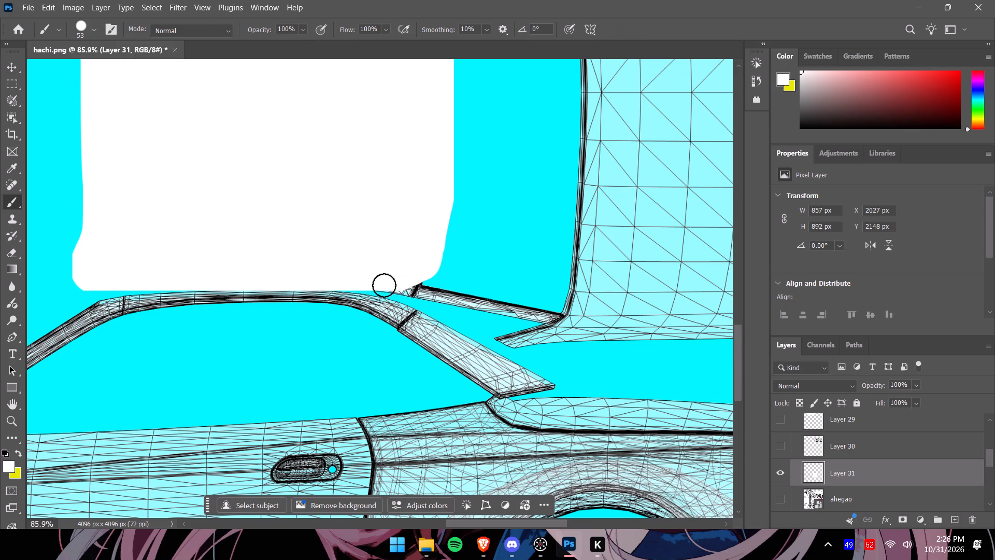
alt+scroll(385, 286, up, 12)
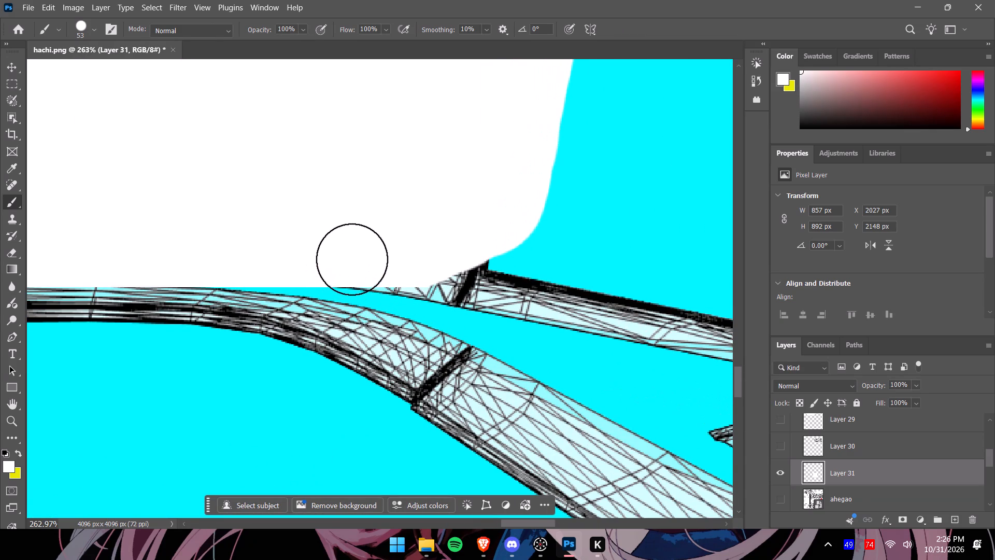
drag(352, 259, 439, 271)
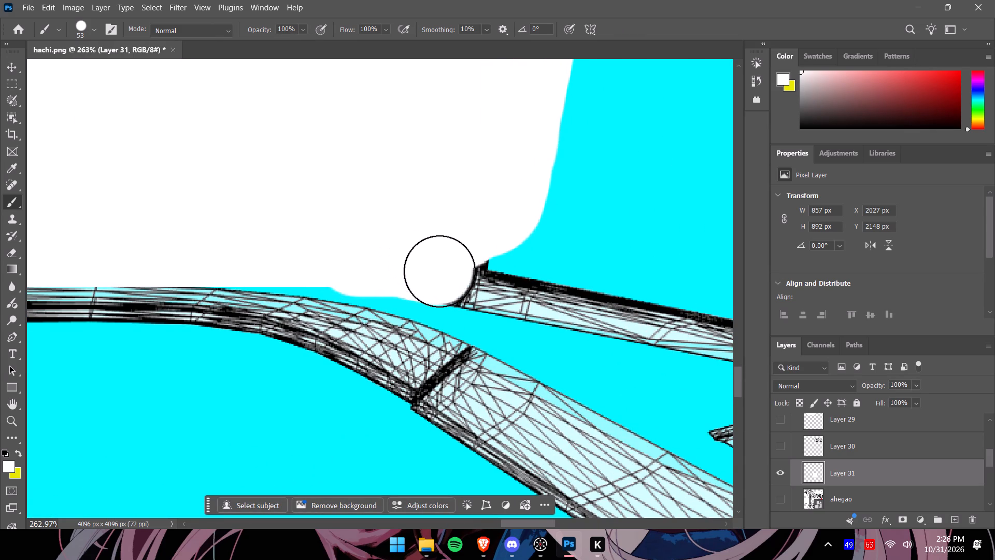
drag(439, 271, 433, 277)
click(456, 235)
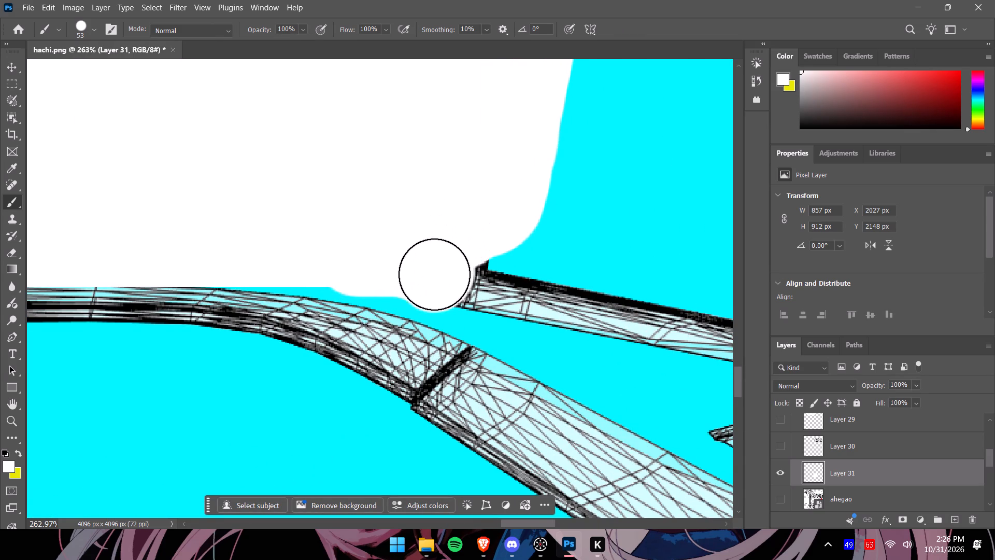
Paint a white strip along the lower rear roof pillar, from the roof corner to the trunk wireframe.
alt+scroll(429, 248, down, 7)
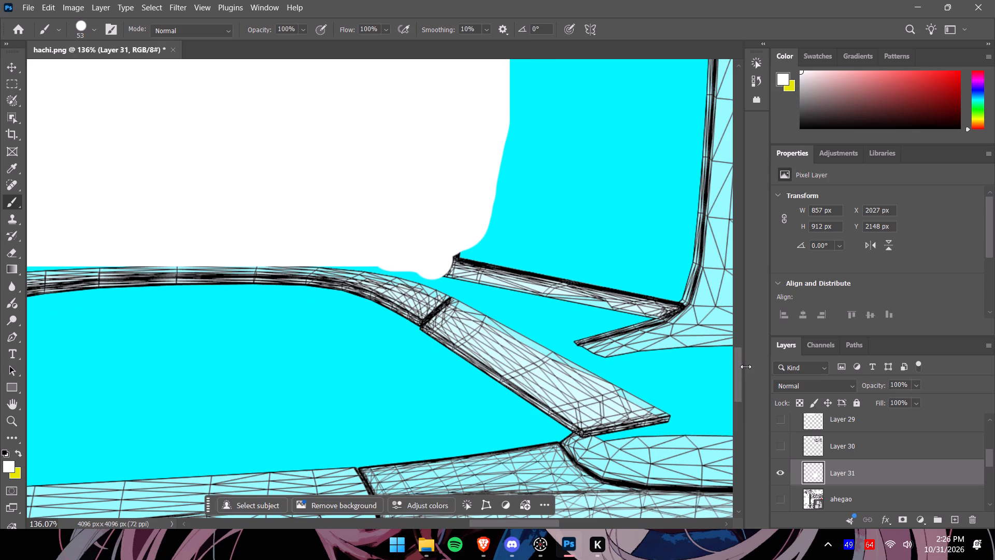
drag(744, 366, 748, 302)
drag(449, 266, 450, 266)
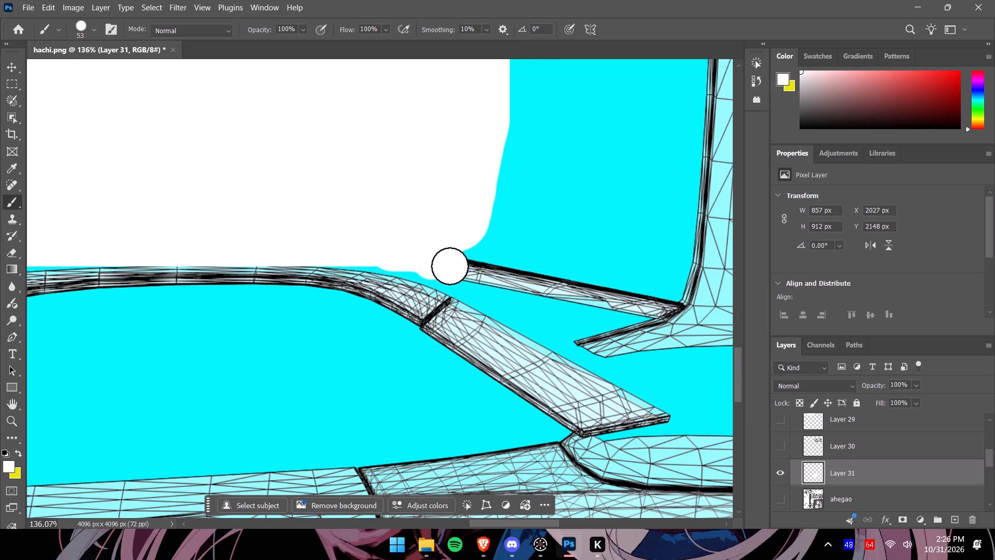
drag(450, 266, 652, 300)
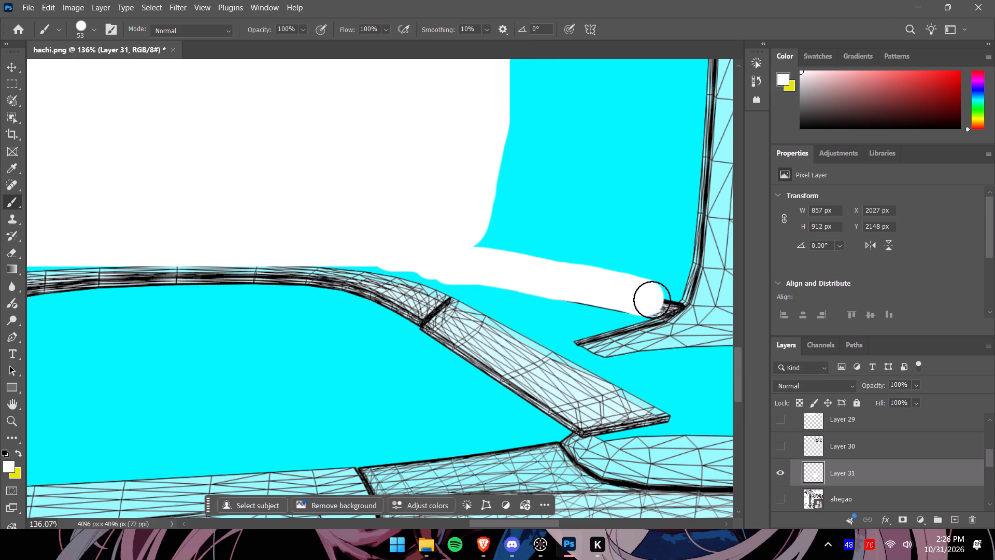
drag(652, 300, 659, 299)
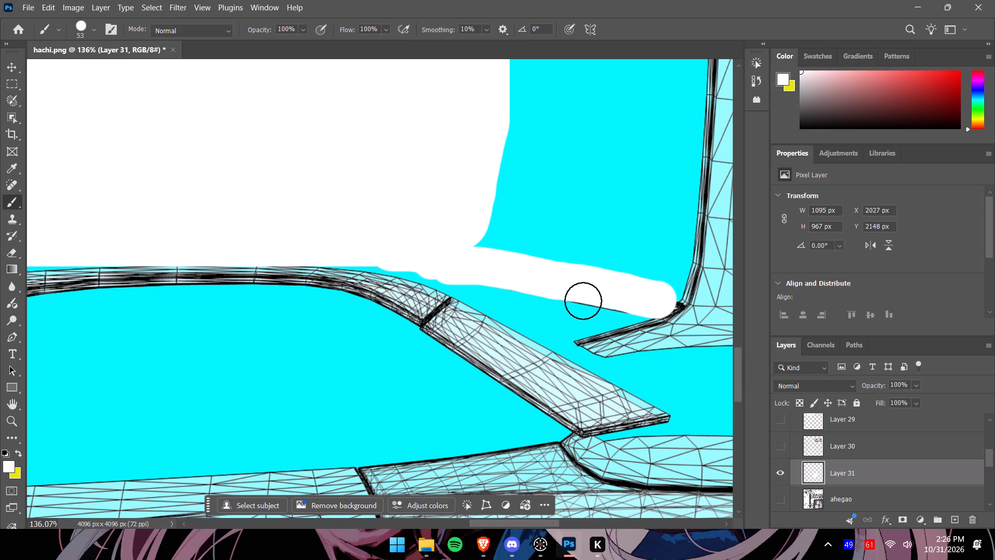
drag(578, 292, 637, 298)
Paint a matching white strip along the upper rear roof pillar, from the roof corner to the trunk wireframe.
drag(741, 368, 741, 360)
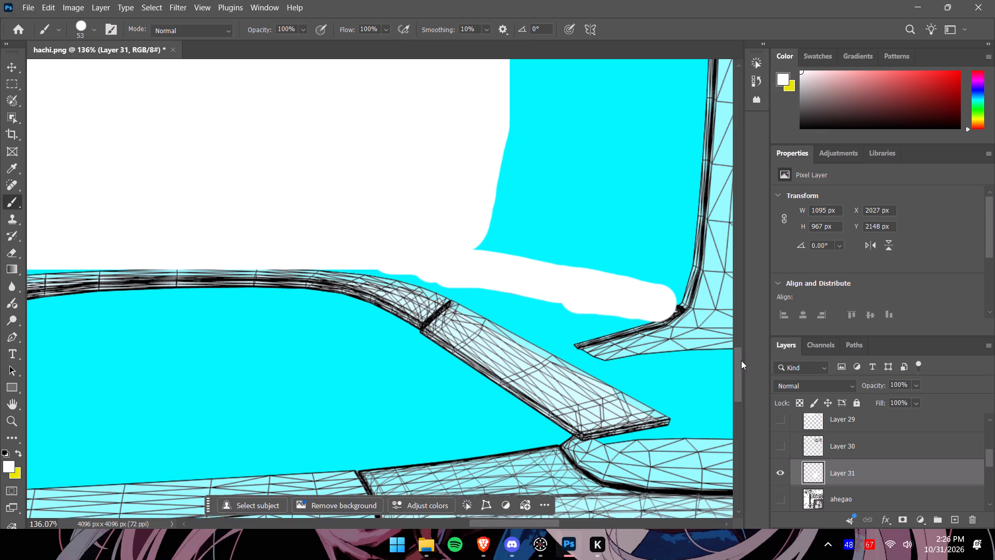
drag(741, 360, 749, 285)
drag(392, 353, 399, 352)
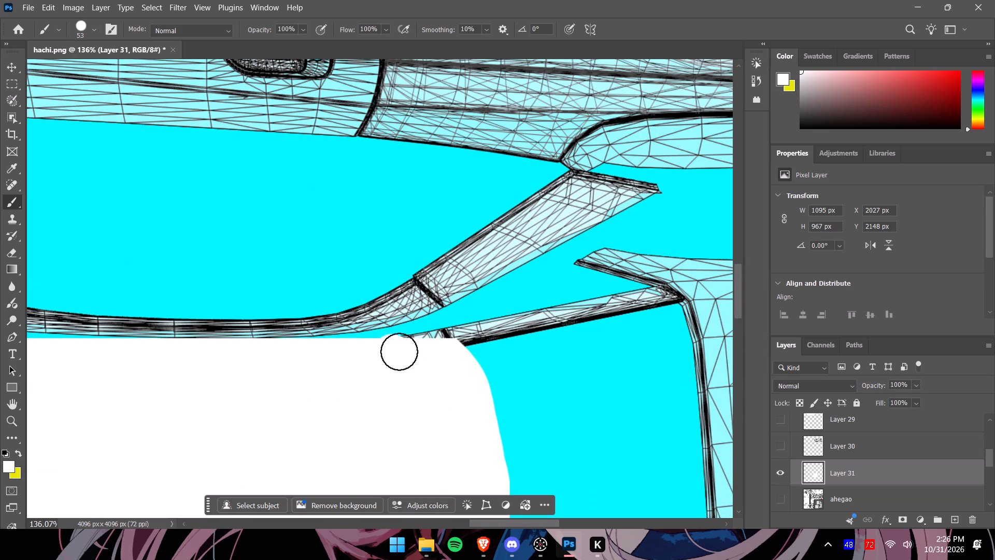
drag(399, 352, 648, 305)
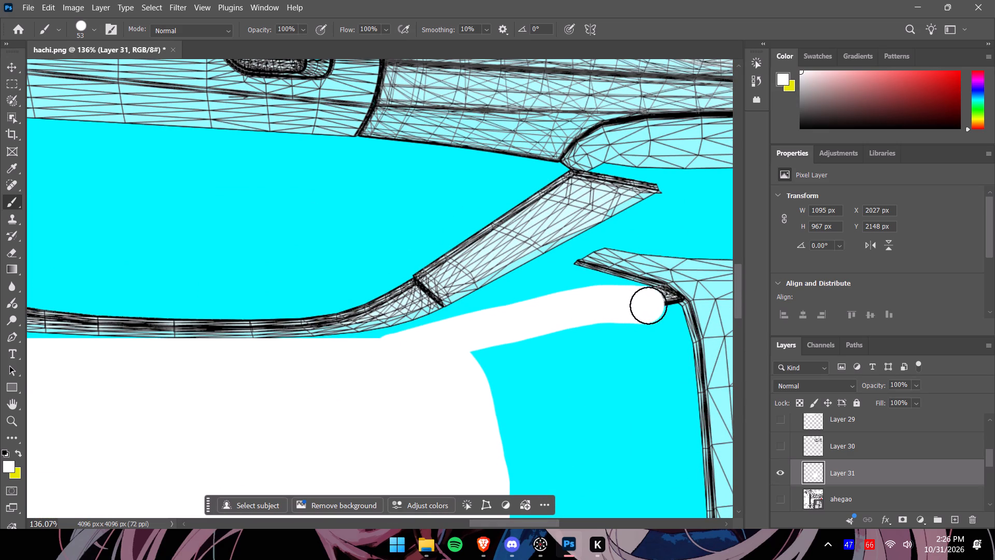
drag(648, 305, 660, 308)
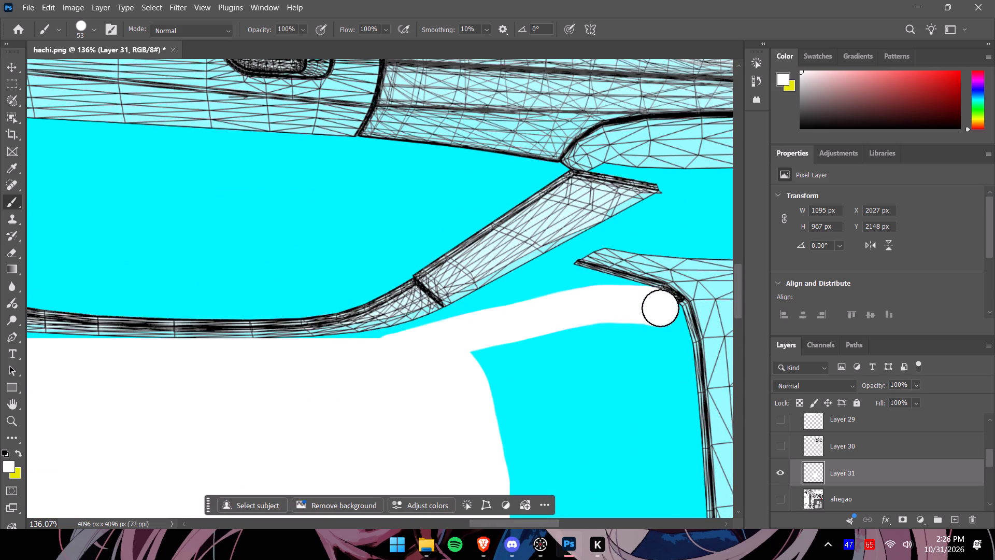
drag(660, 308, 660, 308)
Check Layer 25's side artwork against the painted roof by toggling the layer's visibility on and off.
alt+scroll(589, 365, down, 8)
drag(740, 314, 724, 396)
scroll(818, 458, up, 3)
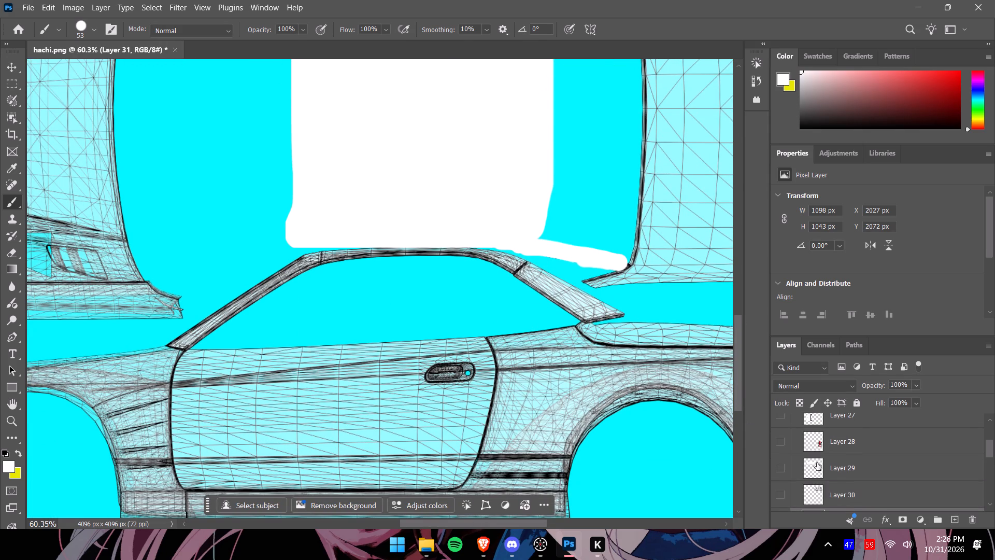
scroll(819, 469, up, 4)
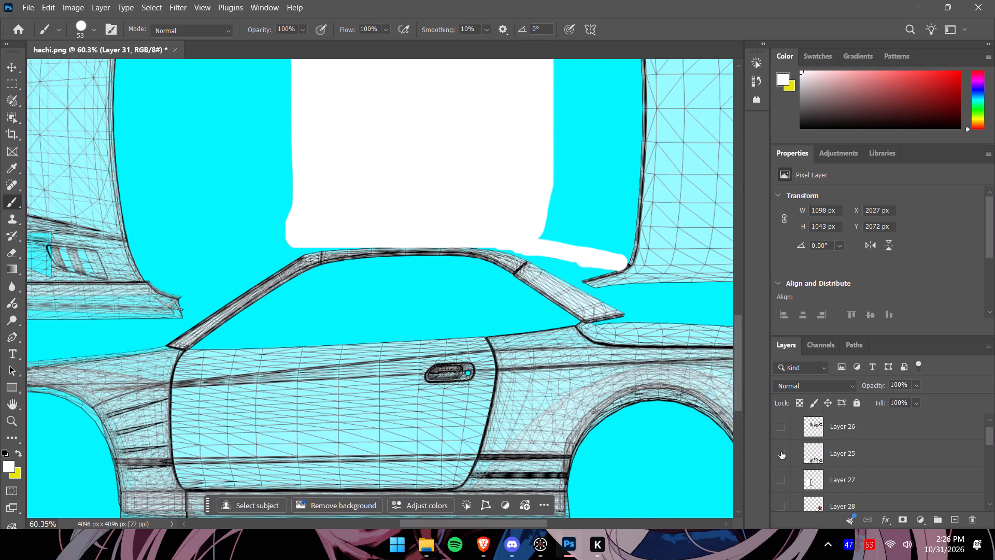
click(781, 452)
click(781, 452)
Examine the whole template, including the front bumper and spoiler wireframes, for areas that still need artwork.
alt+scroll(643, 394, down, 4)
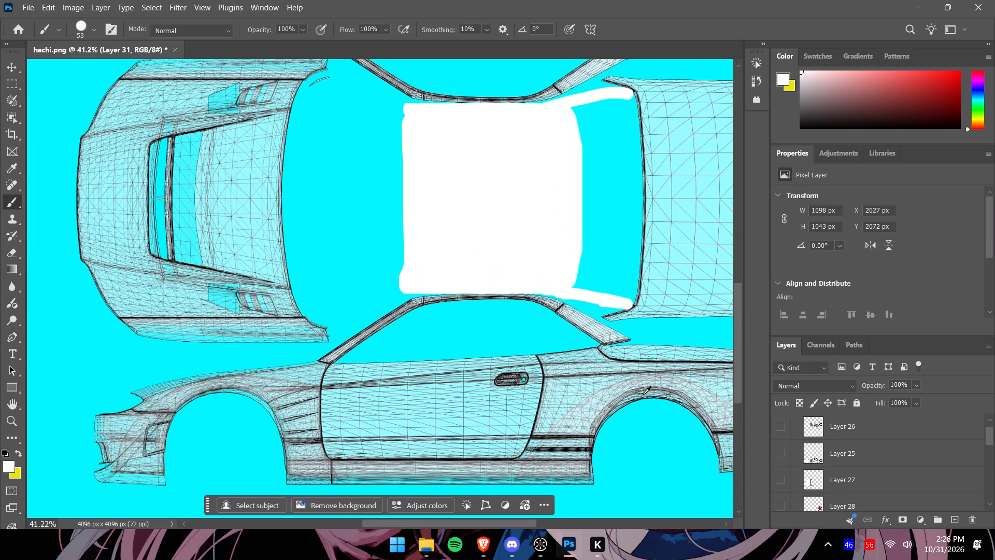
alt+scroll(643, 394, down, 3)
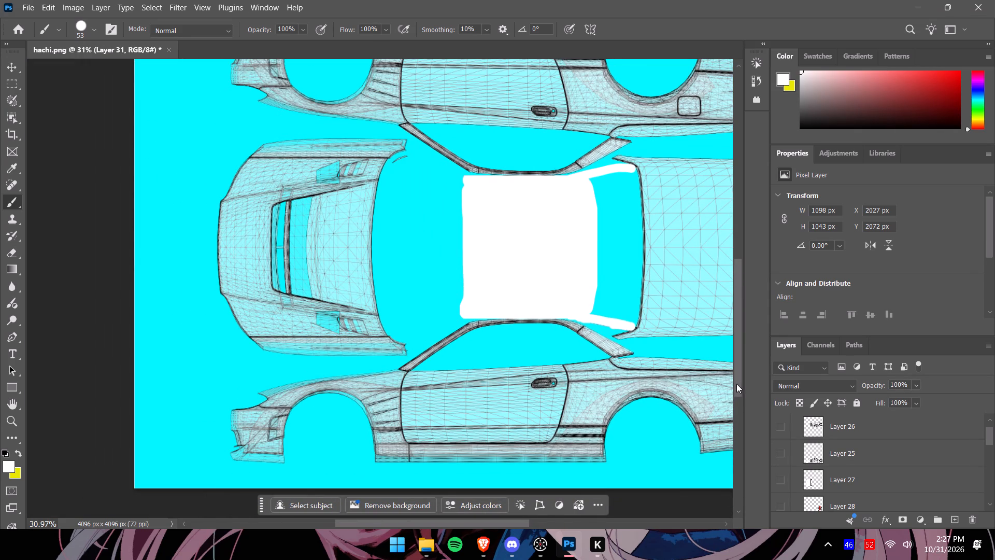
drag(735, 383, 737, 409)
alt+scroll(623, 375, down, 3)
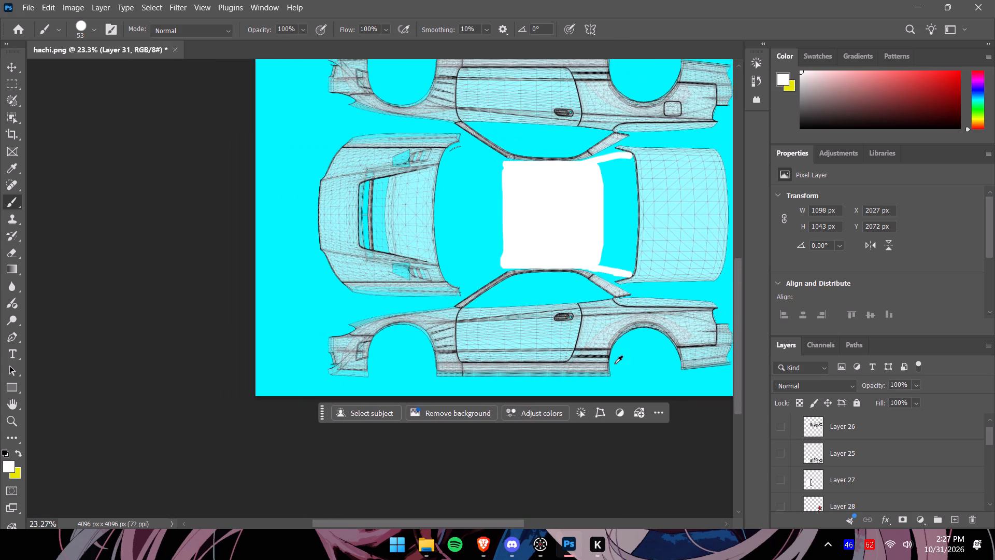
drag(738, 382, 731, 360)
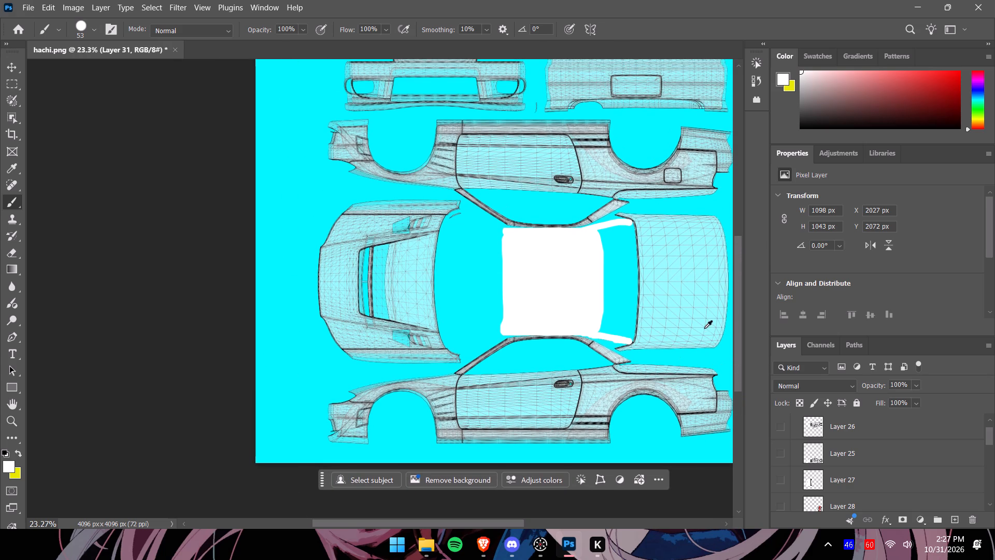
alt+scroll(683, 327, down, 3)
drag(744, 368, 742, 355)
drag(478, 521, 496, 519)
drag(735, 366, 741, 344)
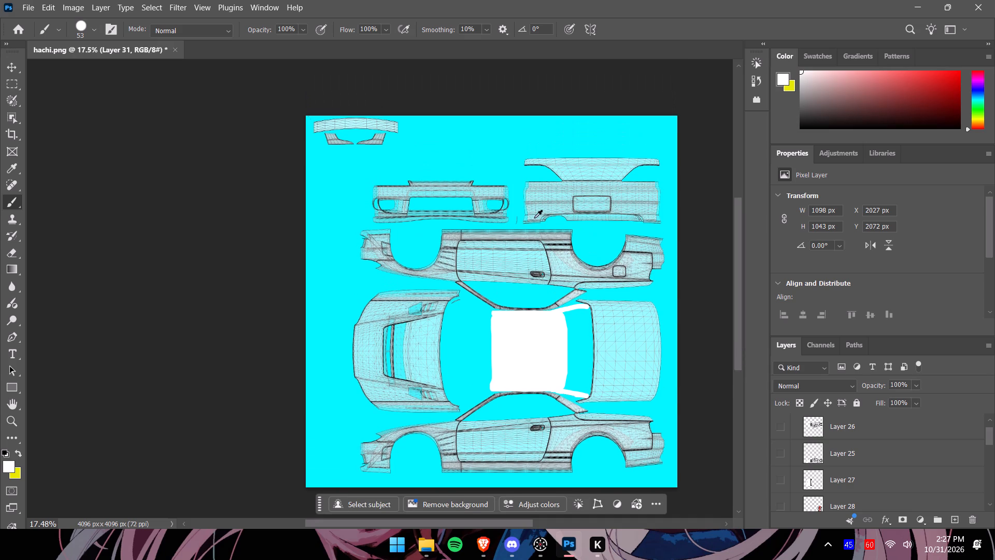
alt+scroll(439, 172, up, 8)
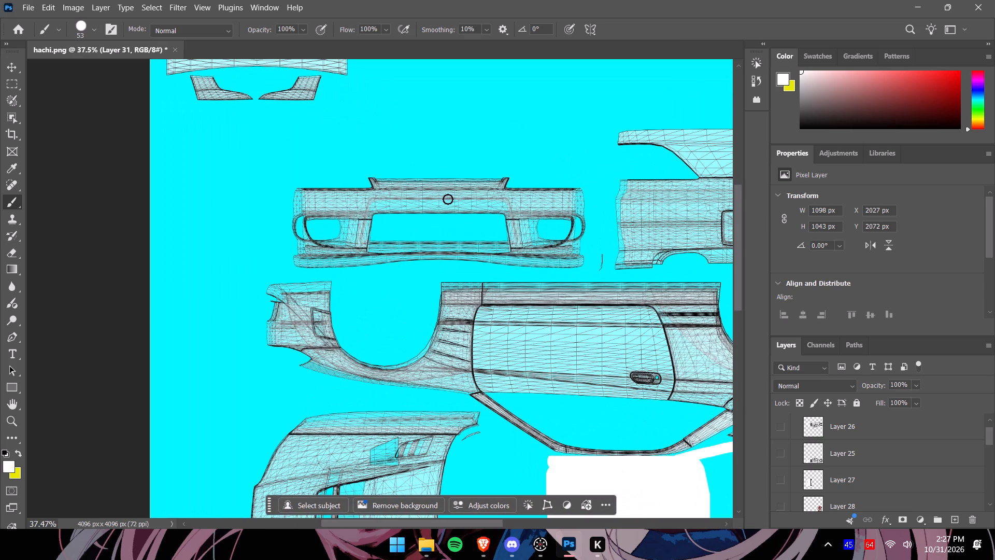
drag(741, 288, 741, 264)
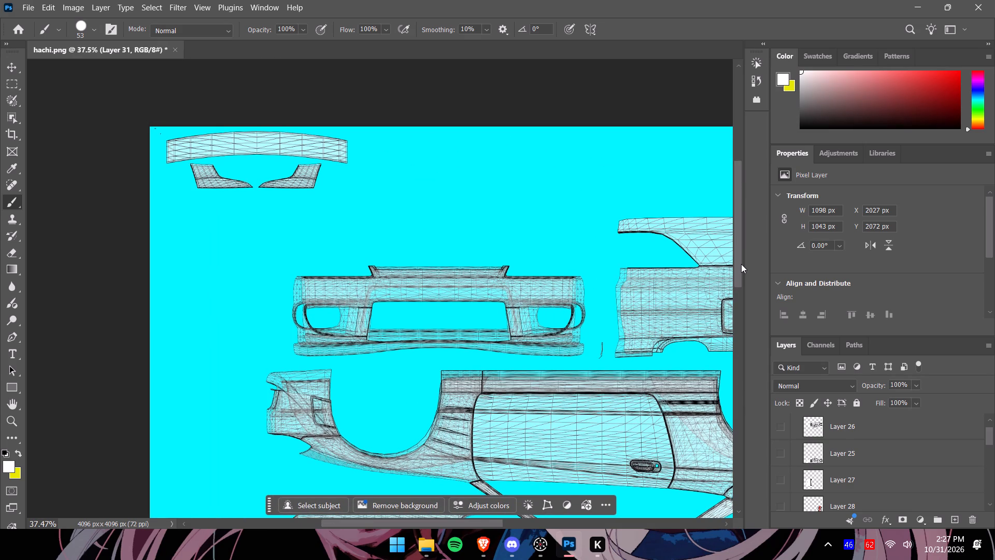
drag(741, 264, 741, 265)
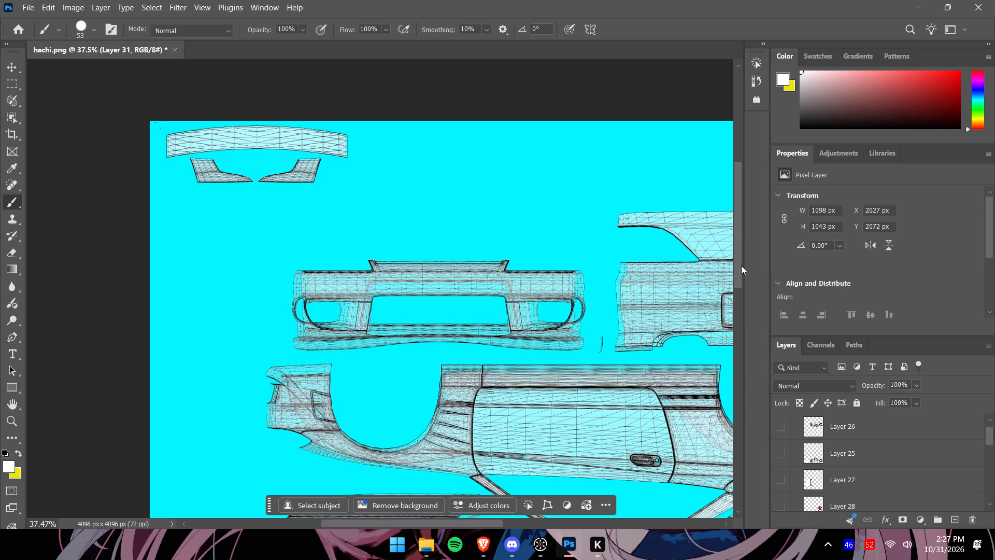
drag(741, 265, 741, 269)
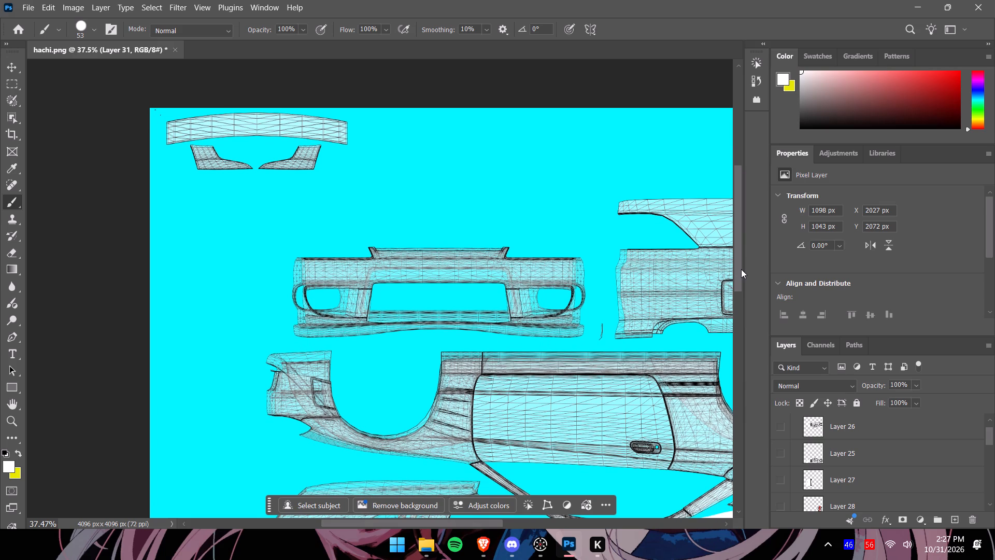
Look over the whole template, from the spoiler and front bumper wireframes down to the lower side of the car.
drag(741, 269, 737, 269)
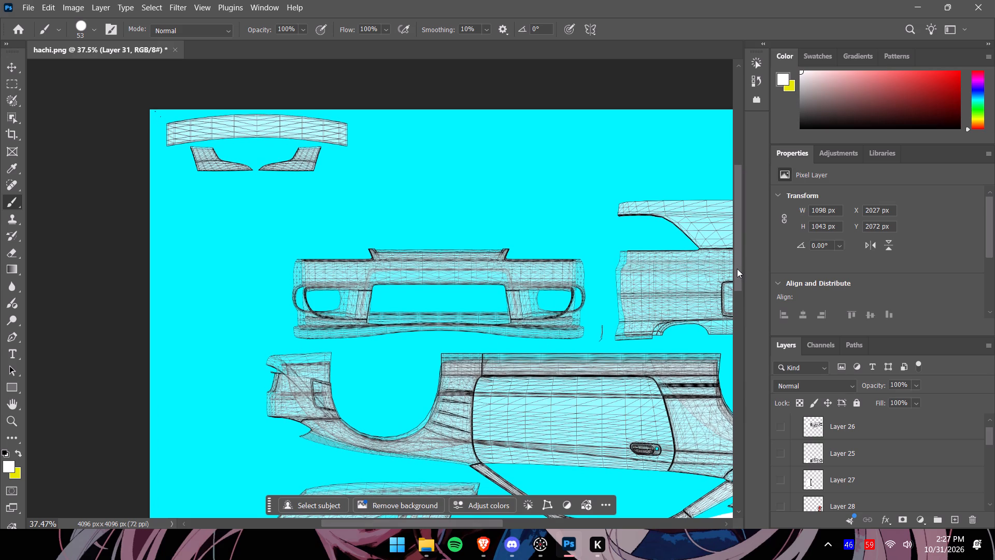
drag(737, 269, 737, 324)
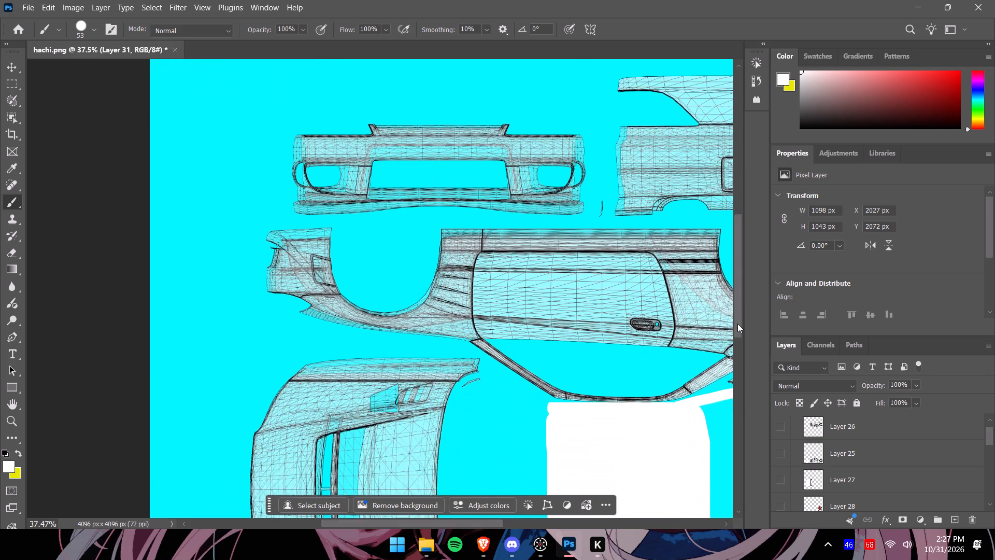
drag(737, 324, 736, 265)
alt+scroll(677, 289, down, 1)
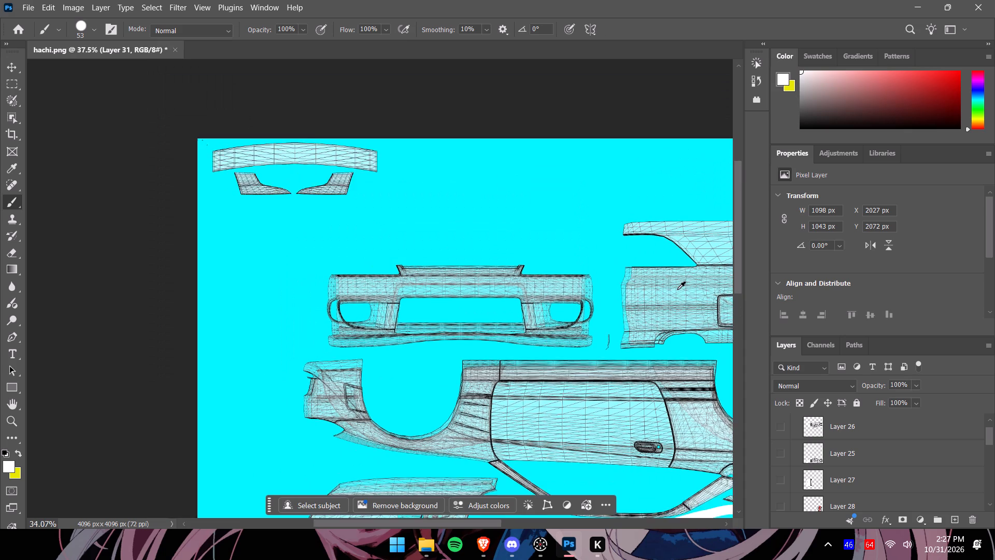
alt+scroll(677, 289, down, 5)
drag(741, 305, 736, 367)
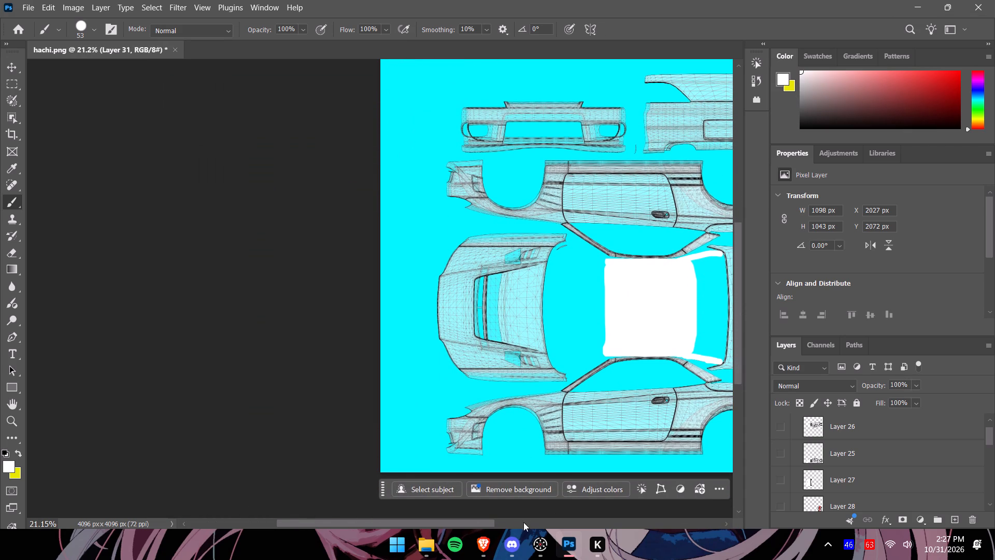
drag(492, 527, 565, 516)
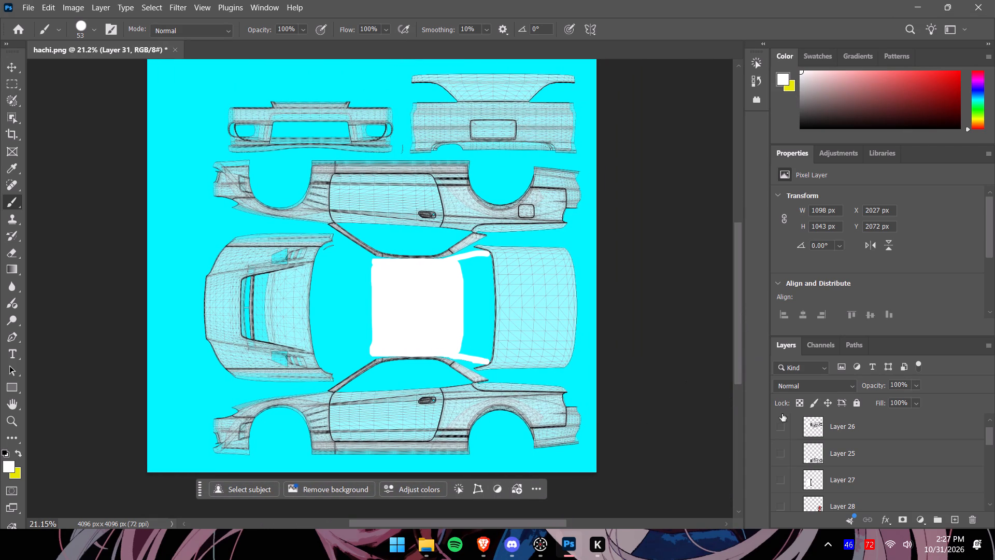
Turn on the visibility of Layers 25 to 30 so all of the ahegao livery artwork shows.
scroll(827, 460, down, 5)
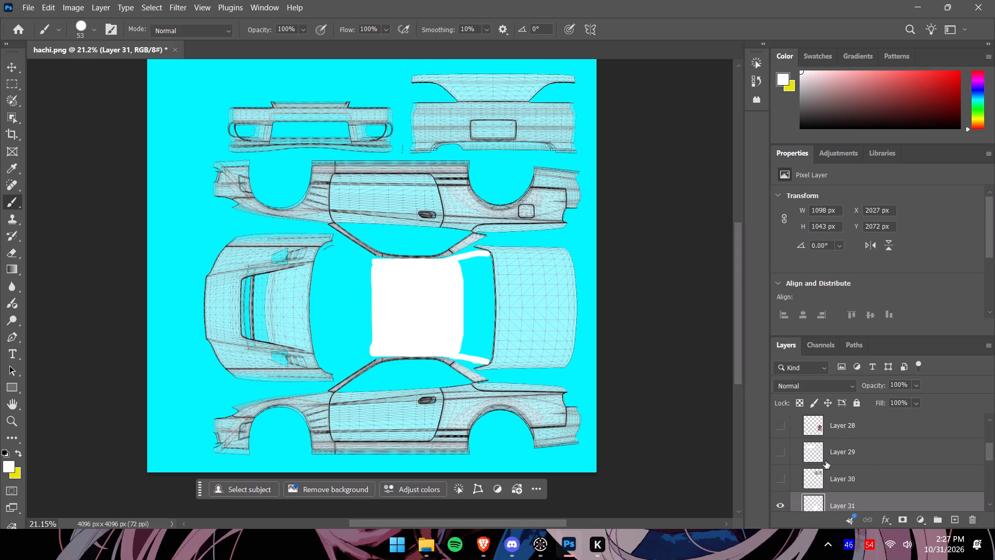
click(781, 485)
click(778, 449)
scroll(784, 450, up, 1)
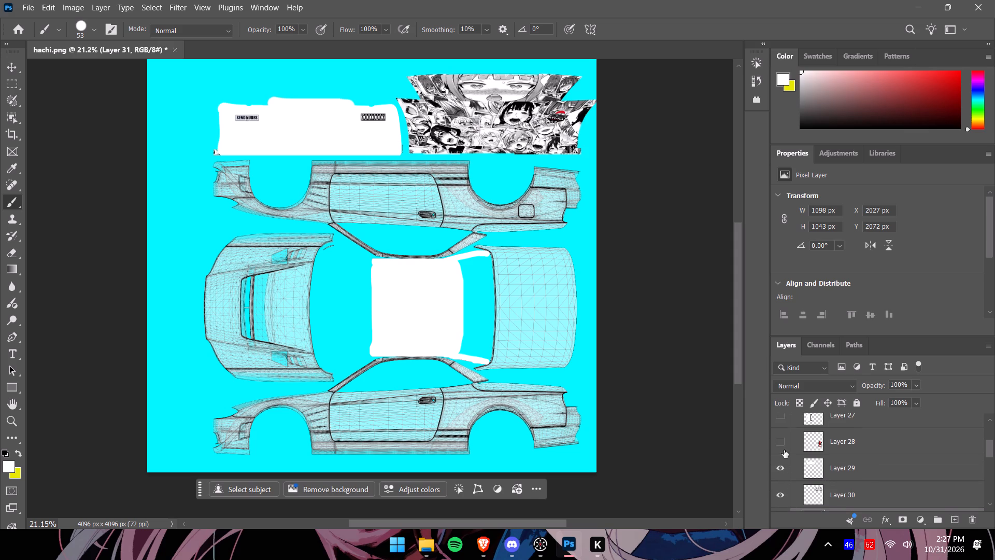
scroll(784, 452, up, 1)
click(780, 461)
click(776, 432)
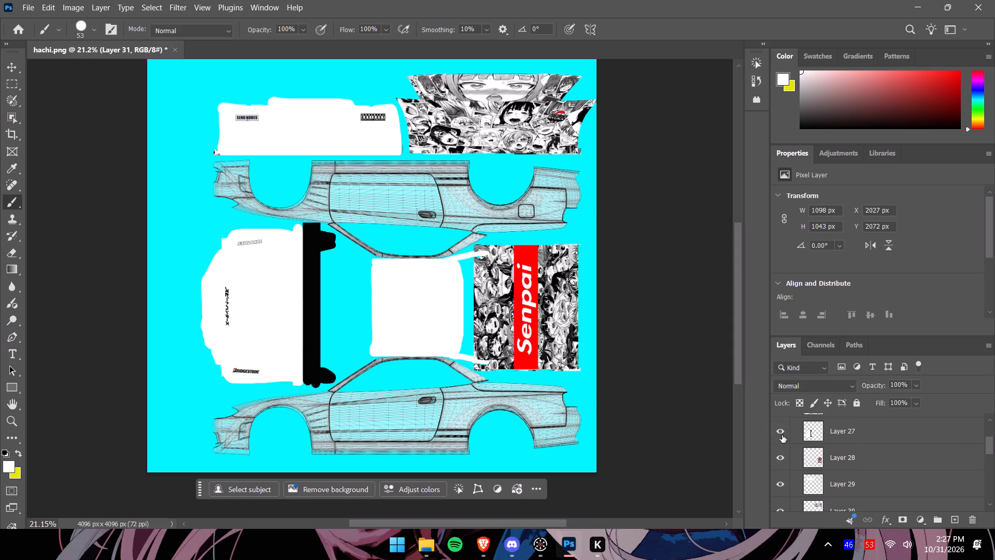
scroll(785, 439, up, 3)
click(783, 455)
click(781, 430)
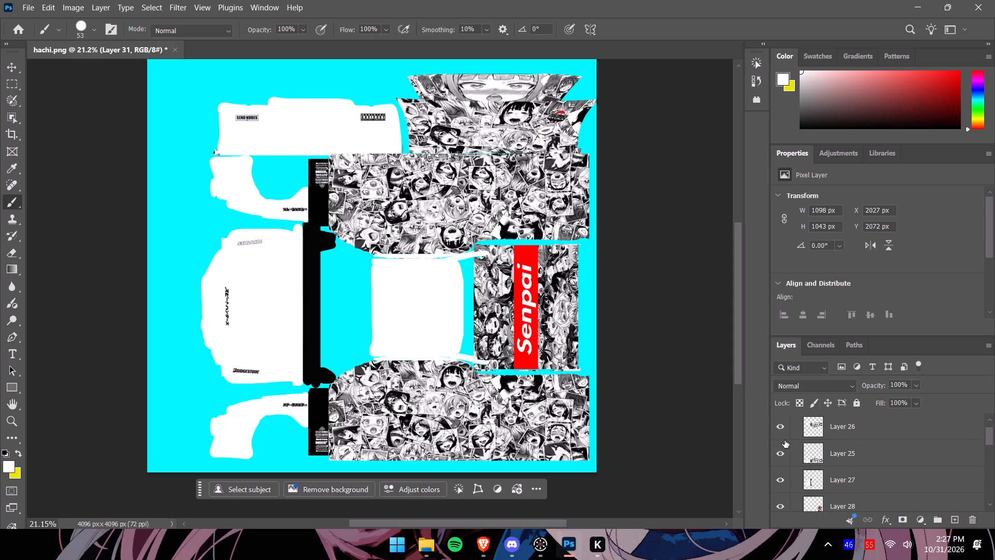
Collapse and hide the het livery group, and collapse the template group.
scroll(785, 440, up, 3)
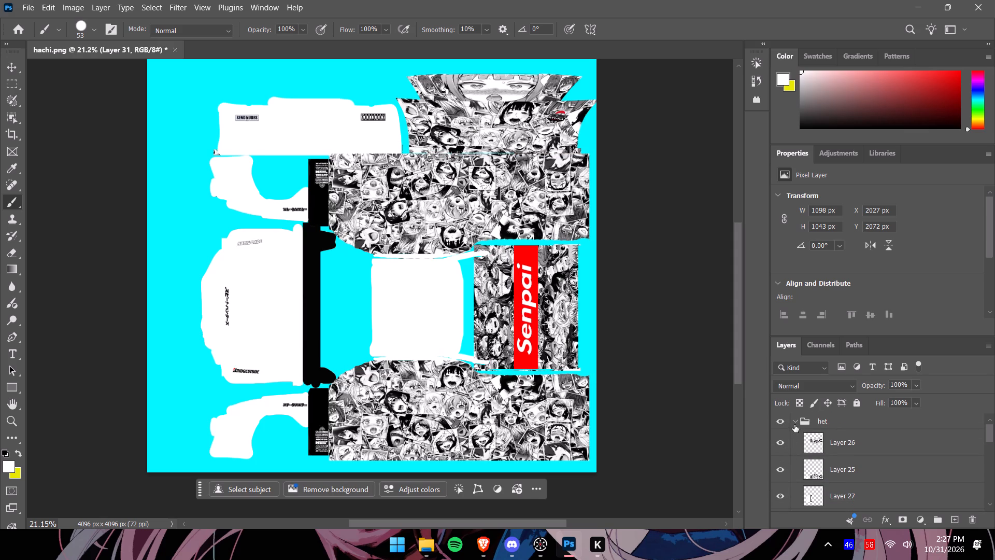
click(794, 425)
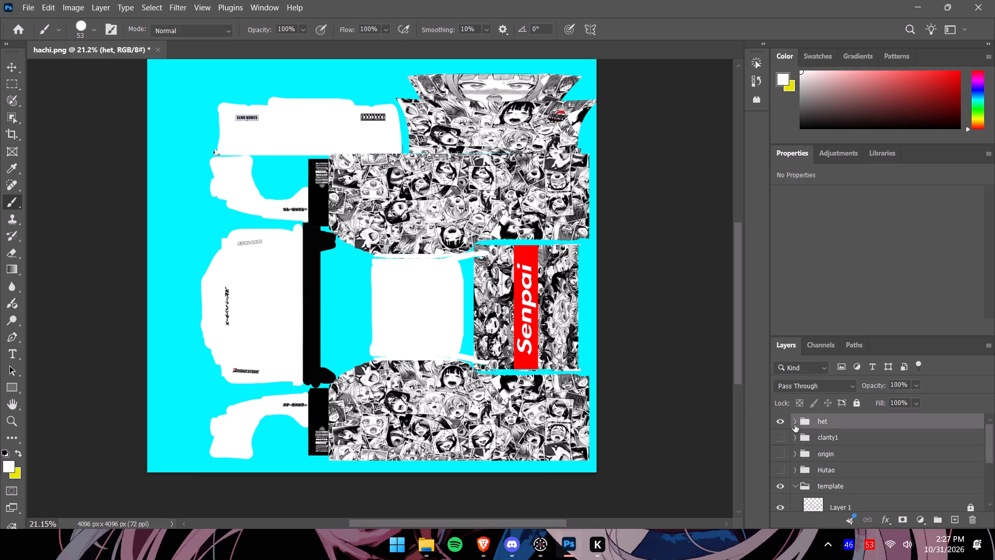
click(780, 423)
scroll(814, 476, down, 1)
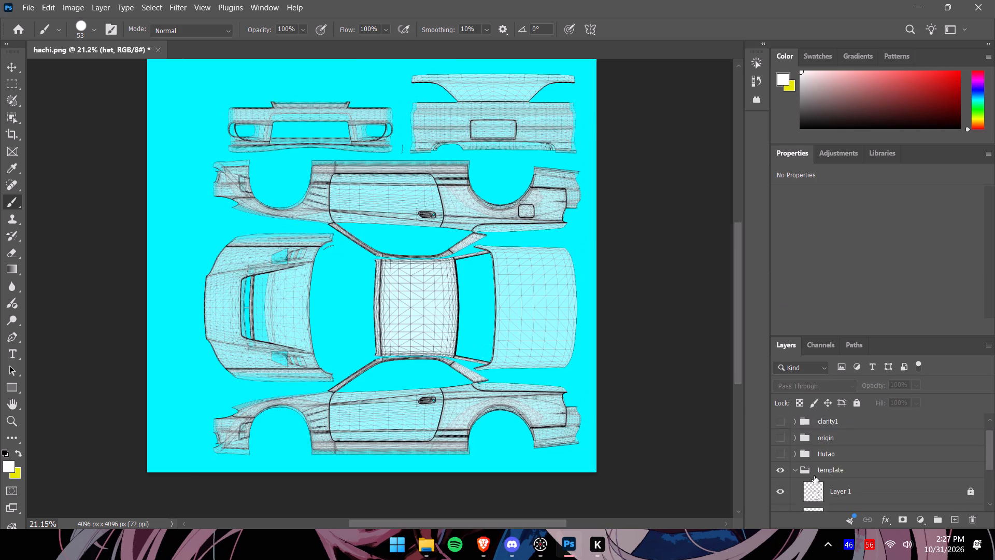
scroll(814, 476, down, 2)
click(797, 436)
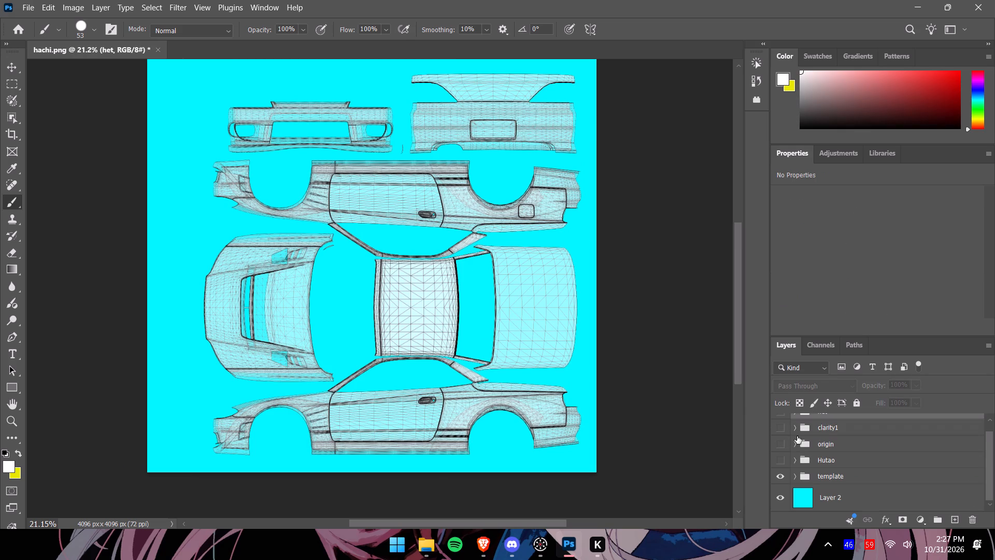
Fully lock the cyan background layer, Layer 2.
scroll(808, 461, up, 3)
scroll(805, 475, down, 4)
click(859, 489)
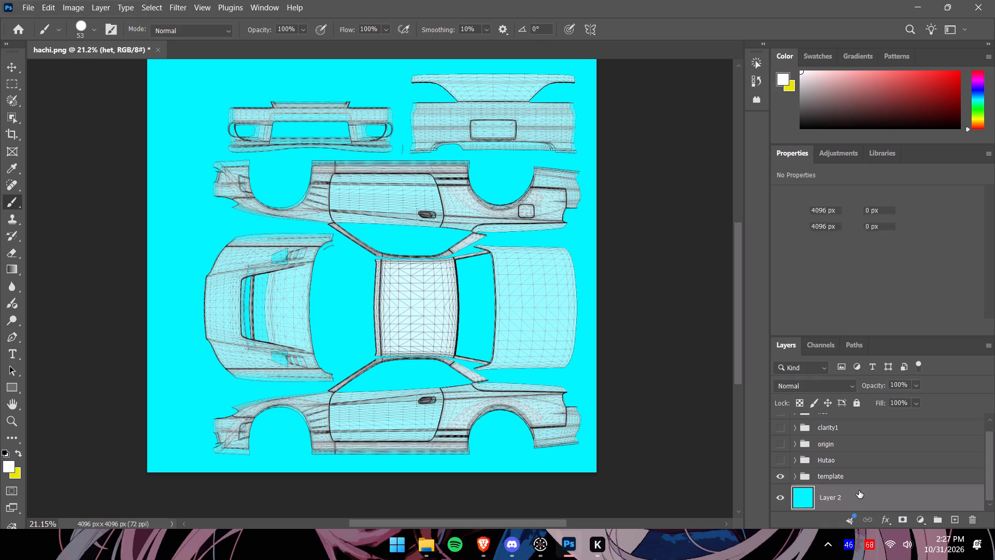
click(858, 401)
scroll(831, 494, up, 1)
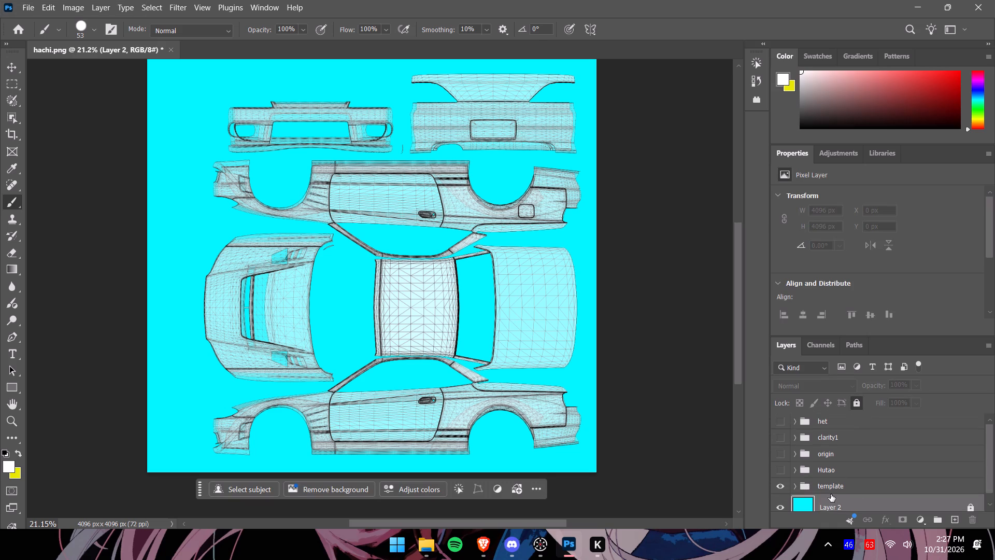
scroll(831, 494, up, 2)
Place the 4096 x 4096 chman PNG from File Explorer's nis15 Livery Template folder into hachi.png, directly above the template group.
click(846, 491)
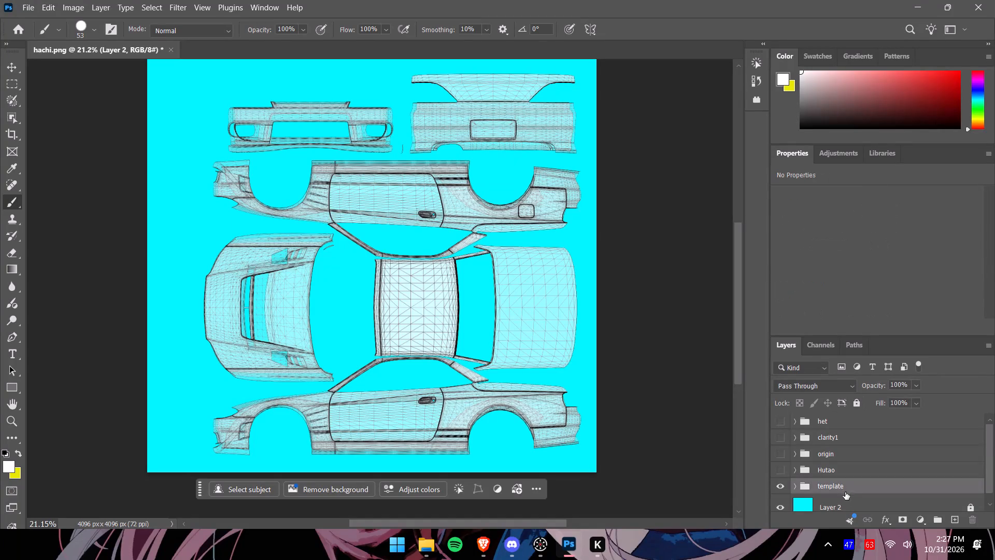
drag(735, 348, 735, 338)
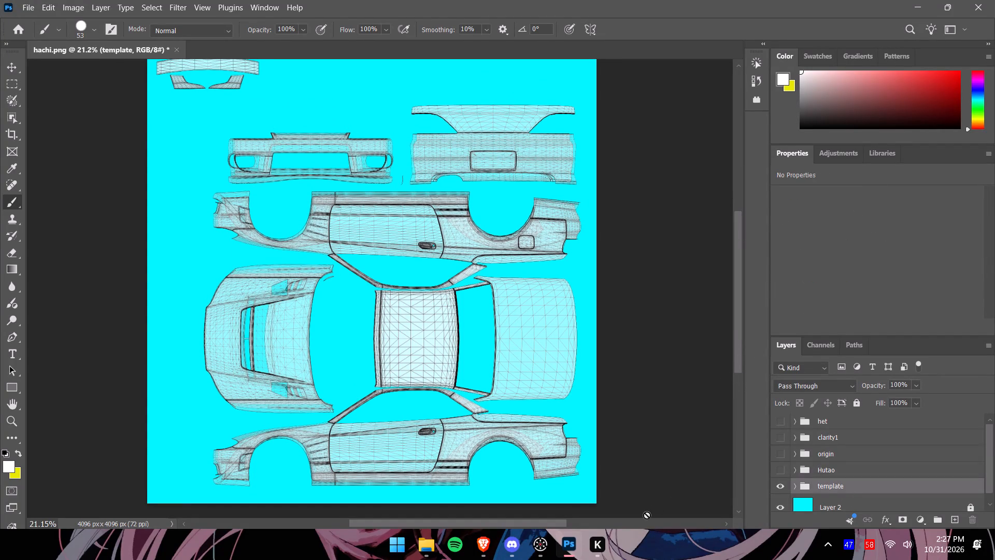
click(429, 543)
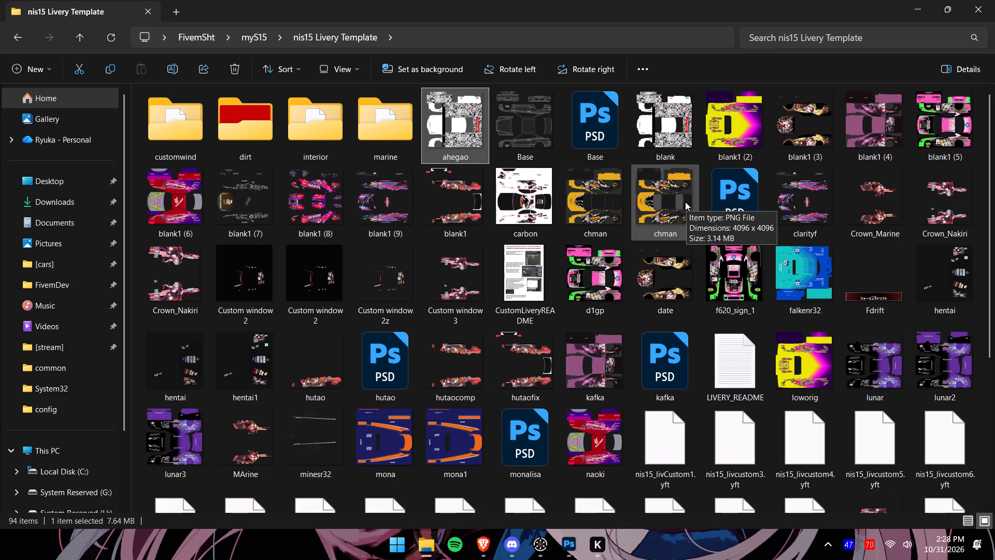
drag(677, 197, 581, 505)
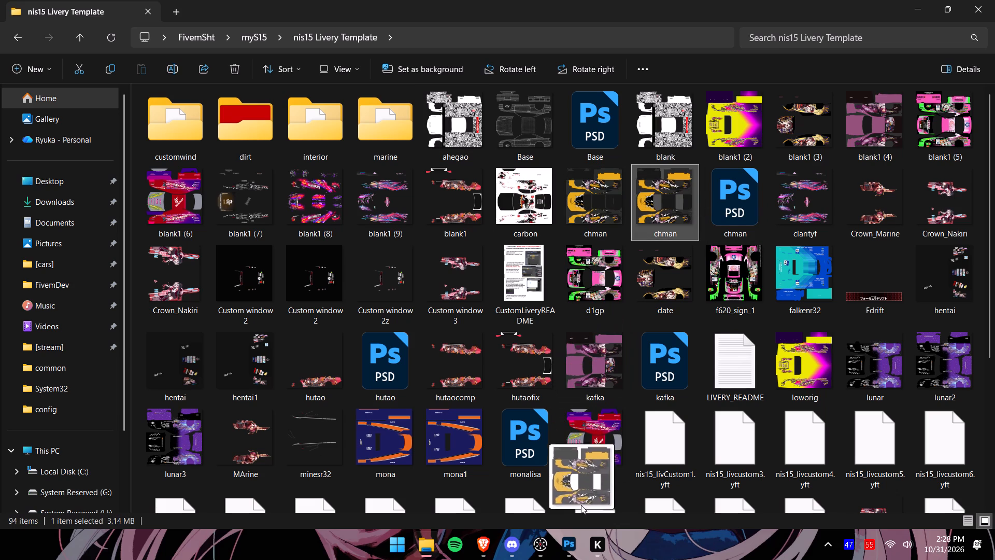
drag(581, 505, 406, 346)
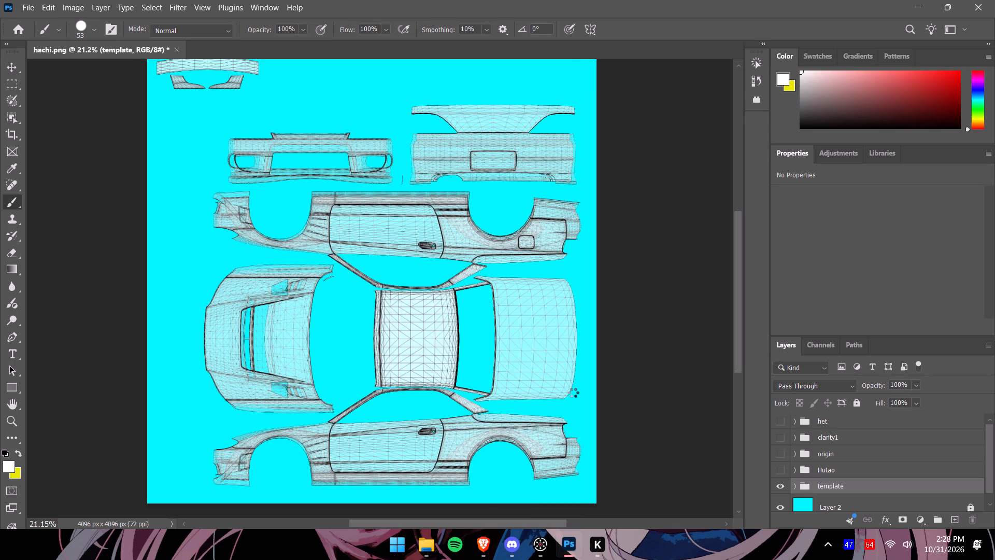
Create a group named chain above the het group and move the placed chman layer into it.
click(850, 422)
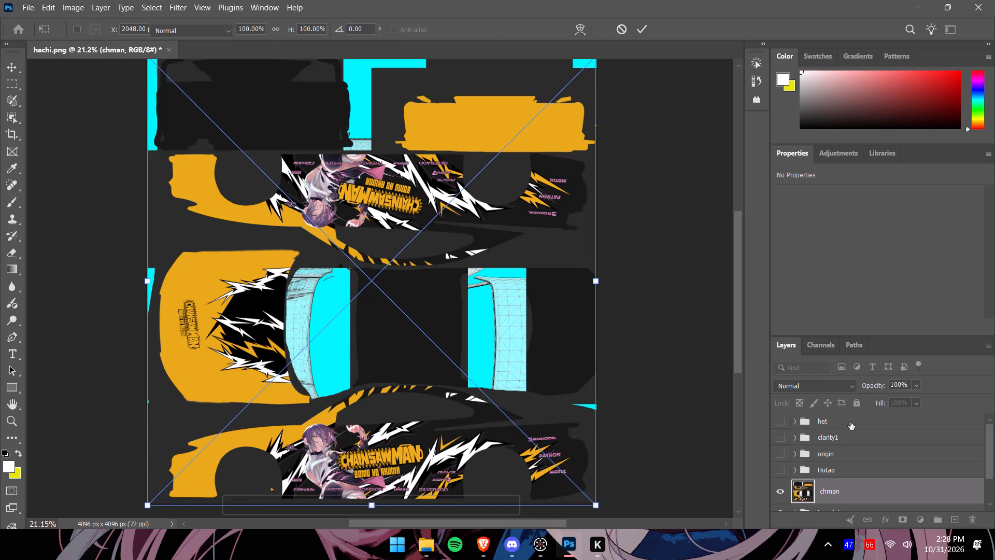
right_click(850, 422)
click(920, 167)
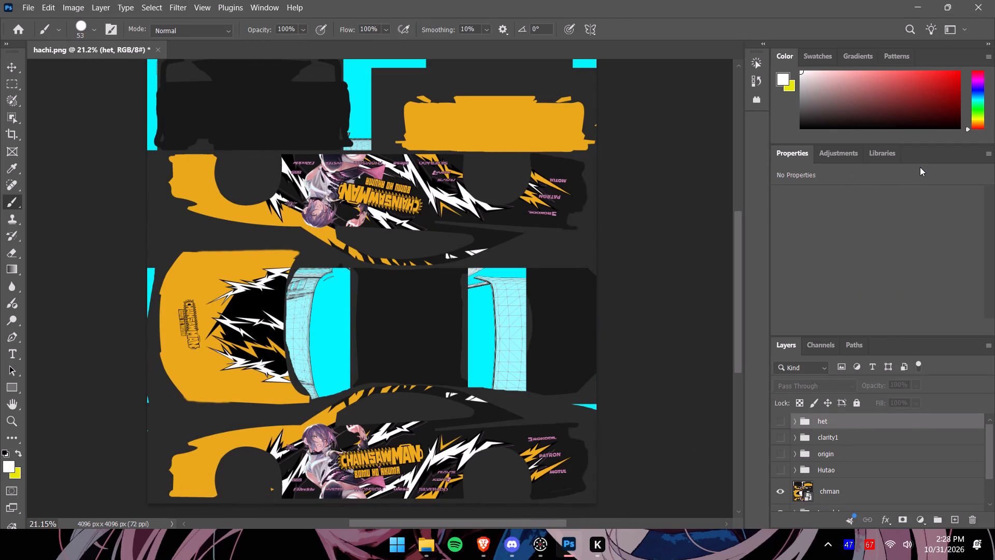
text(chain)
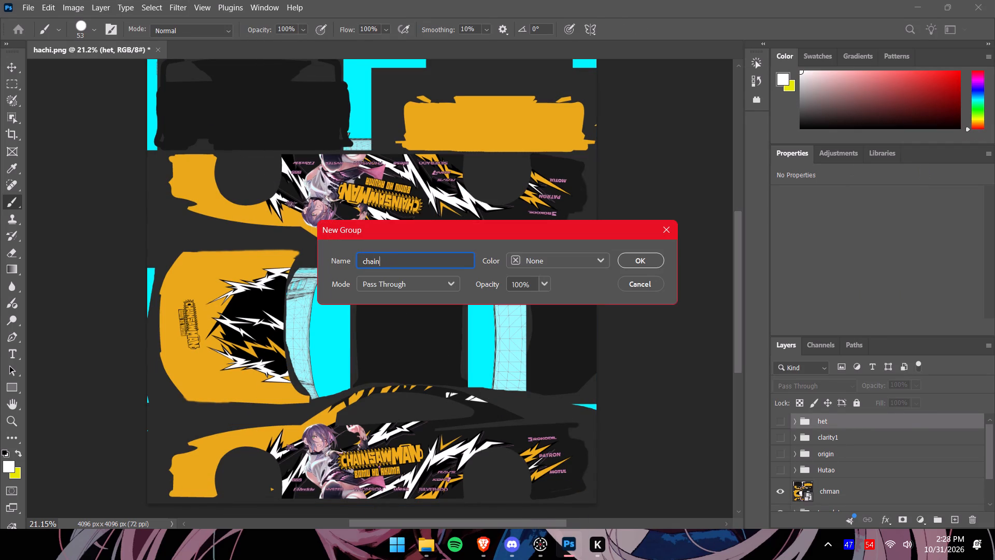
key(Return)
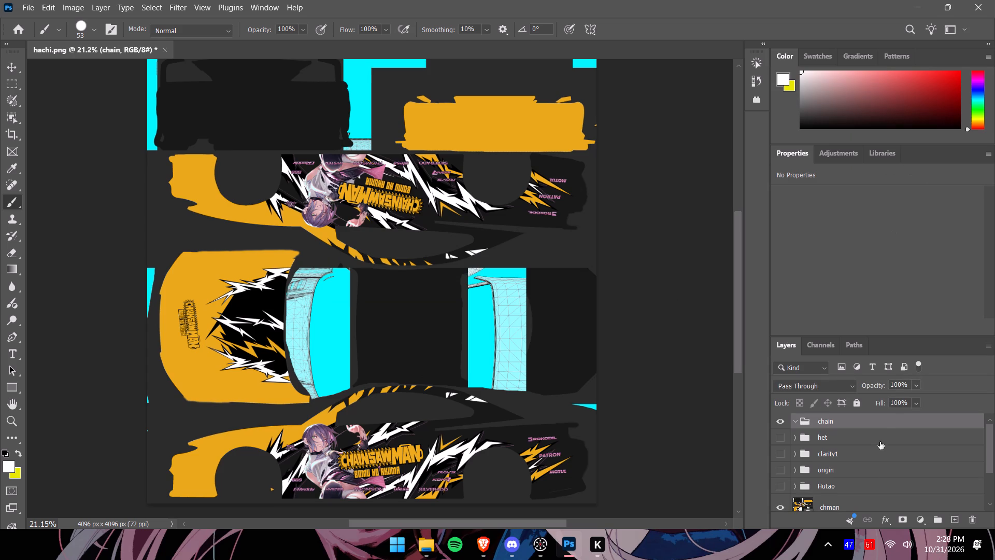
drag(837, 501, 842, 425)
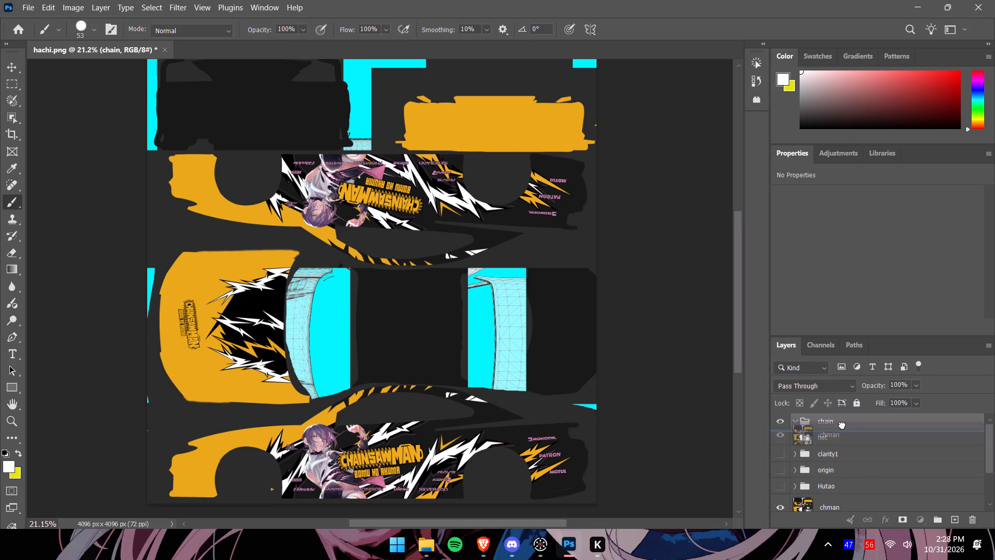
drag(842, 425, 842, 422)
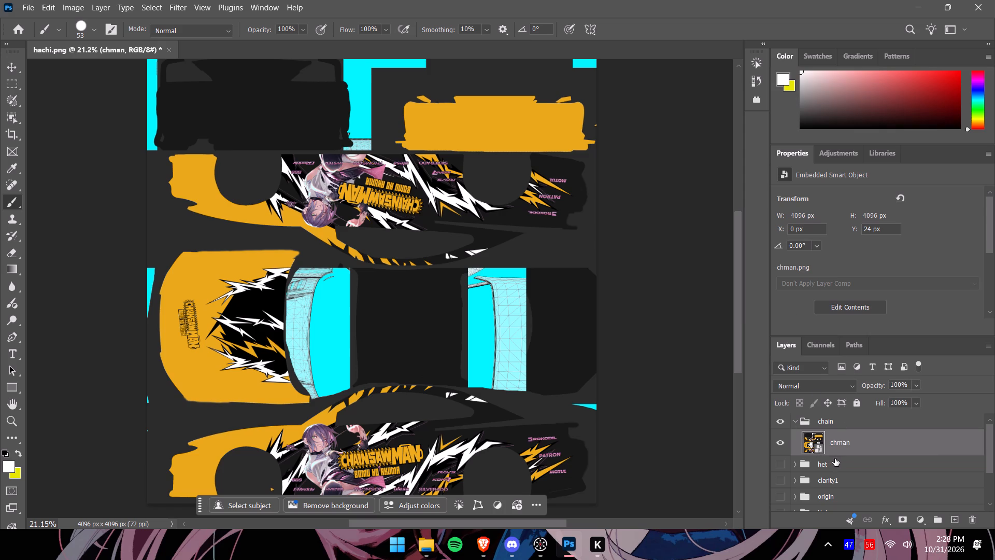
Lower the chman layer's opacity to 68% for comparison with the wireframe.
click(914, 386)
drag(928, 397, 911, 400)
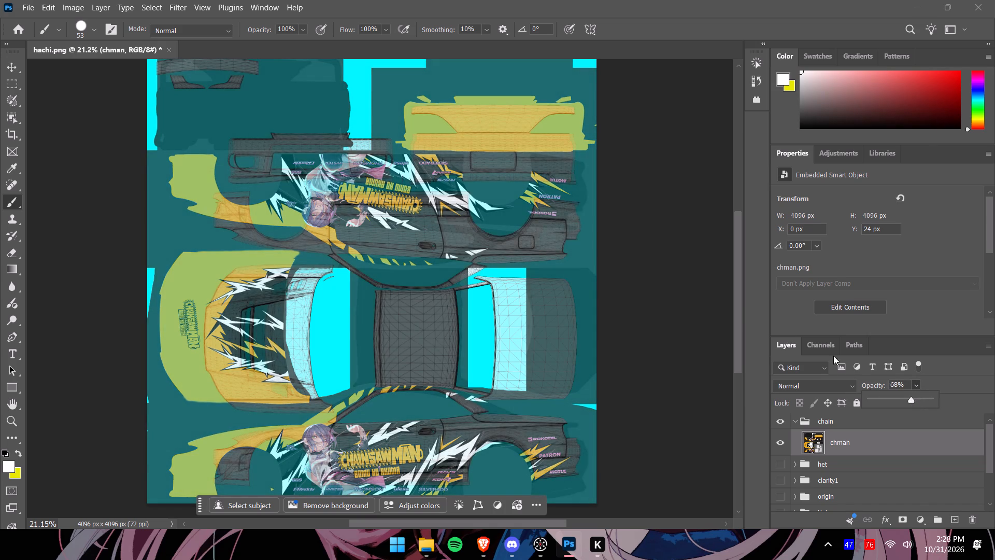
Copy chman's lower side-view artwork, a rectangular area about 4086 x 1134 px, onto a new layer and hide the chman layer.
drag(740, 309, 736, 339)
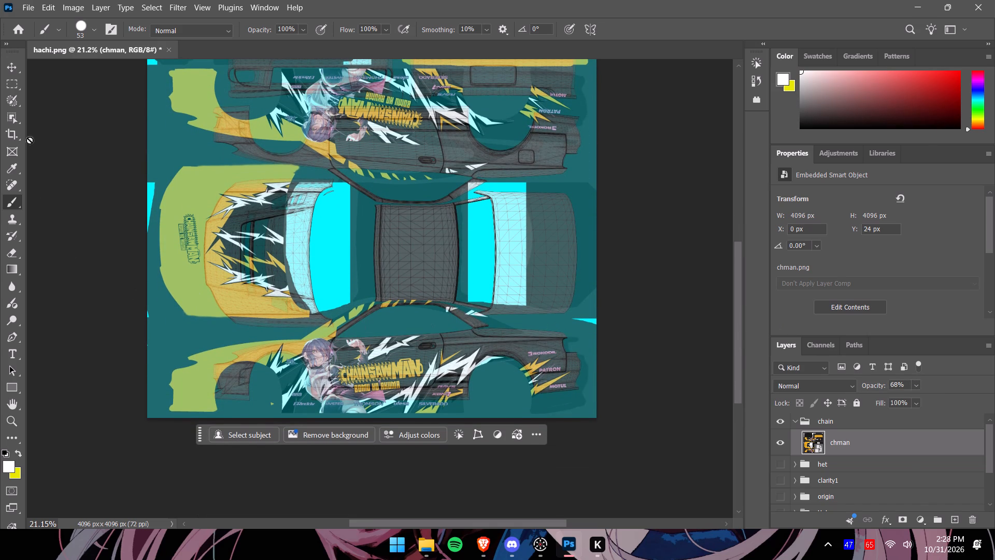
click(14, 73)
click(13, 81)
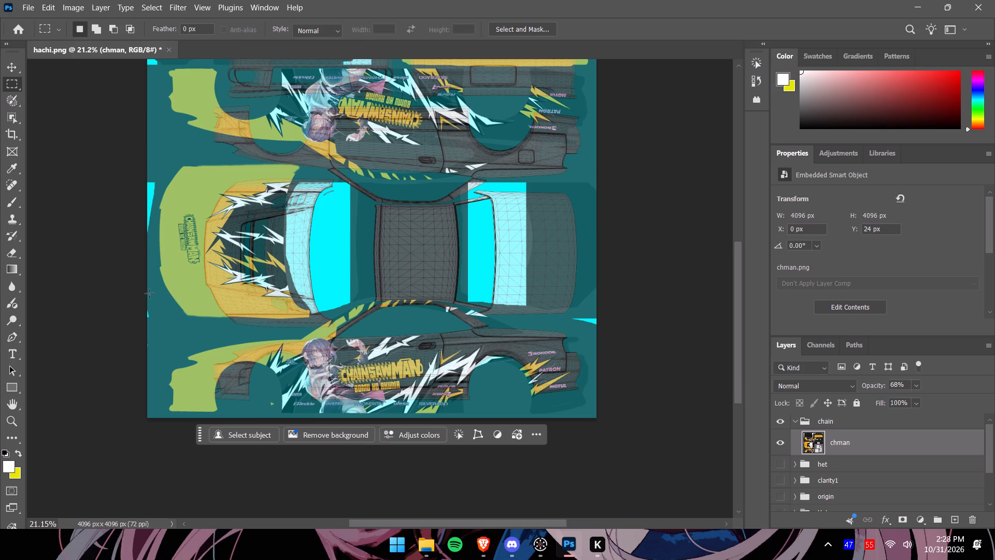
drag(148, 293, 603, 411)
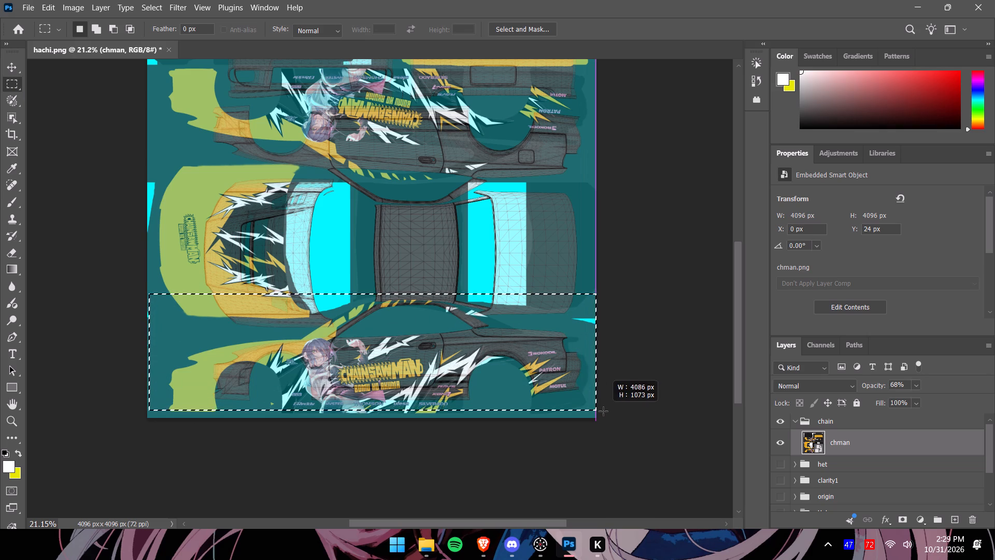
drag(603, 411, 608, 418)
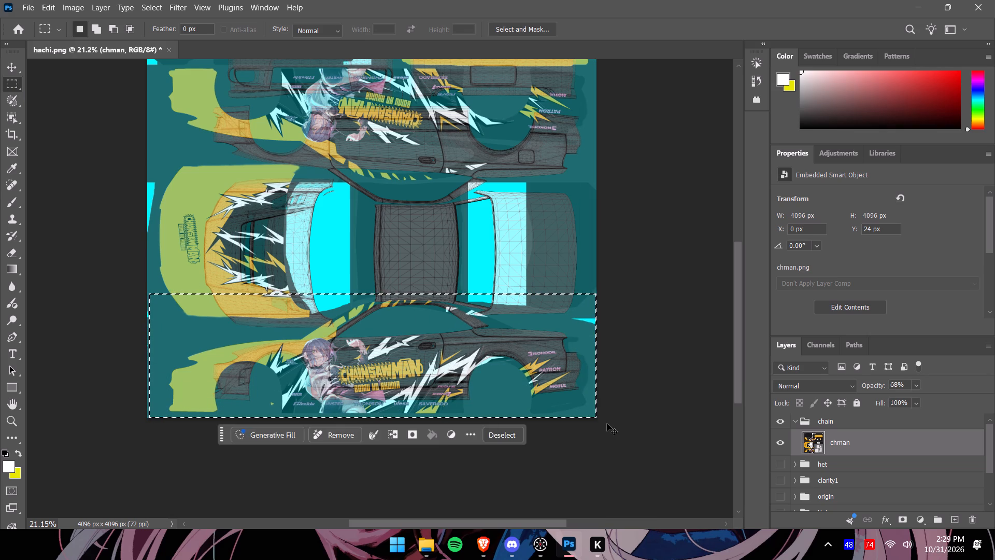
key(ctrl+c)
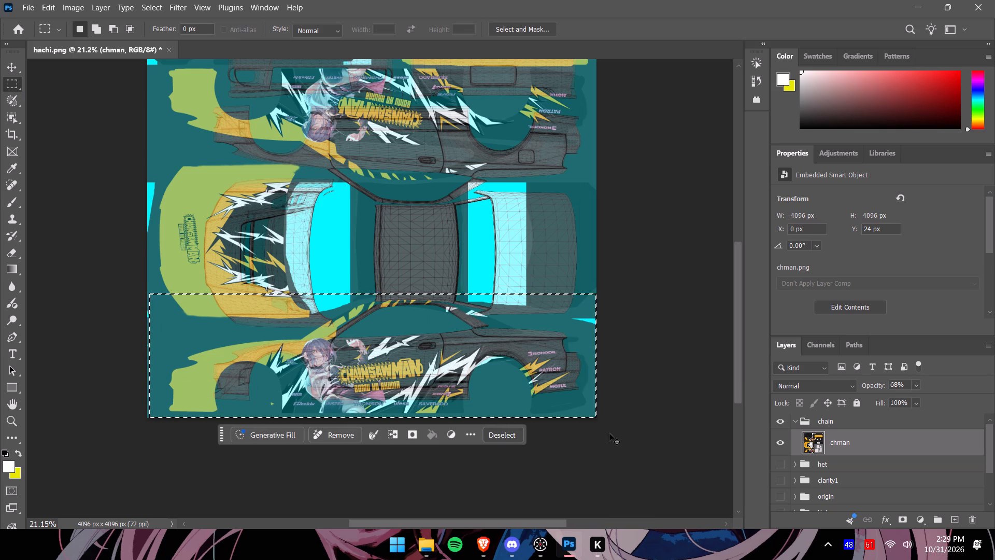
key(ctrl+v)
click(781, 468)
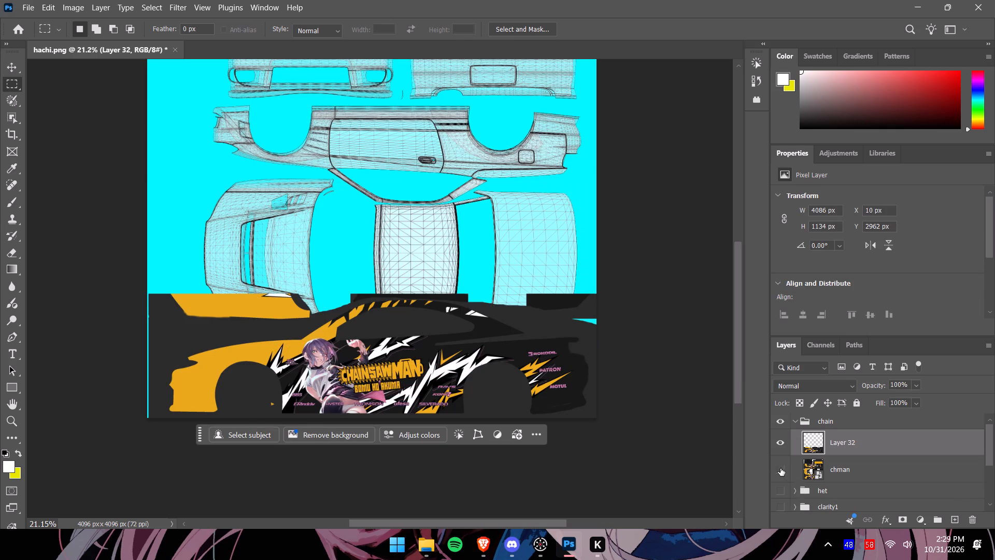
Lower Layer 32's opacity to 78% for comparison with the wireframe.
click(17, 73)
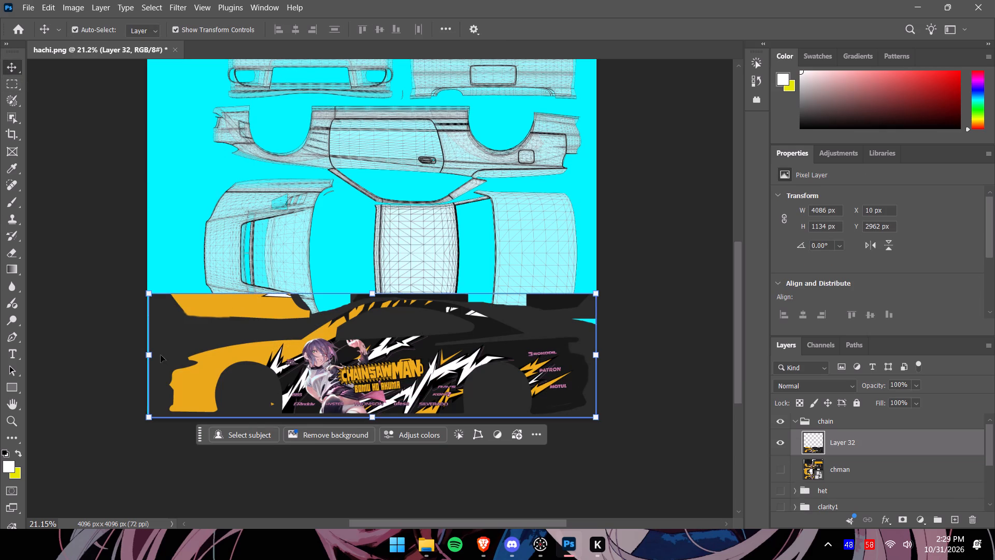
click(917, 384)
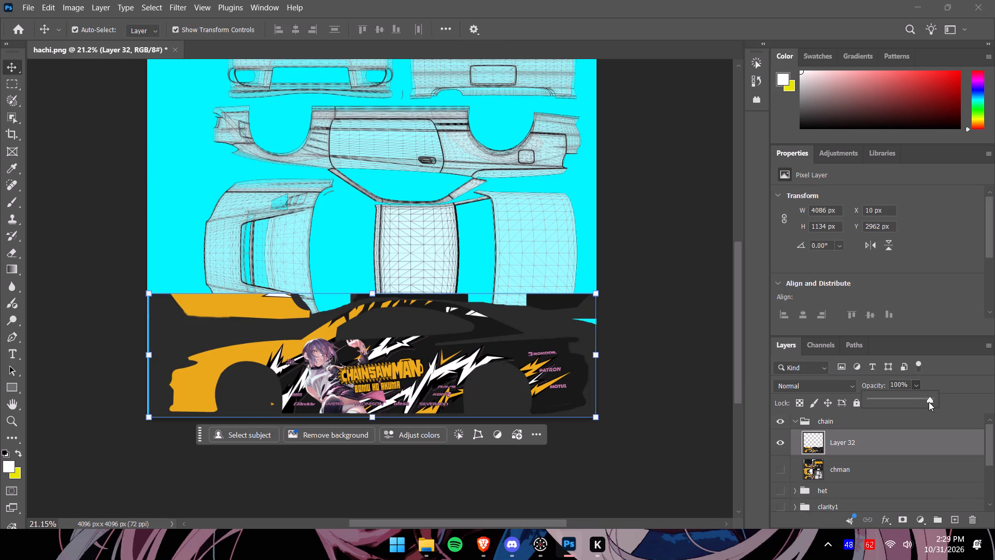
drag(926, 399, 917, 400)
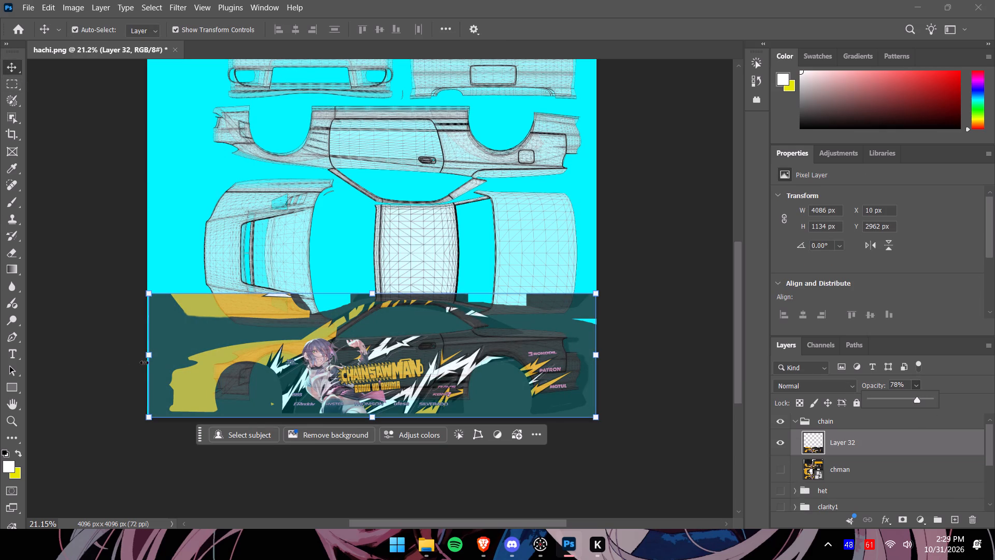
Scale Layer 32's side-view artwork to about 89.5% width and 90.8% height, fitting it to the lower side wireframe.
drag(151, 356, 192, 357)
click(194, 354)
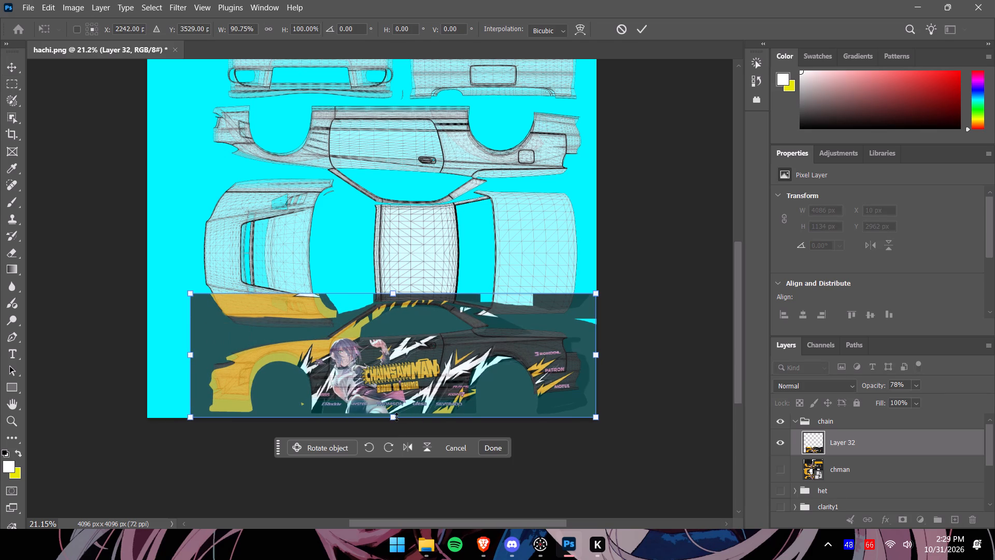
drag(395, 417, 398, 404)
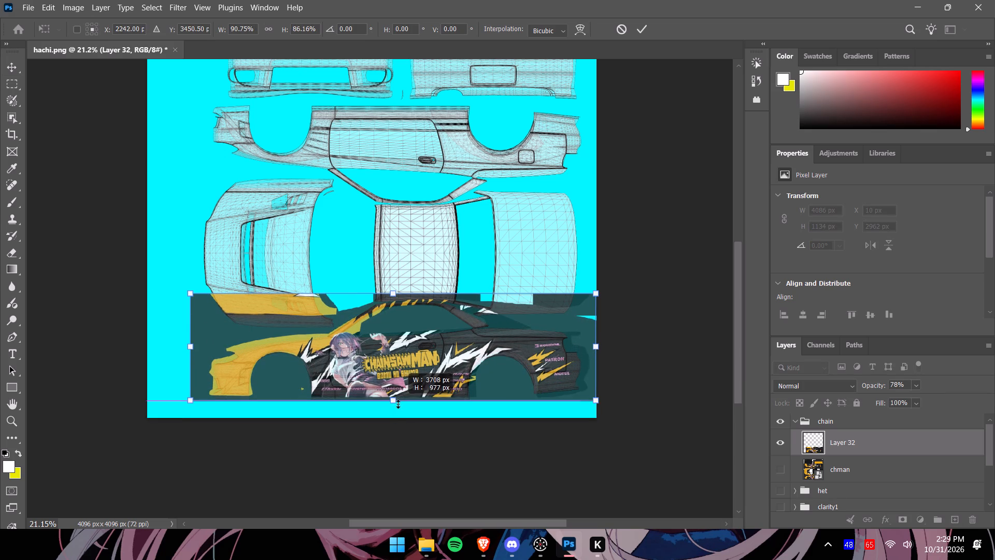
drag(398, 404, 399, 405)
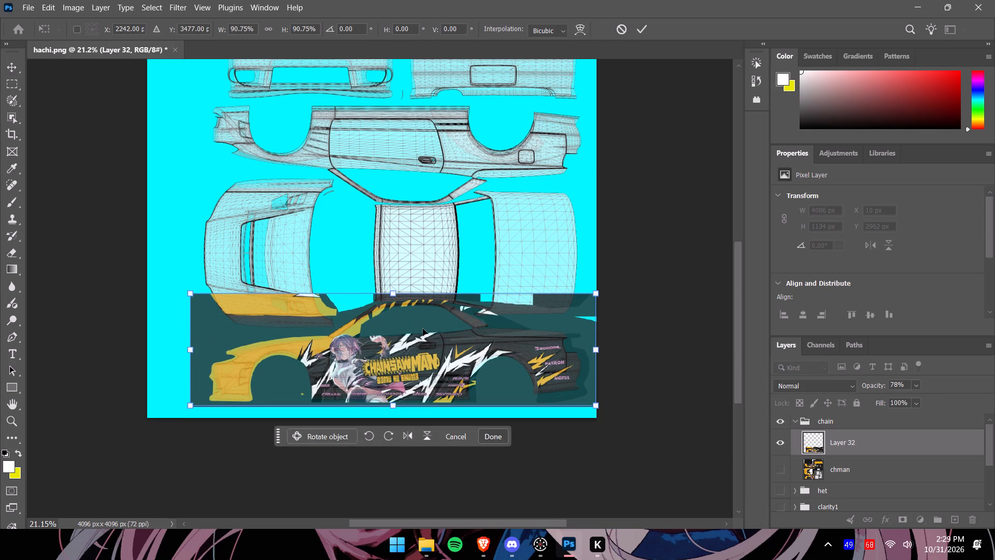
alt+scroll(427, 332, up, 4)
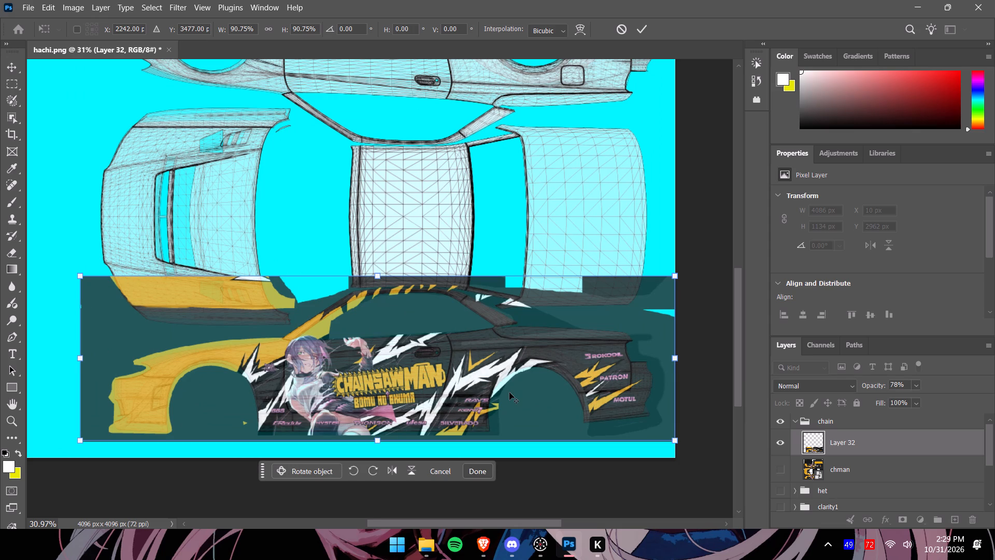
alt+scroll(510, 394, up, 1)
drag(692, 354, 684, 354)
drag(691, 356, 679, 357)
drag(692, 356, 685, 358)
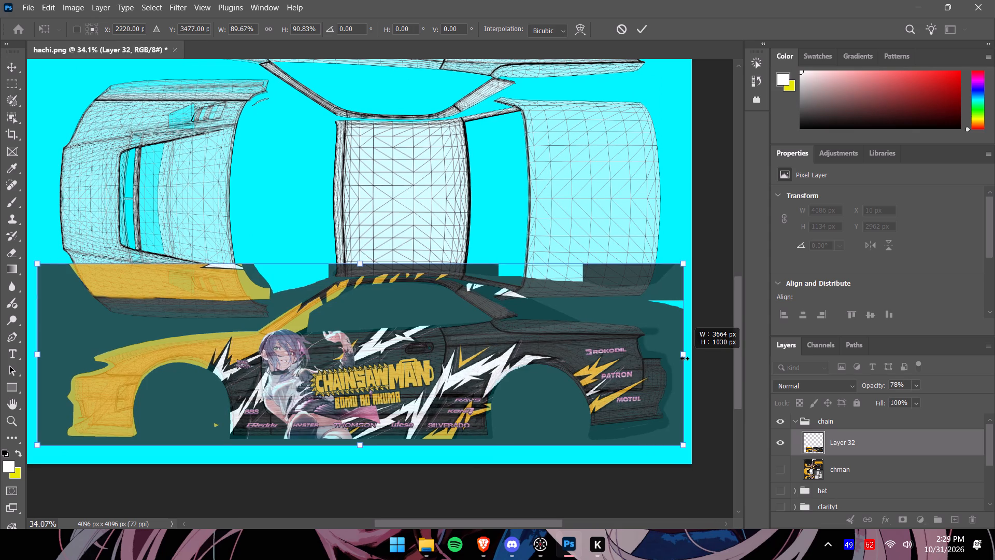
drag(685, 358, 683, 358)
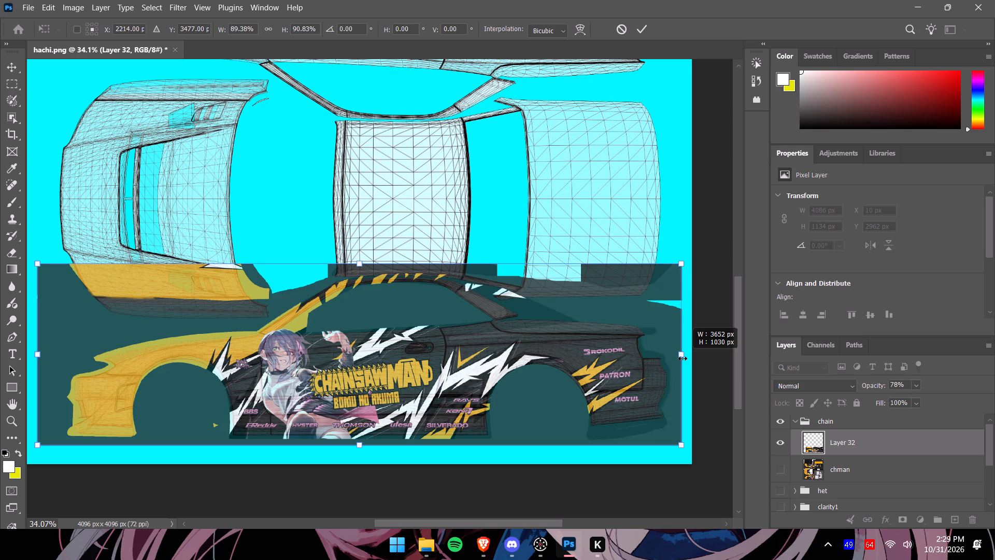
drag(683, 358, 684, 358)
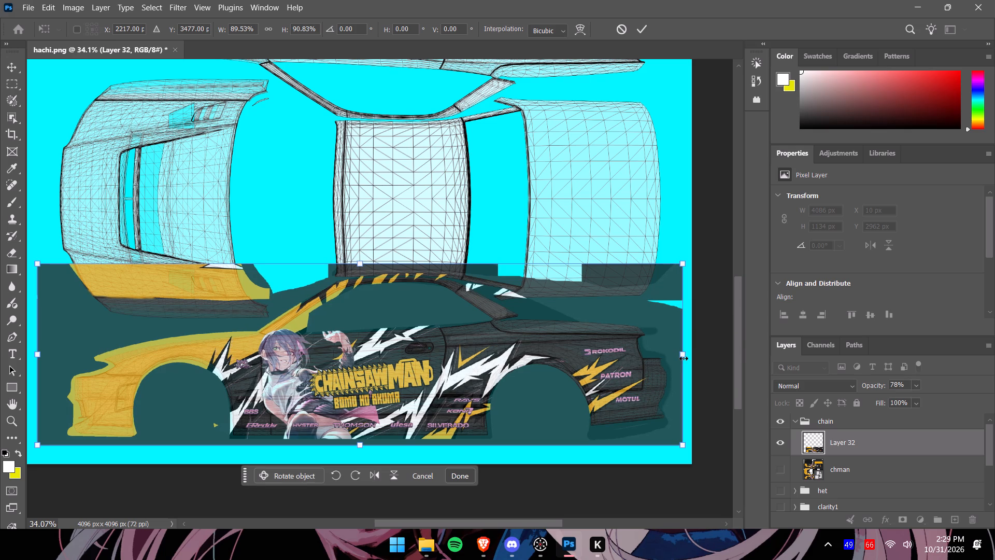
Warp Layer 32 around the door's rear edge, window line and rear roof pillar so the artwork follows the side wireframe.
alt+scroll(473, 345, up, 4)
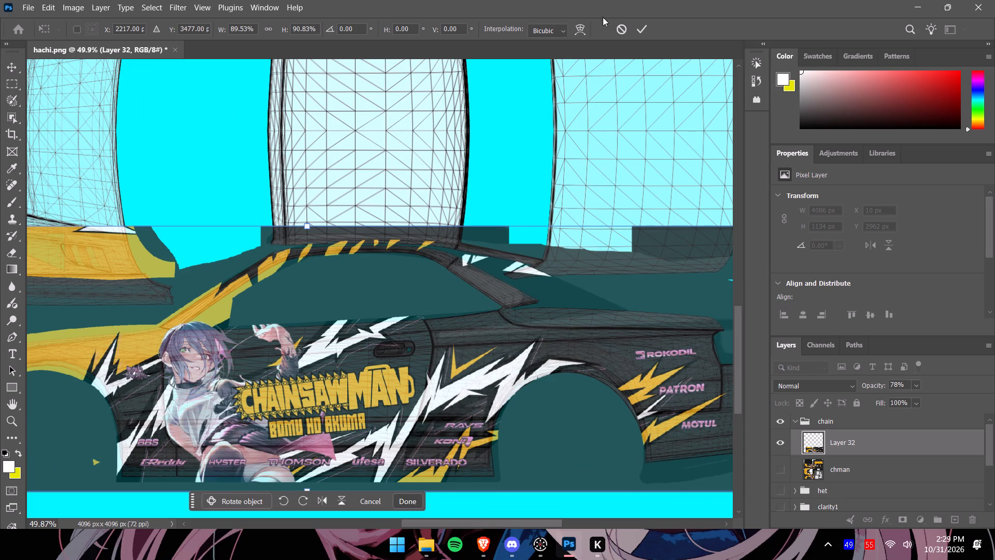
click(581, 37)
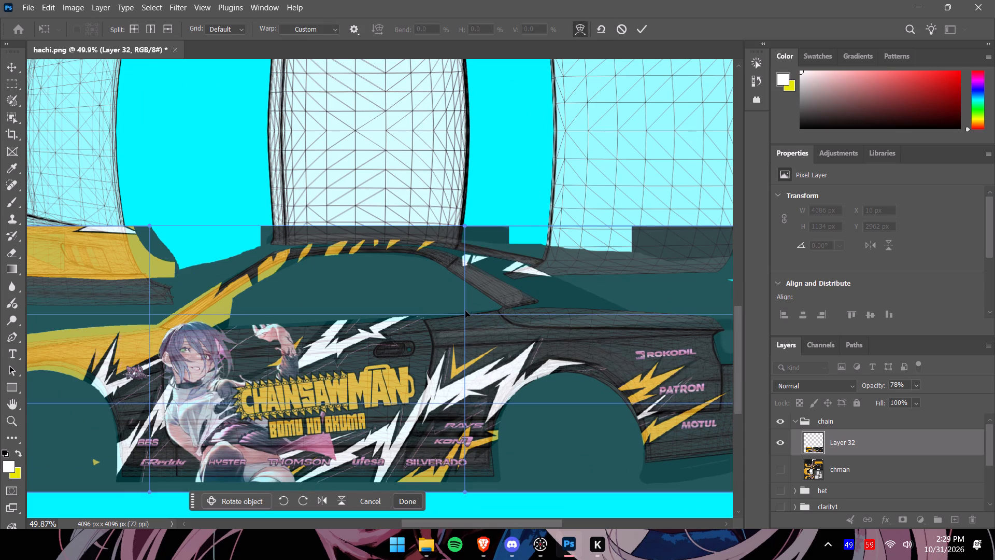
drag(464, 313, 462, 319)
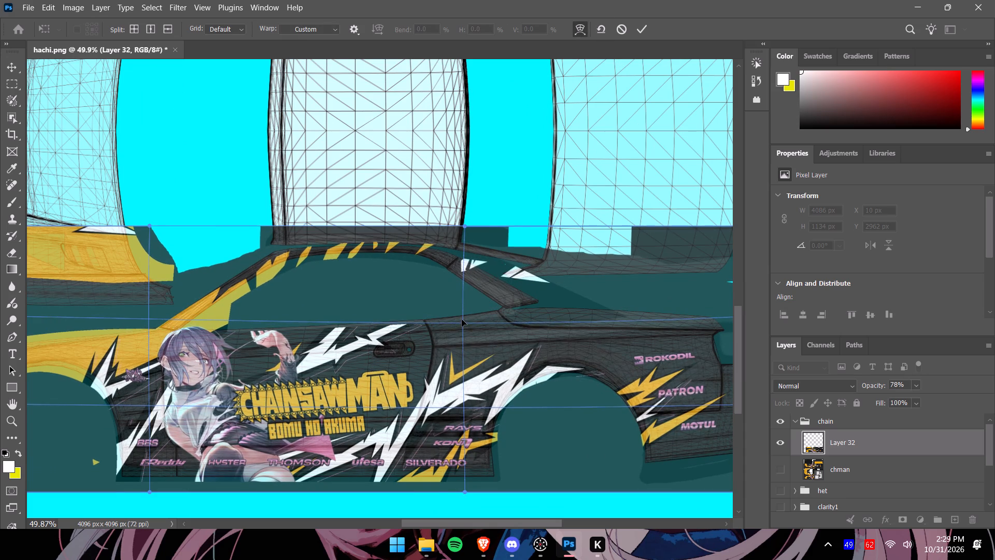
drag(462, 319, 463, 319)
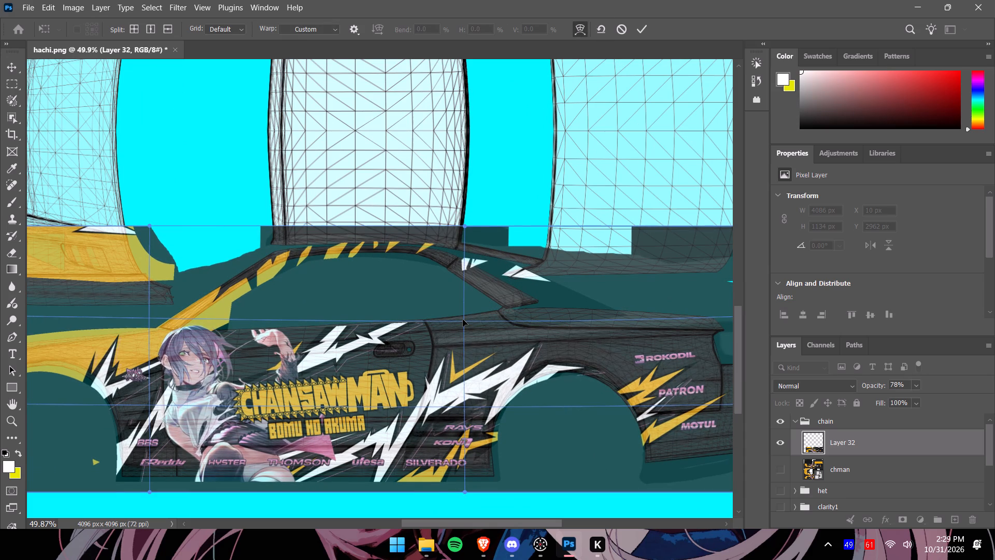
drag(463, 319, 451, 319)
drag(463, 228, 461, 229)
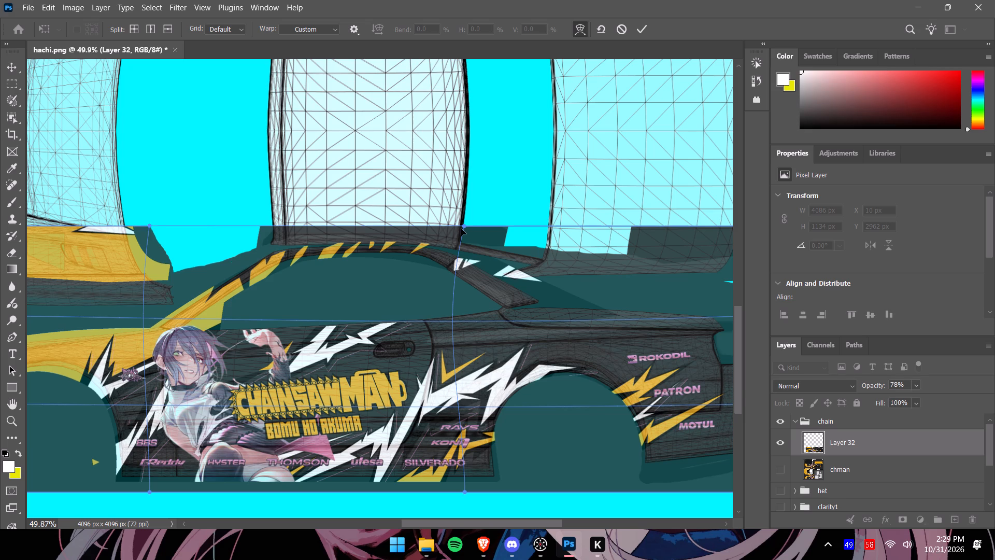
drag(461, 229, 458, 232)
drag(533, 285, 525, 285)
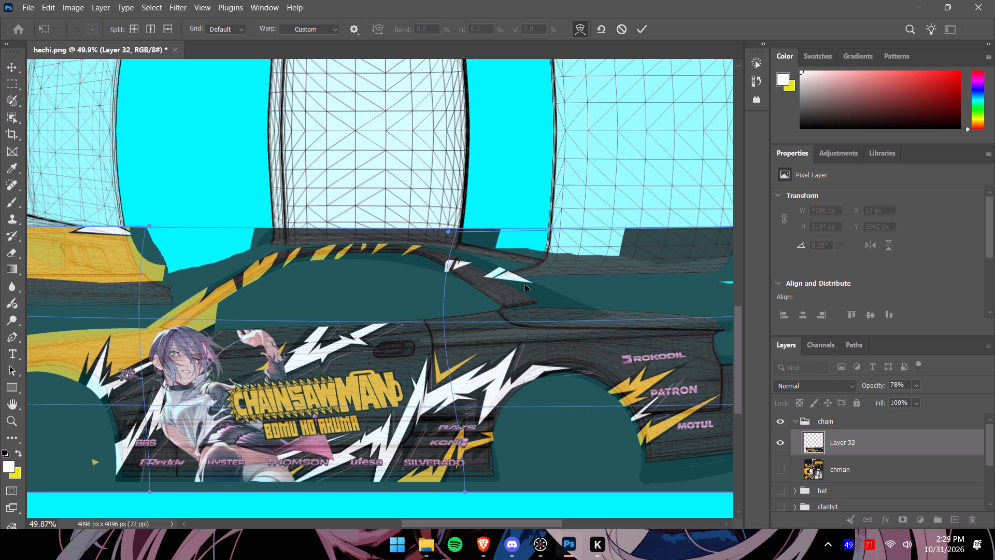
drag(525, 285, 523, 288)
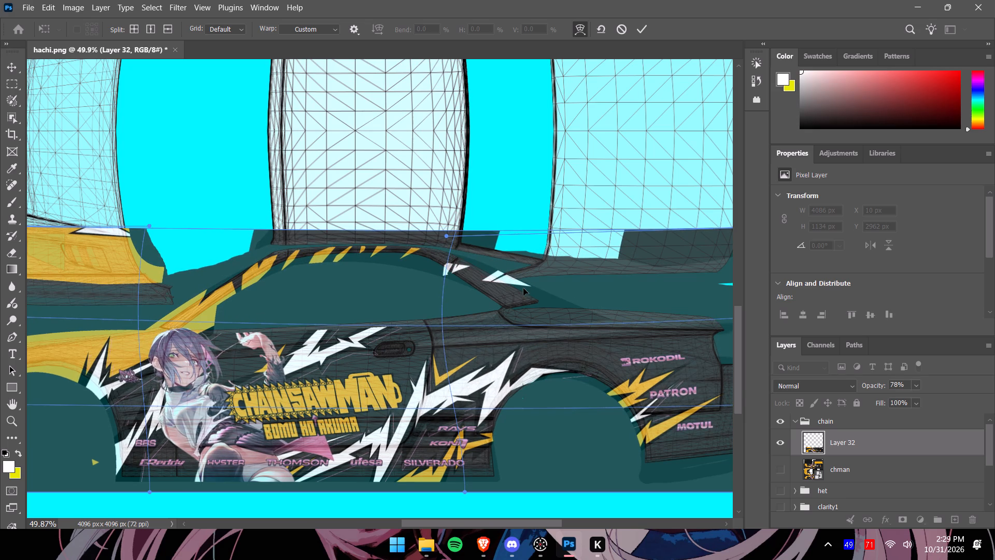
drag(523, 288, 523, 289)
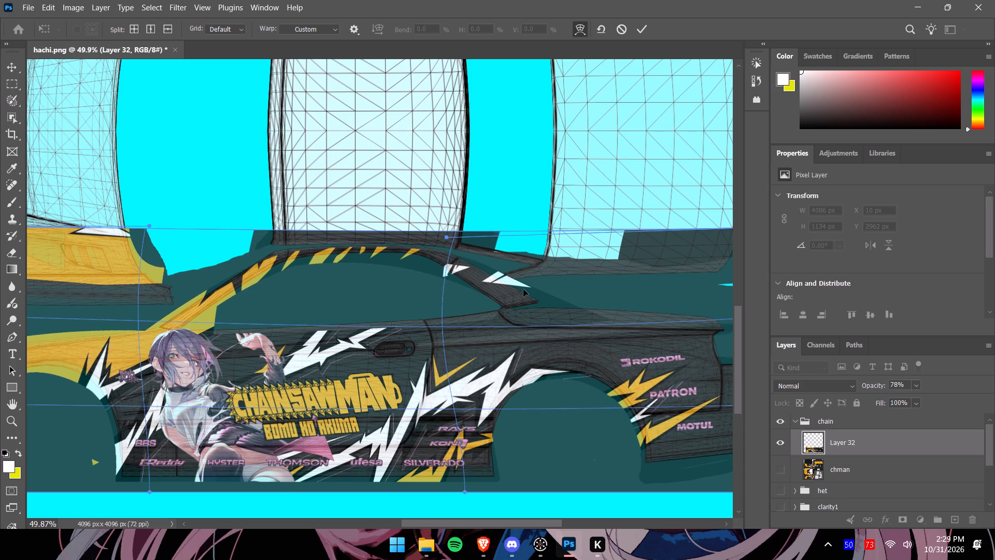
drag(523, 289, 521, 283)
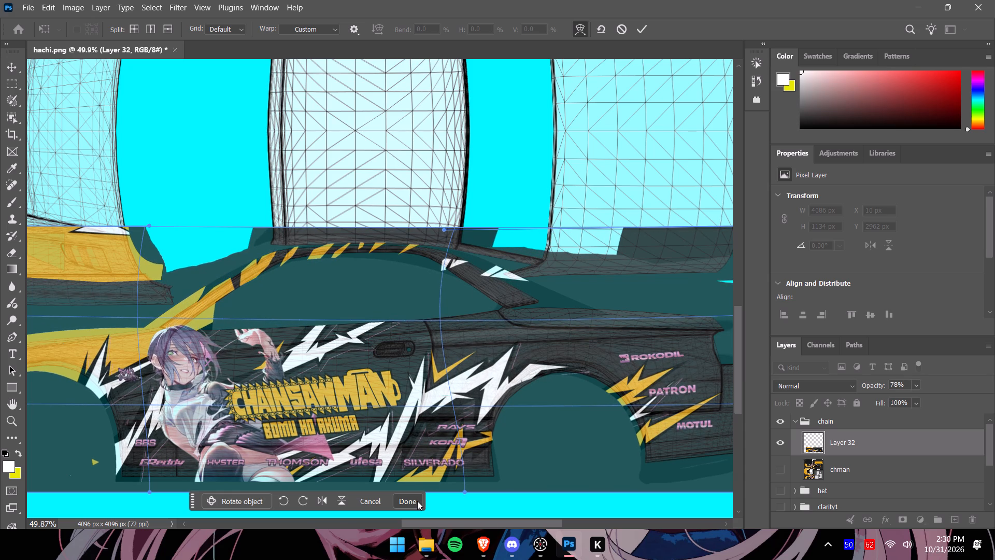
Check the warped artwork's fit along the car side from front to rear and apply the transformation.
drag(419, 527, 386, 525)
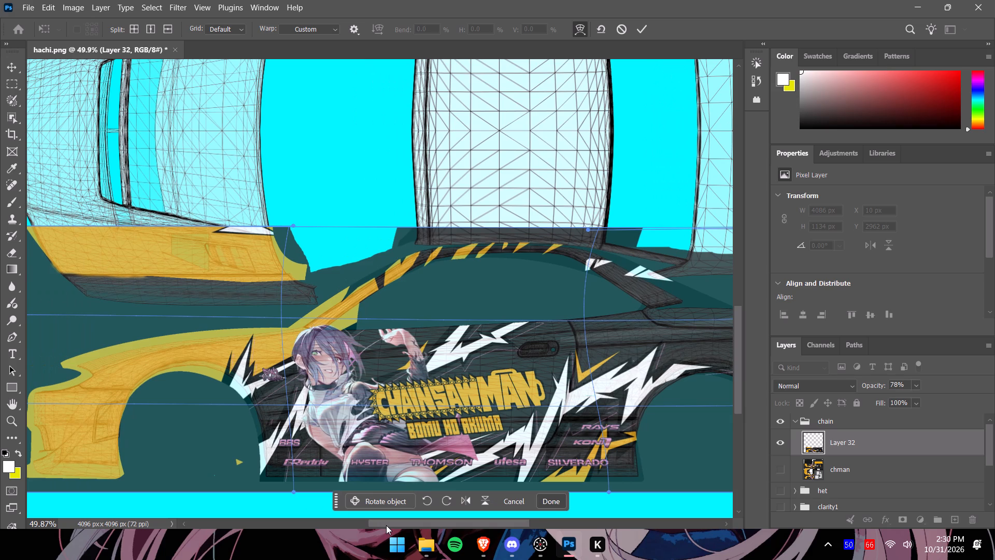
drag(386, 525, 379, 524)
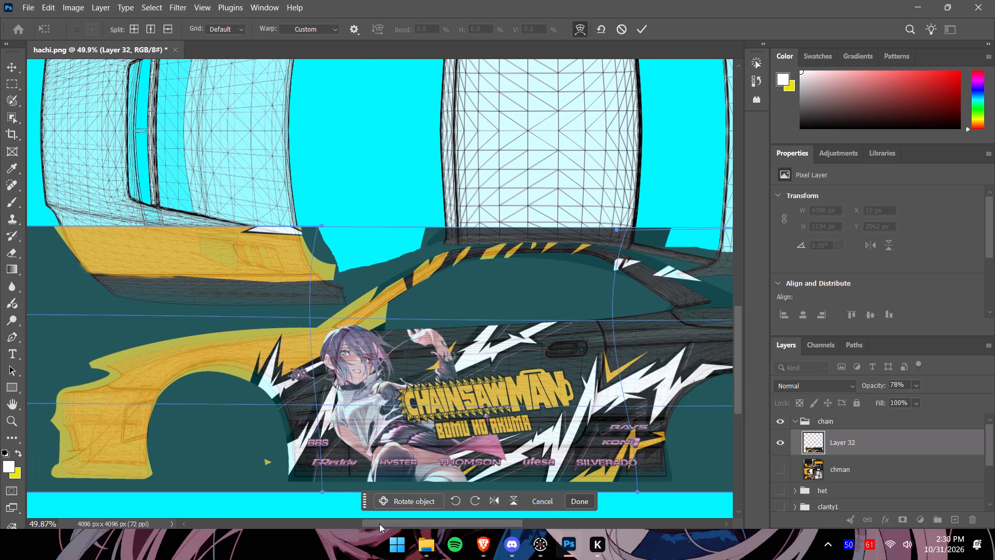
drag(379, 524, 389, 523)
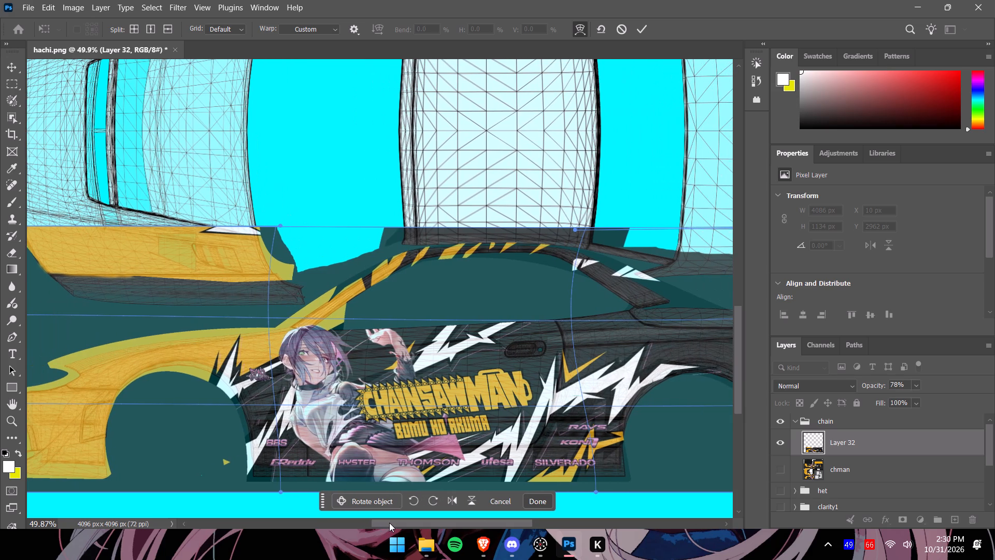
drag(389, 523, 411, 519)
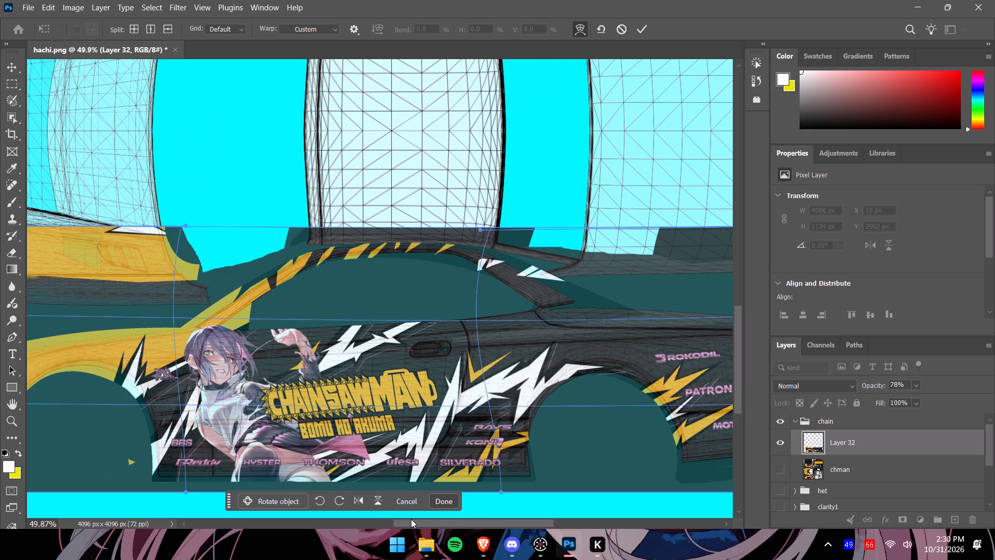
drag(411, 519, 449, 520)
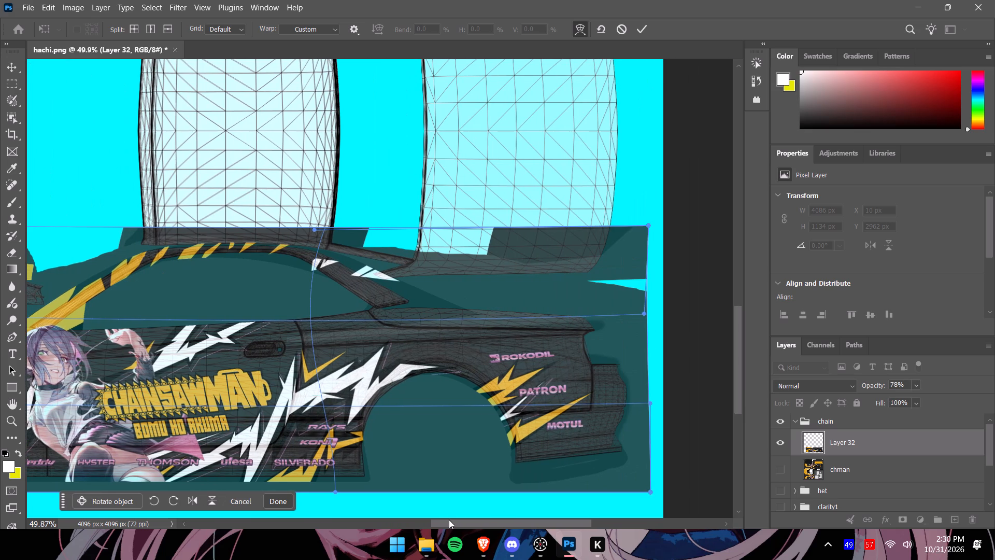
drag(449, 520, 447, 520)
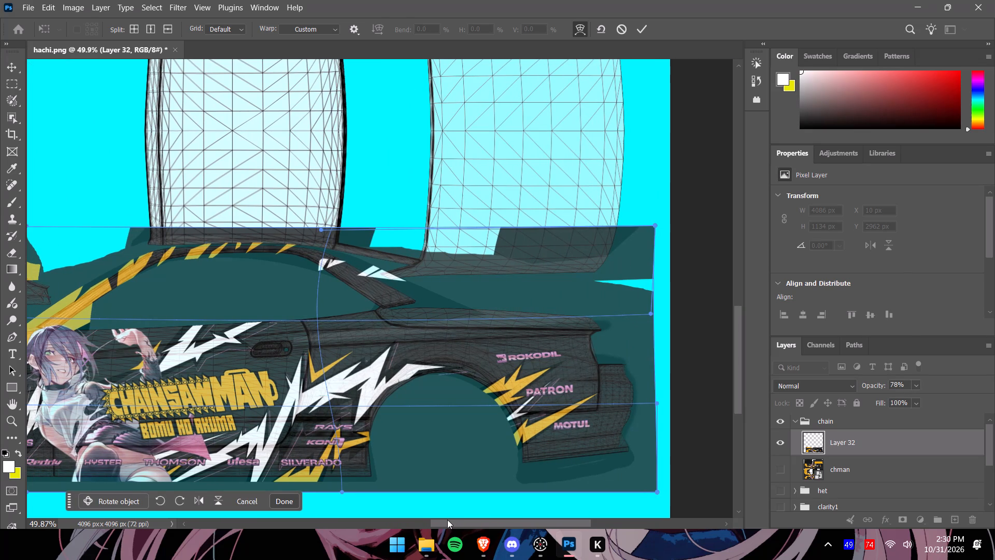
drag(447, 520, 443, 520)
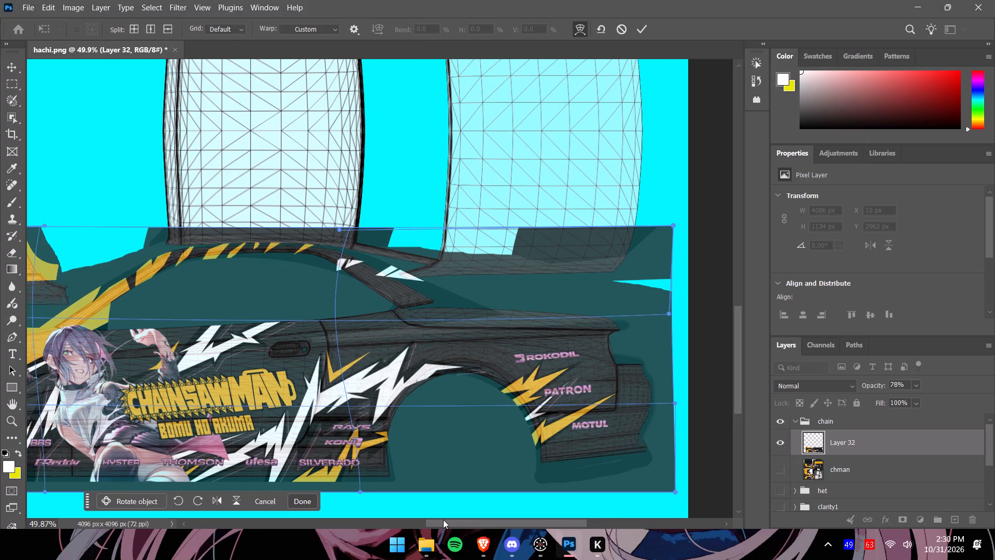
drag(443, 520, 434, 520)
click(352, 498)
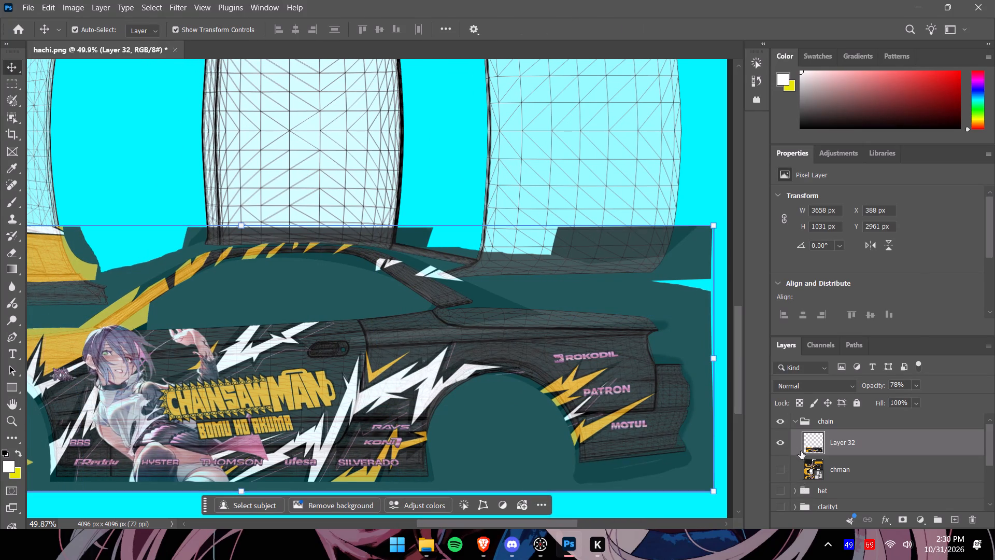
Erase Layer 32's excess along the hood wireframe's front corner and lower outer edge with a 94 px eraser.
alt+scroll(638, 368, down, 6)
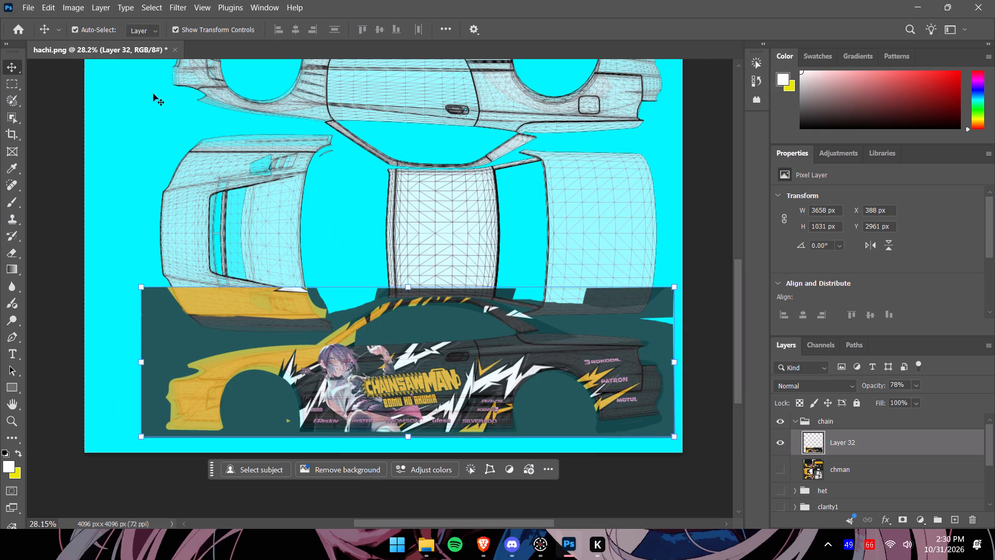
click(13, 82)
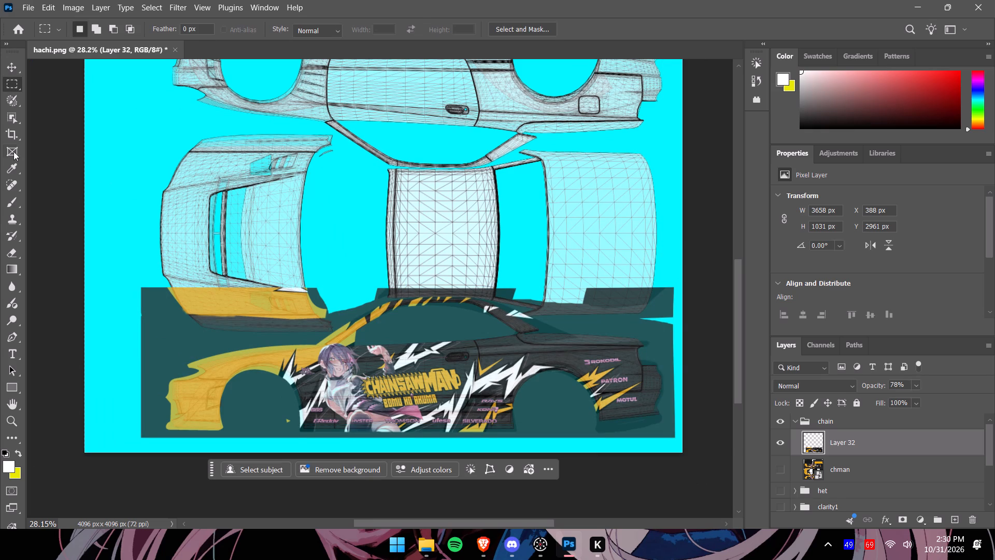
click(16, 248)
alt+scroll(178, 296, up, 11)
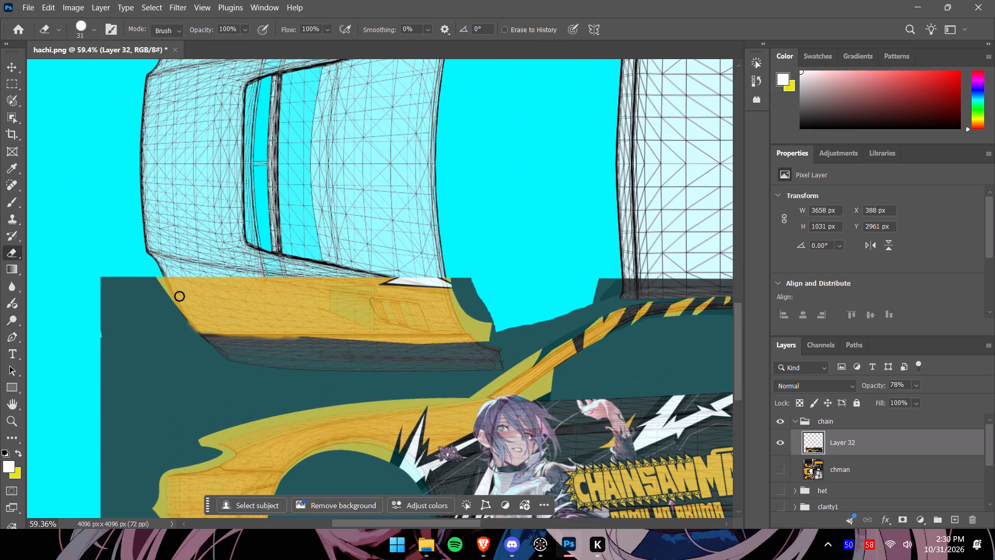
alt+scroll(265, 239, down, 4)
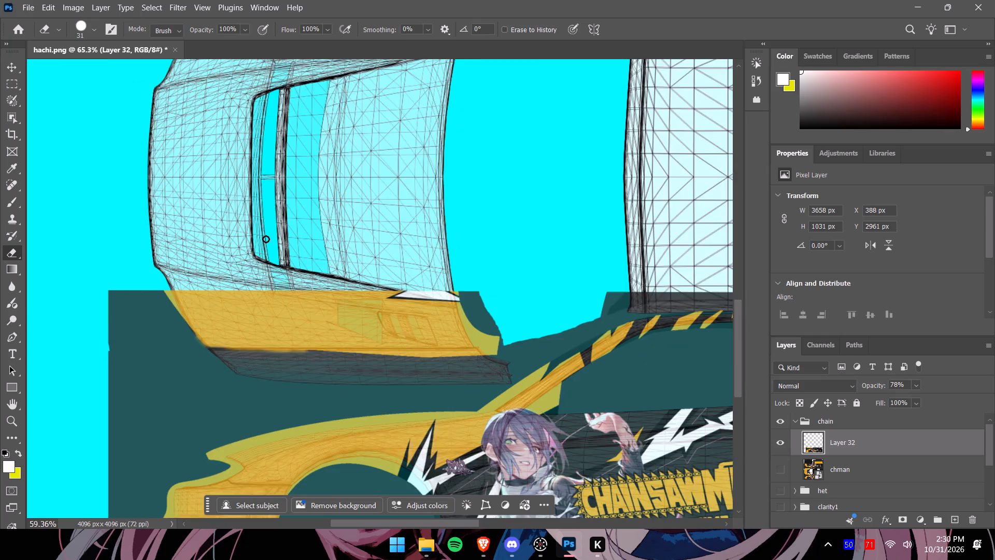
click(94, 33)
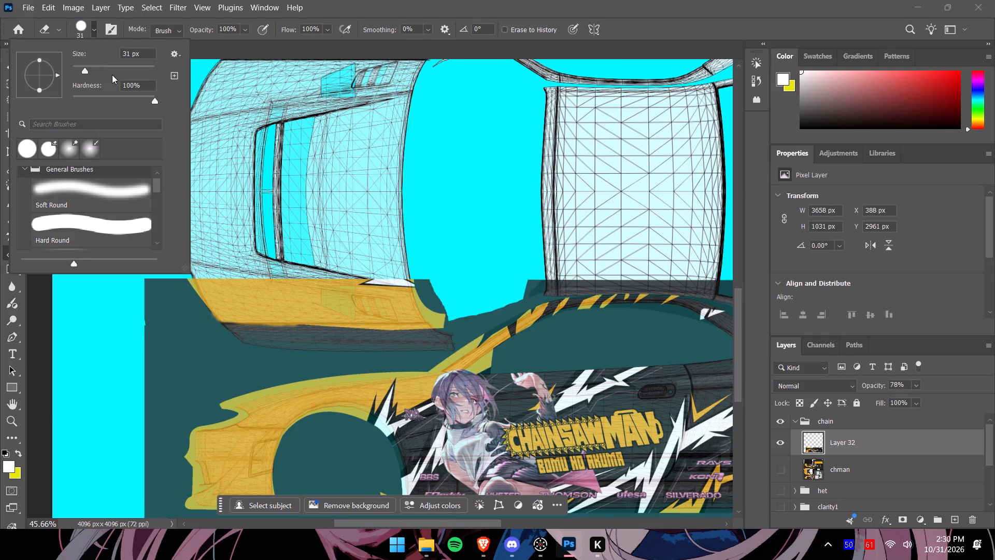
drag(86, 67, 111, 73)
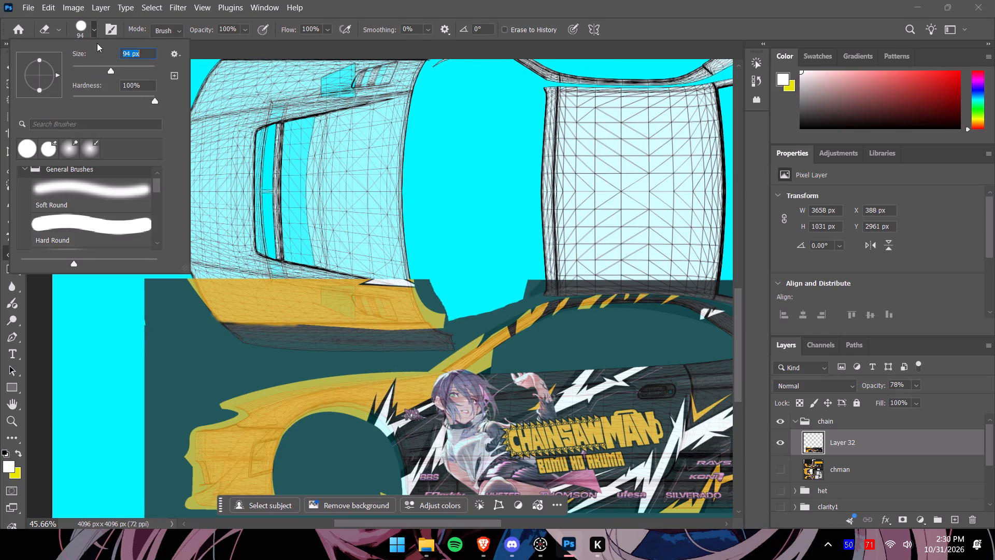
click(96, 34)
drag(193, 286, 233, 338)
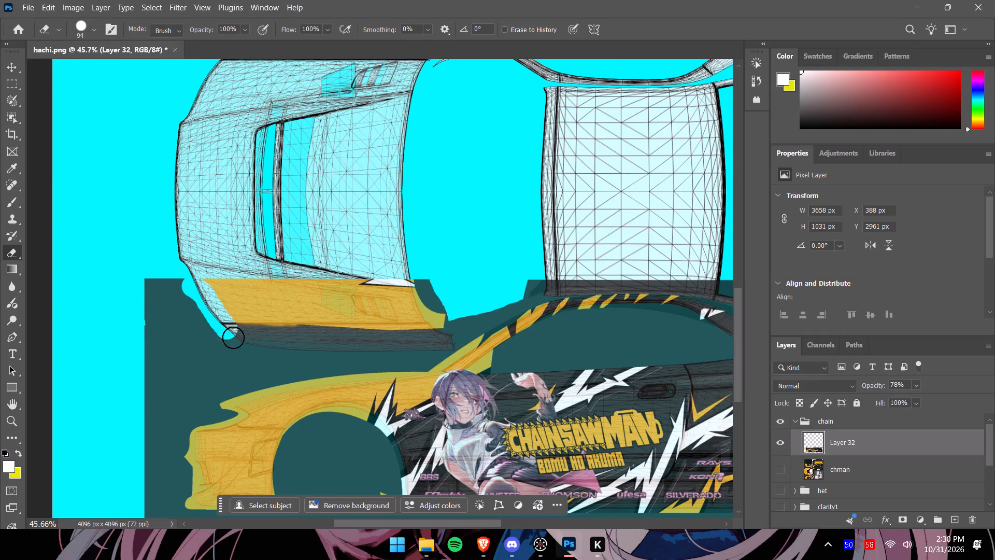
drag(233, 338, 435, 347)
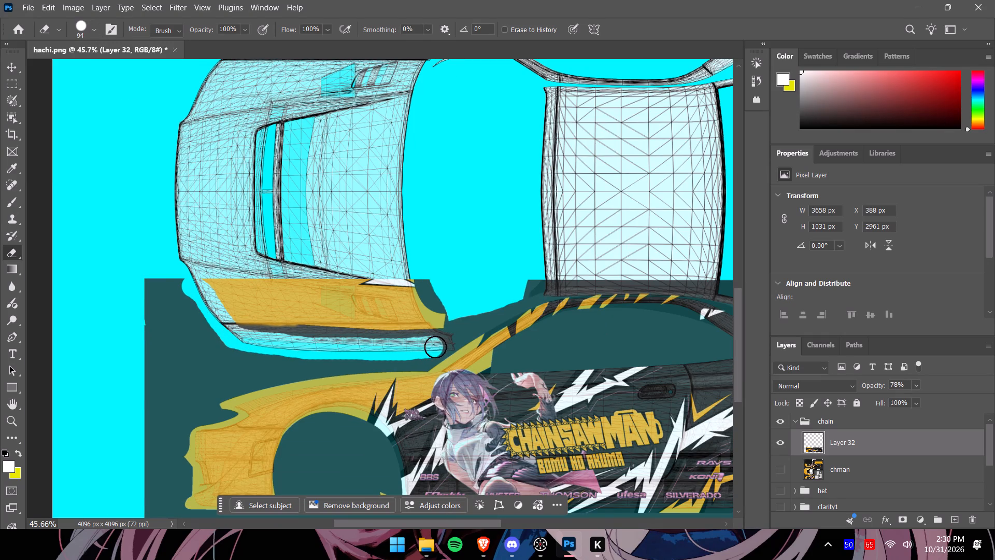
drag(435, 347, 450, 343)
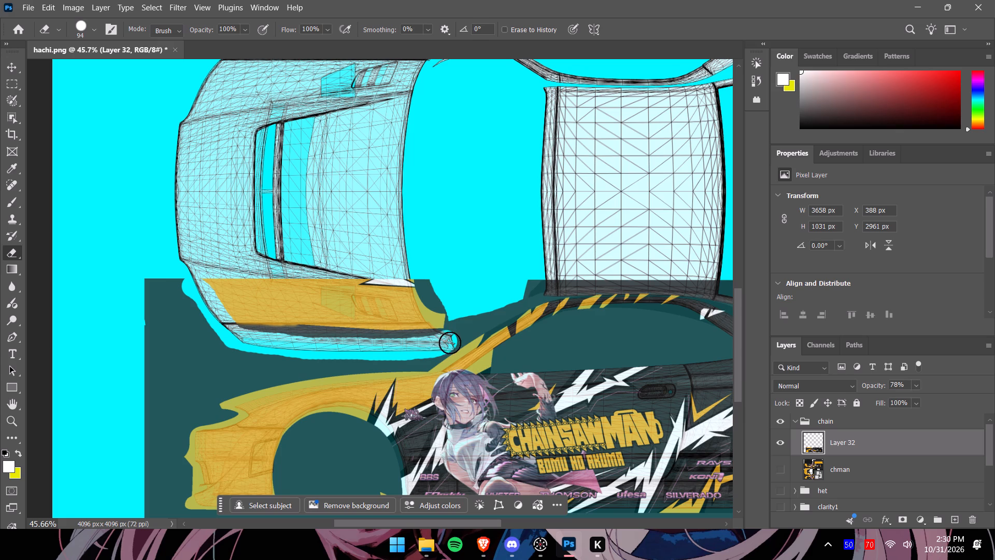
Erase the remaining yellow and dark artwork covering the hood wireframe and widen the cleared margin around it.
drag(450, 343, 400, 347)
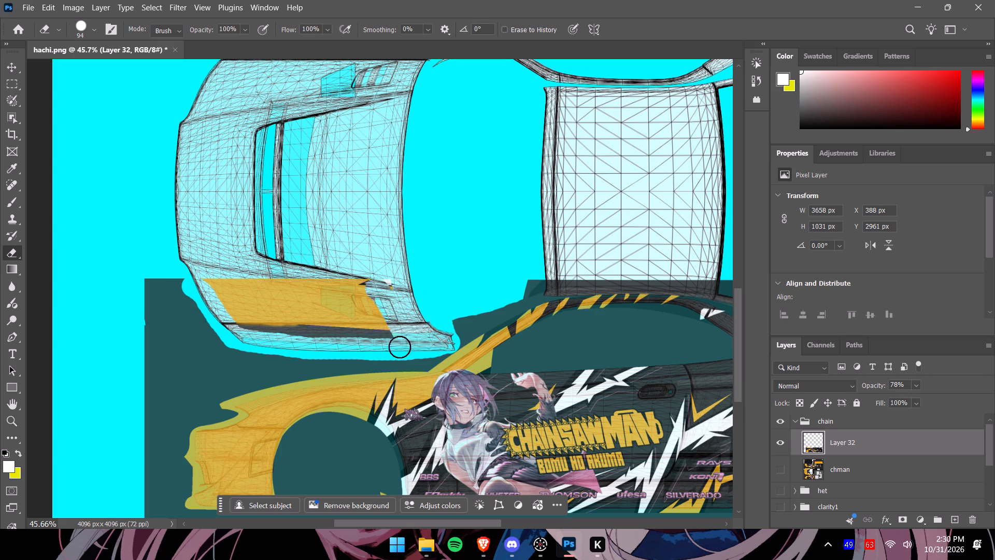
drag(400, 347, 360, 362)
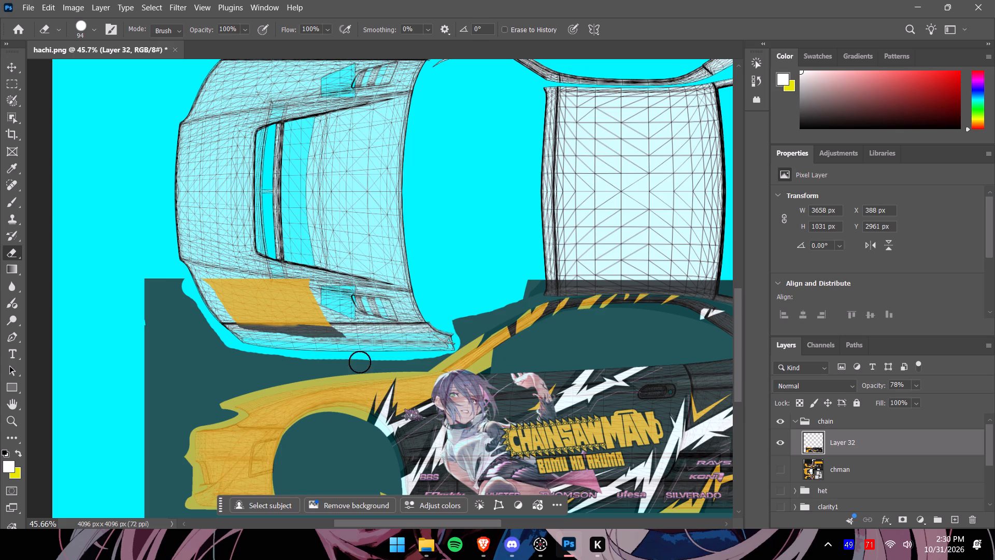
drag(360, 362, 241, 296)
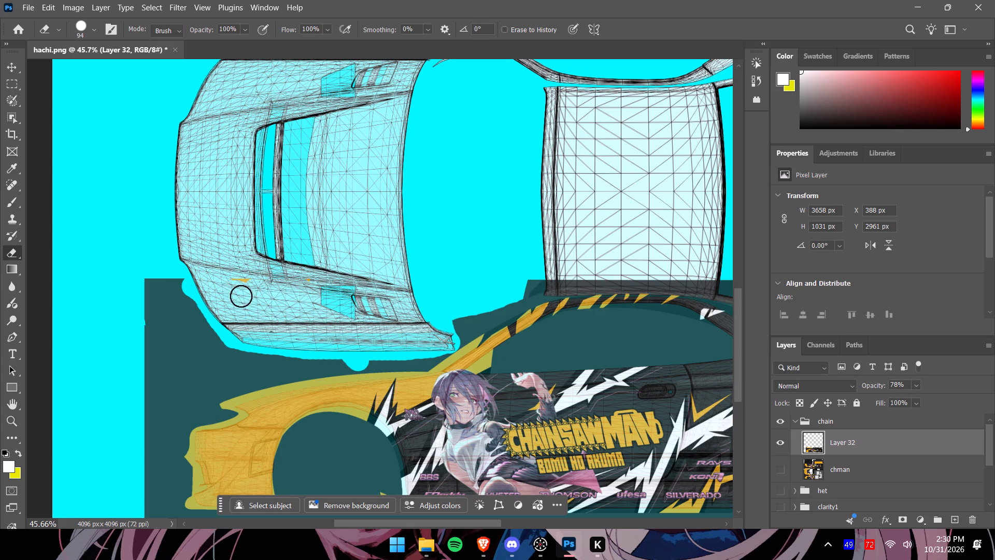
drag(241, 296, 193, 315)
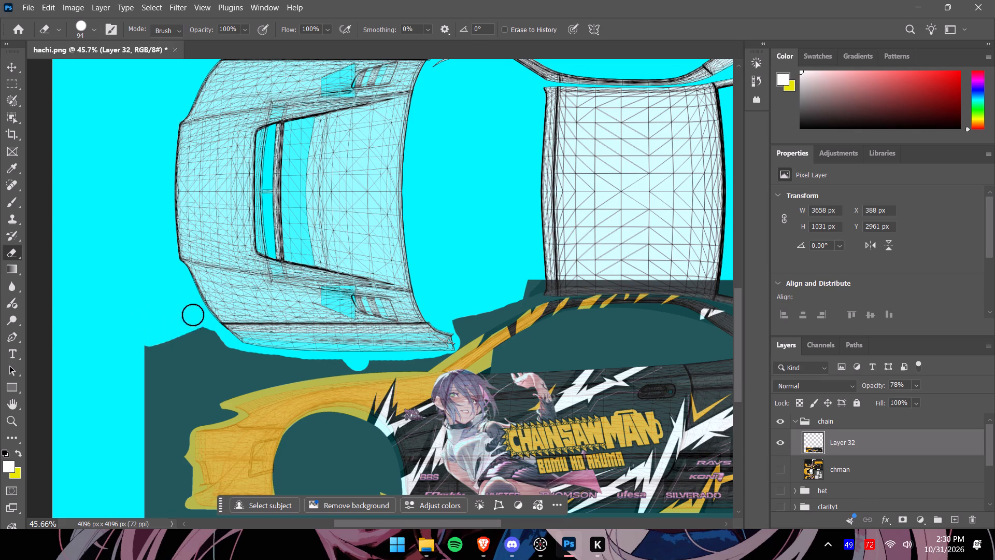
drag(193, 315, 419, 336)
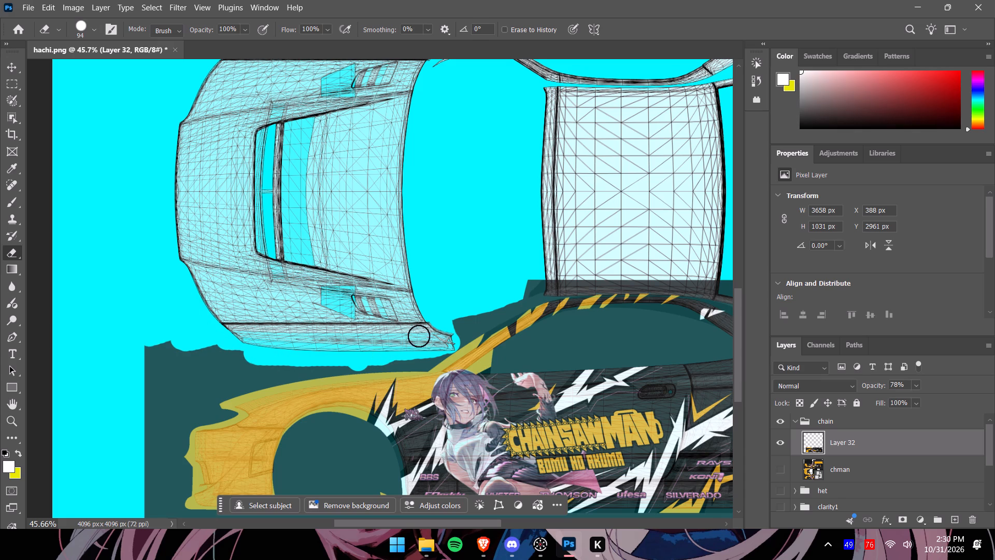
drag(419, 336, 444, 342)
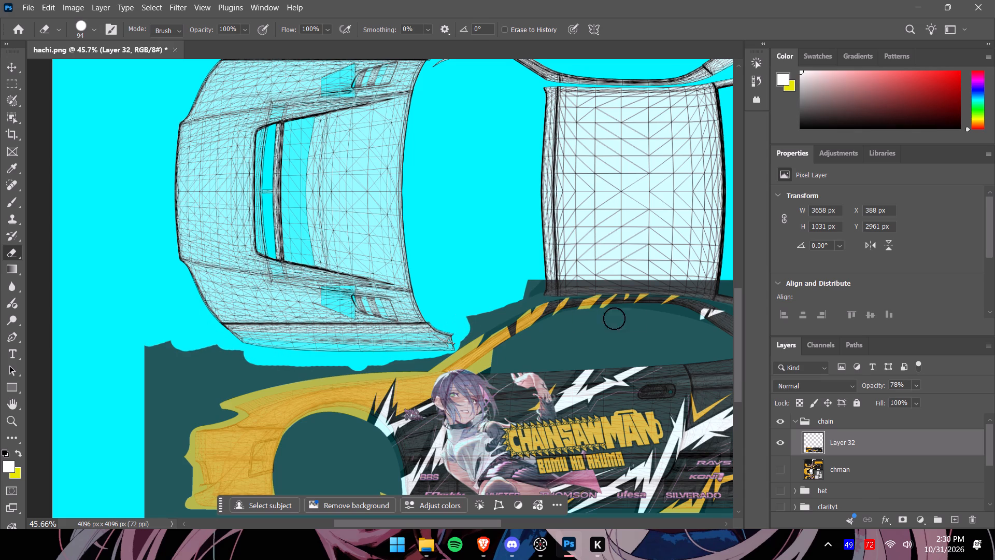
Erase Layer 32's dark overlap from the front corner and front part of the roof wireframe's lower edge, just above the striped roof rail.
alt+scroll(536, 282, down, 3)
drag(476, 526, 505, 529)
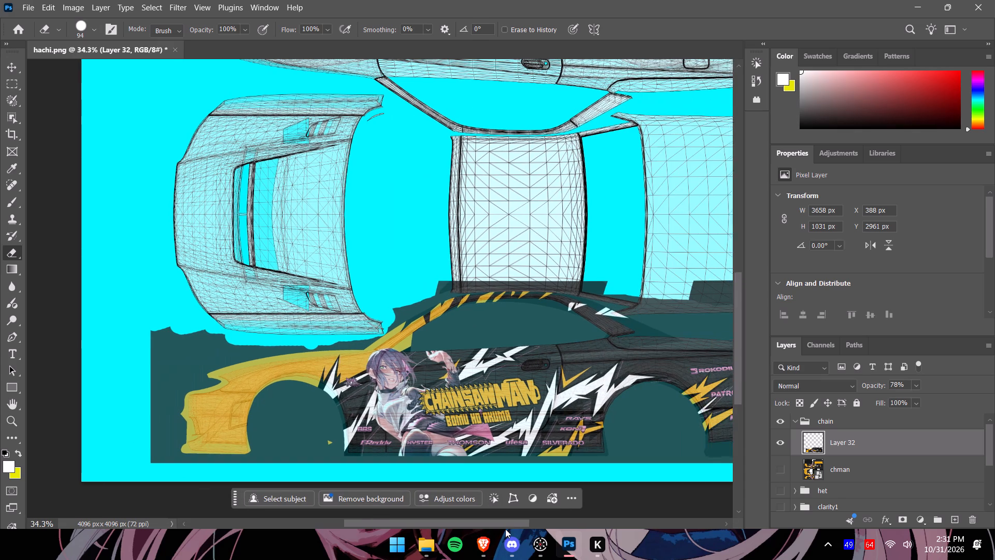
drag(505, 529, 530, 526)
alt+scroll(395, 286, up, 15)
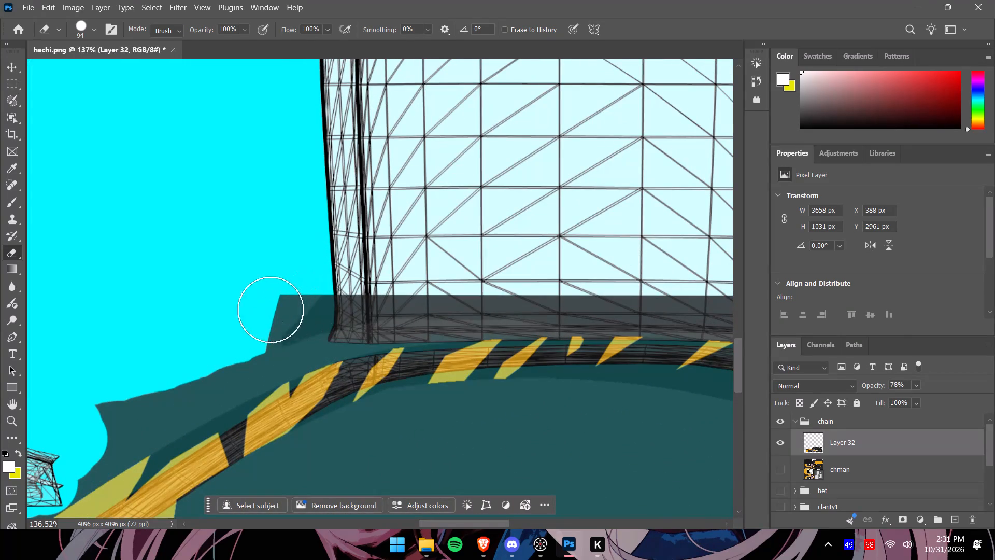
drag(264, 319, 335, 316)
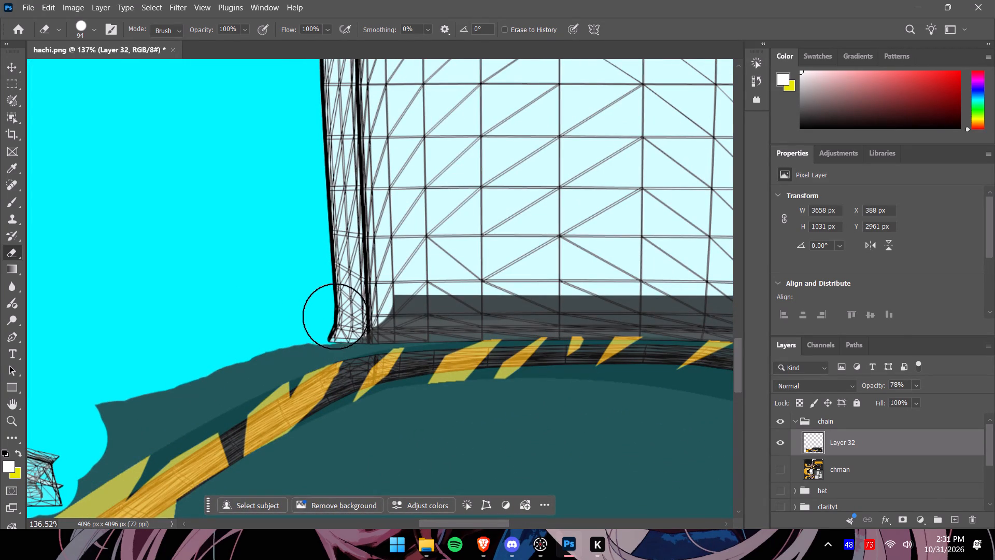
drag(335, 316, 434, 310)
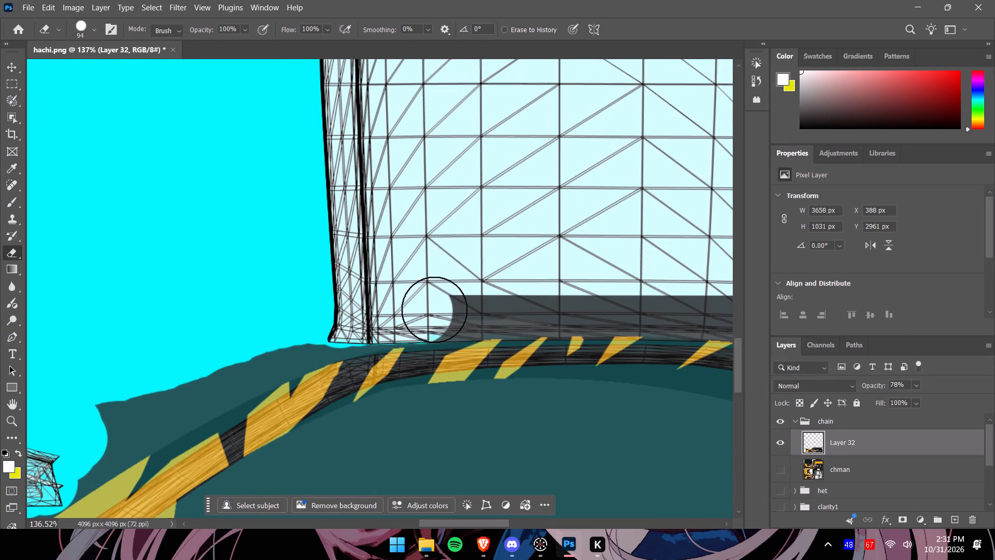
drag(434, 310, 413, 308)
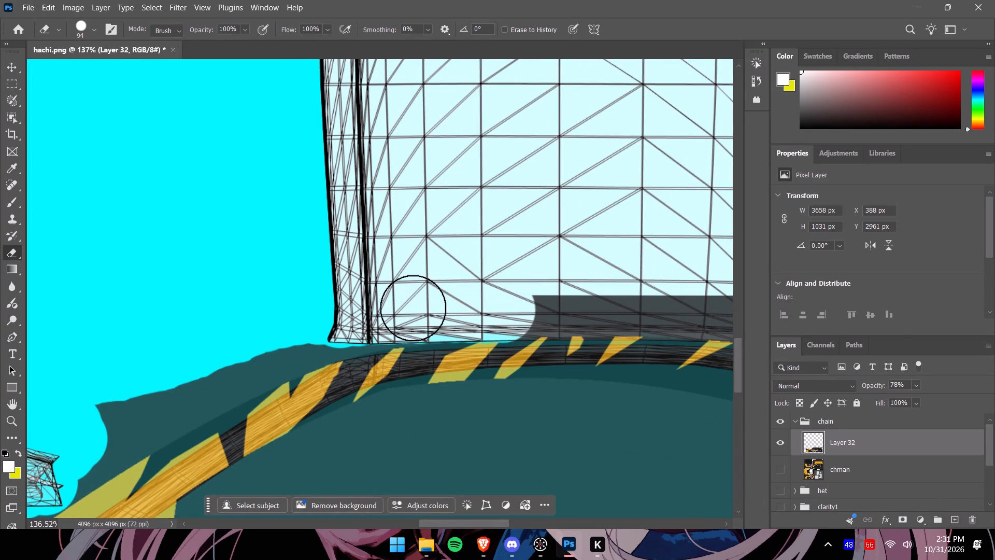
drag(413, 308, 357, 306)
Erase the rest of the dark overlap along the roof wireframe's lower edge back to its rear corner.
drag(476, 524, 548, 522)
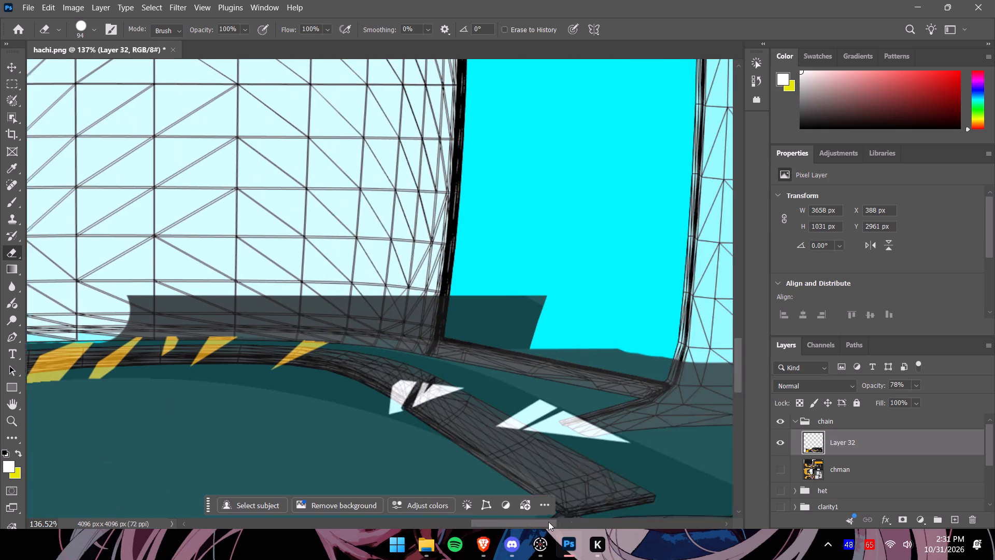
drag(548, 522, 510, 511)
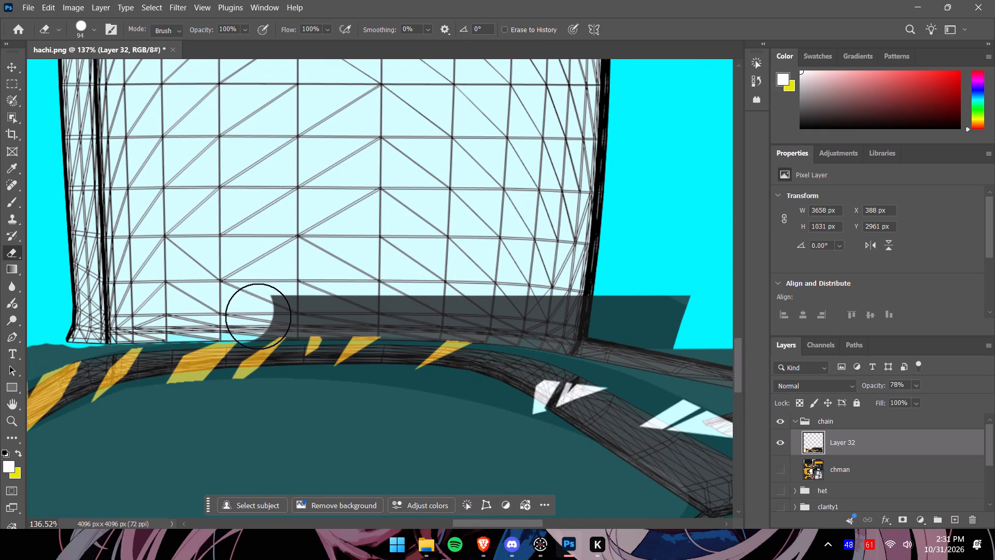
drag(251, 310, 275, 306)
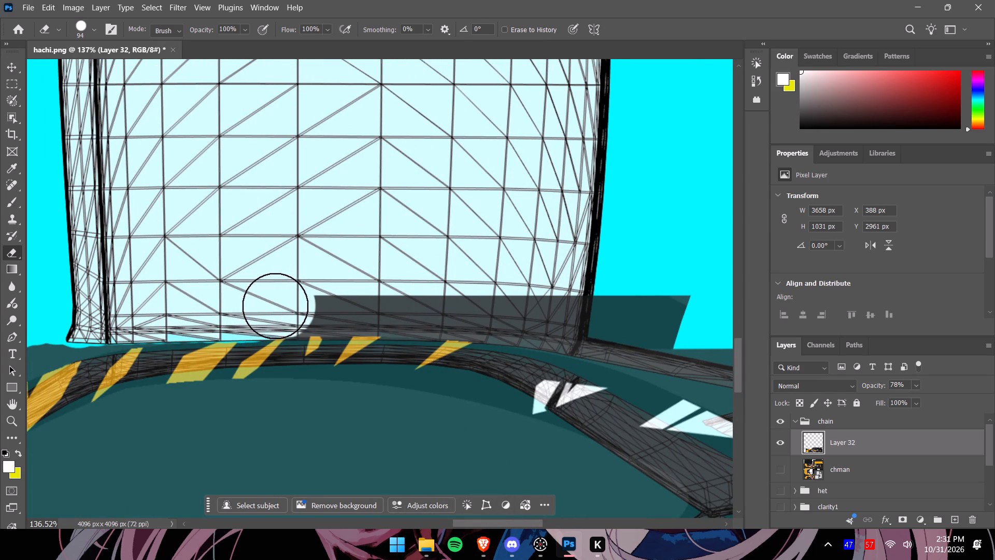
drag(275, 306, 324, 309)
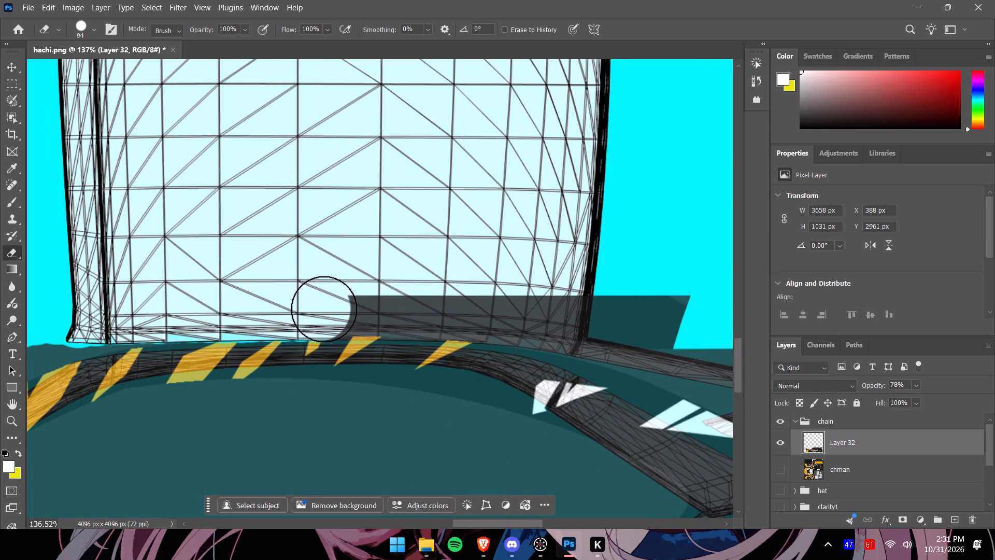
drag(324, 309, 354, 307)
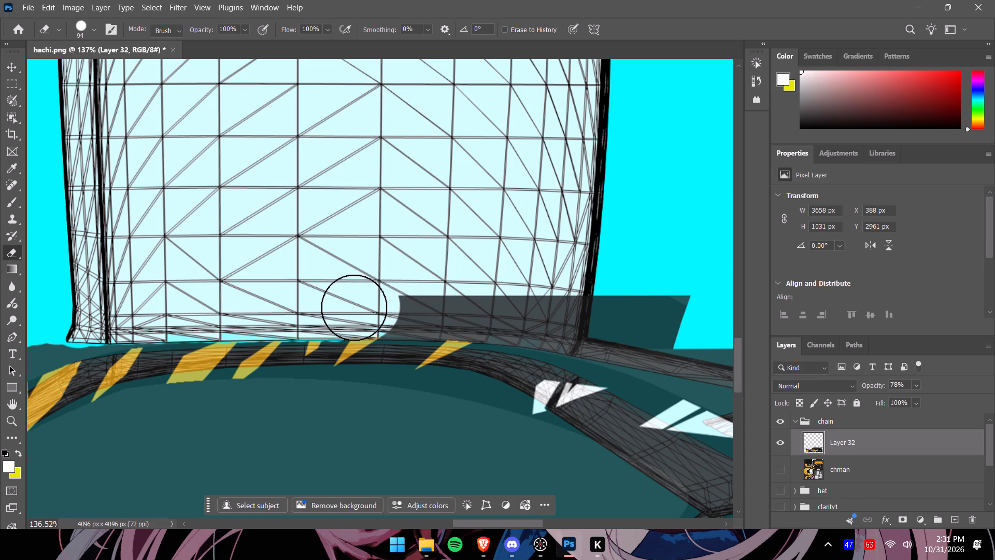
drag(354, 307, 468, 310)
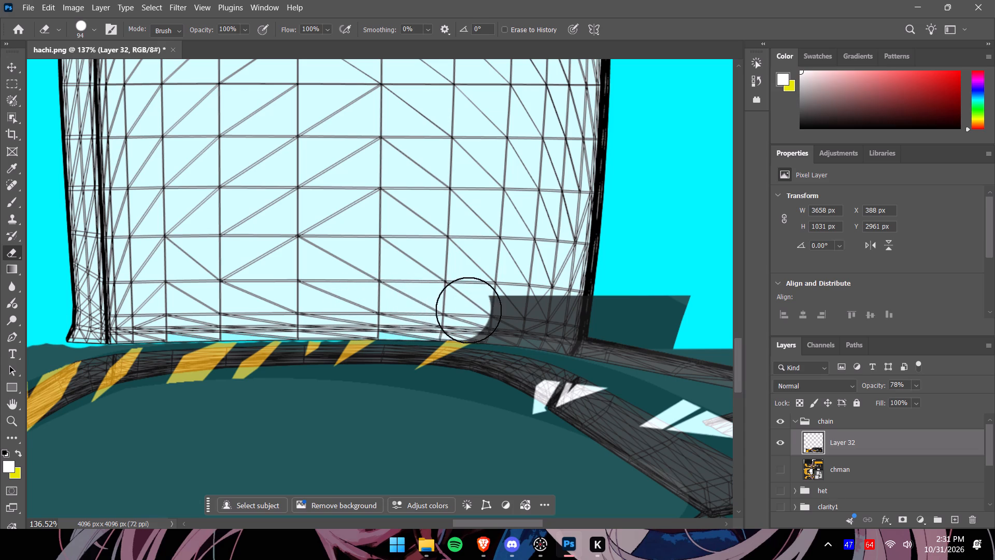
drag(468, 310, 363, 307)
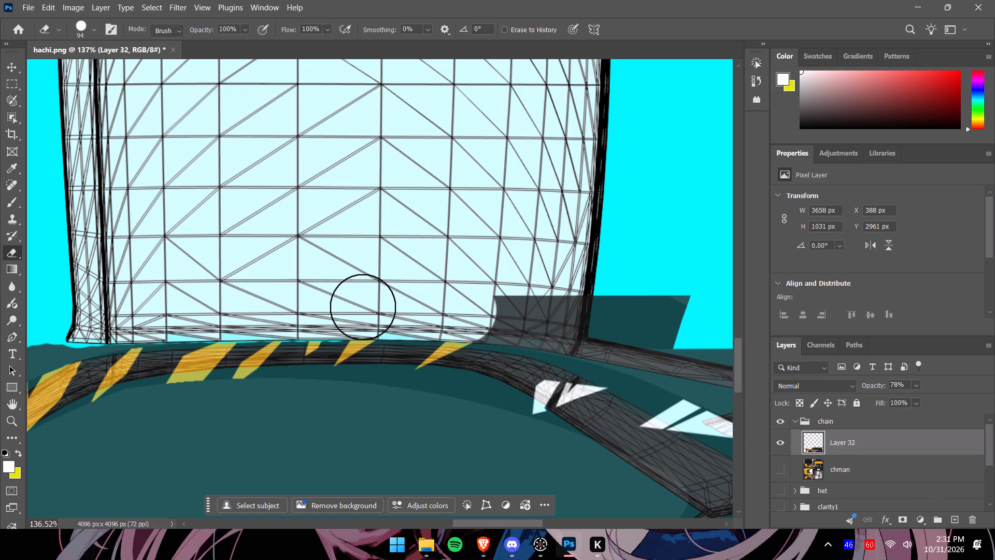
drag(363, 307, 519, 315)
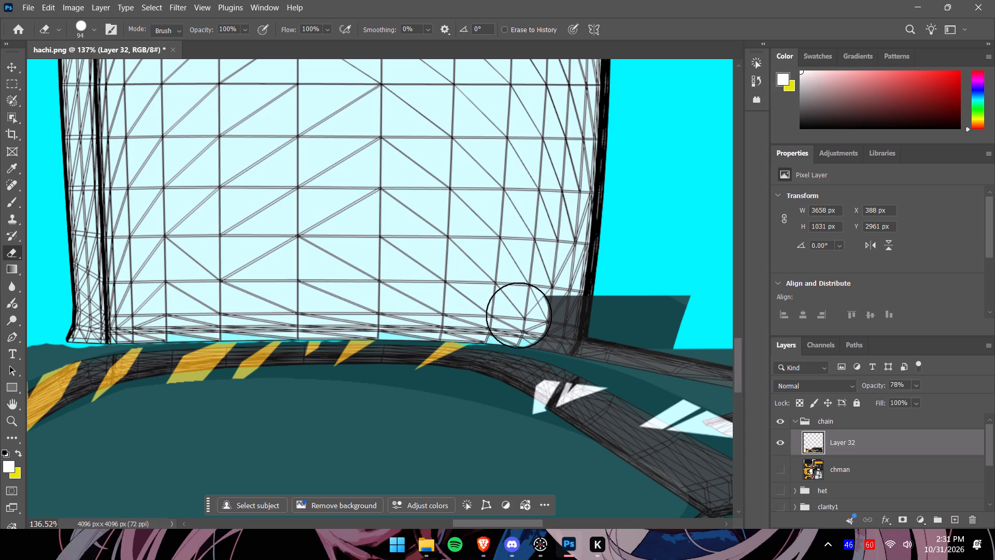
drag(519, 315, 579, 328)
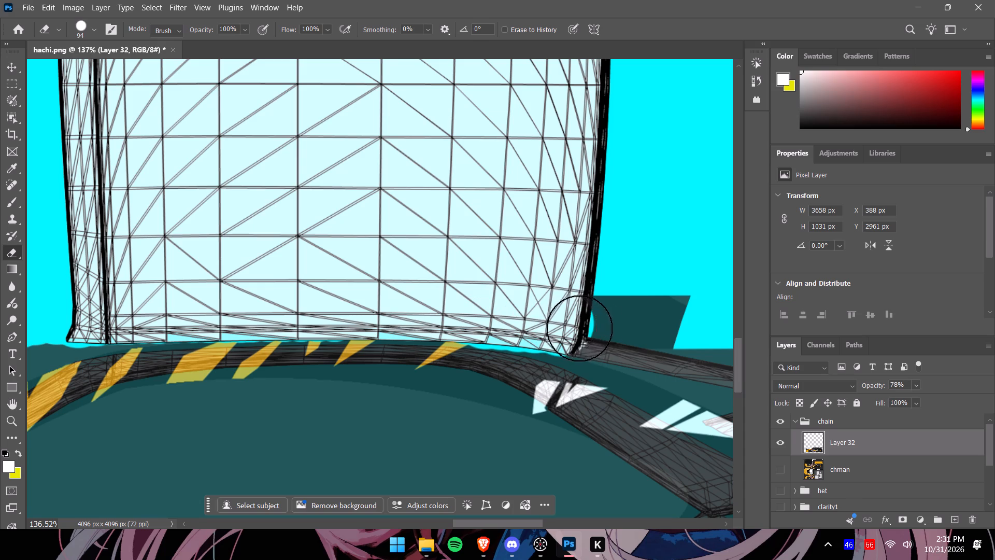
Erase the excess artwork over the rear-window frame strip and the gap between the roof and trunk wireframes.
drag(579, 328, 661, 342)
drag(599, 303, 671, 306)
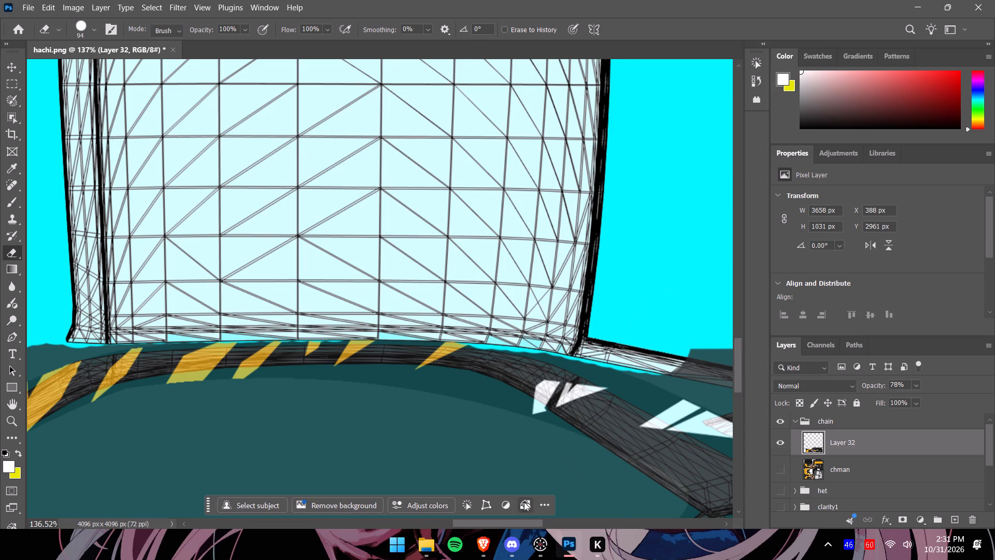
drag(502, 523, 544, 529)
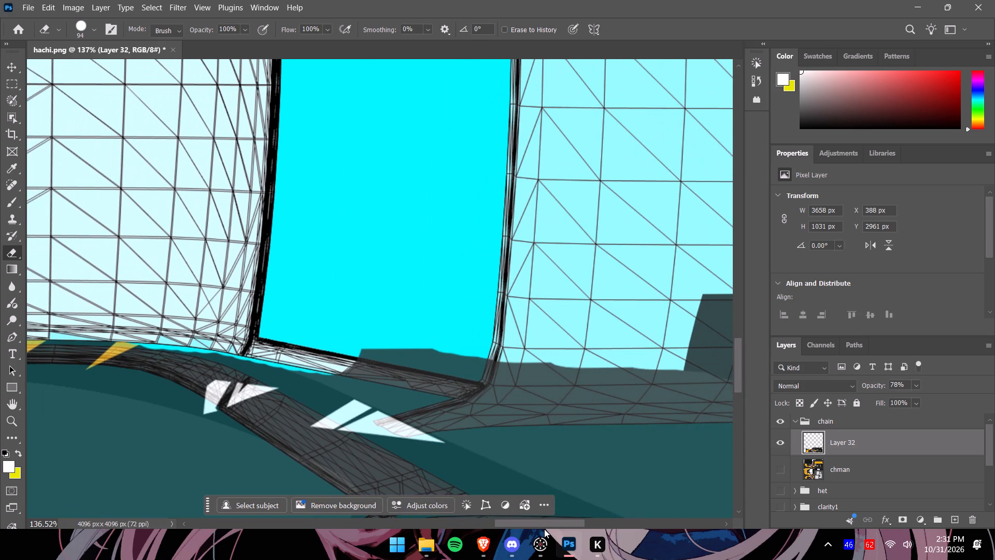
drag(544, 529, 547, 536)
drag(736, 370, 742, 393)
drag(297, 161, 397, 221)
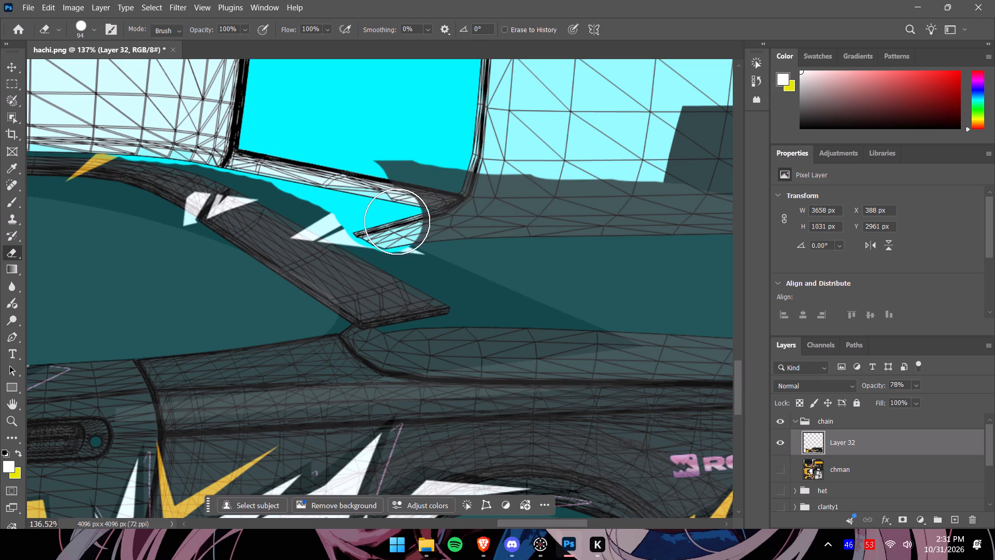
Erase Layer 32's dark overlap along the trunk wireframe's lower edge back to its rear corner.
drag(397, 221, 621, 208)
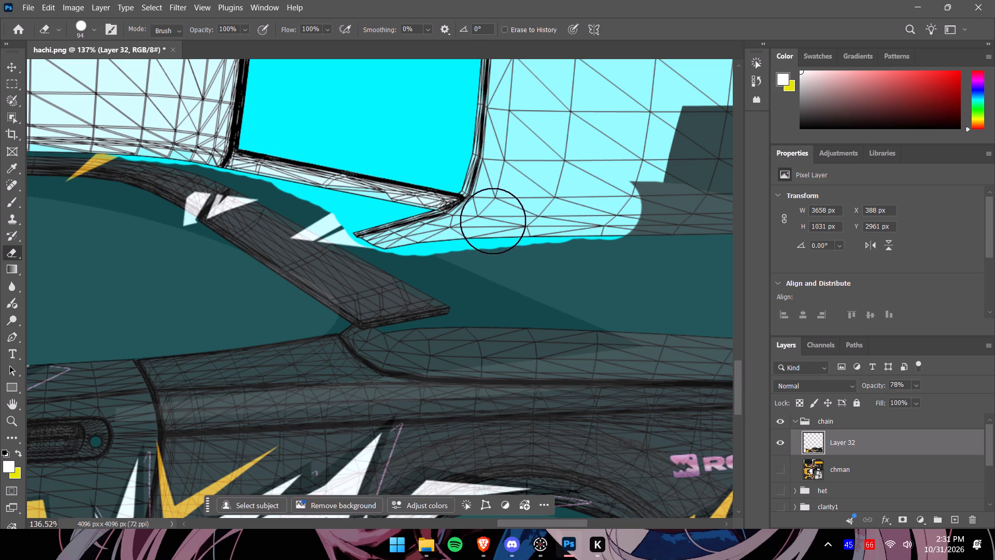
drag(559, 525, 598, 526)
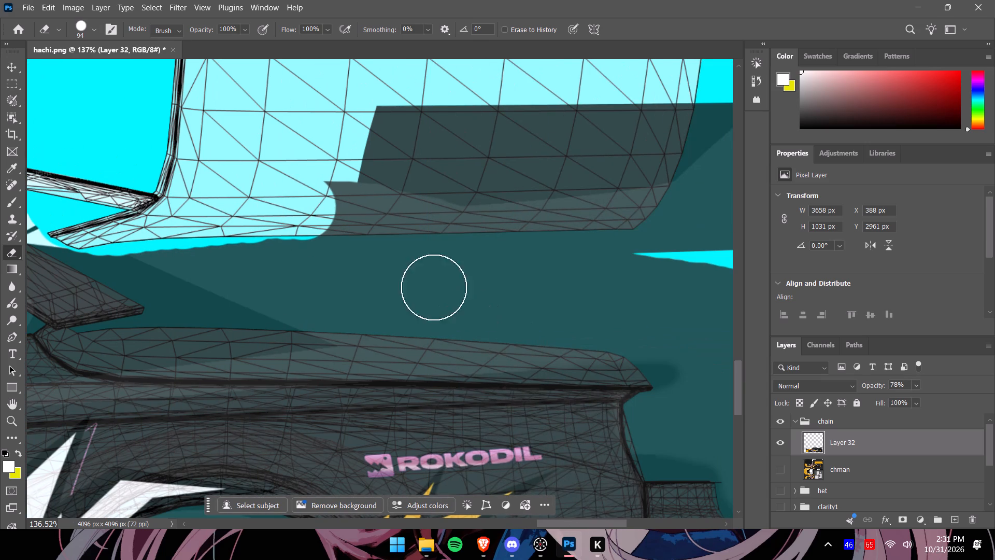
drag(274, 213, 673, 207)
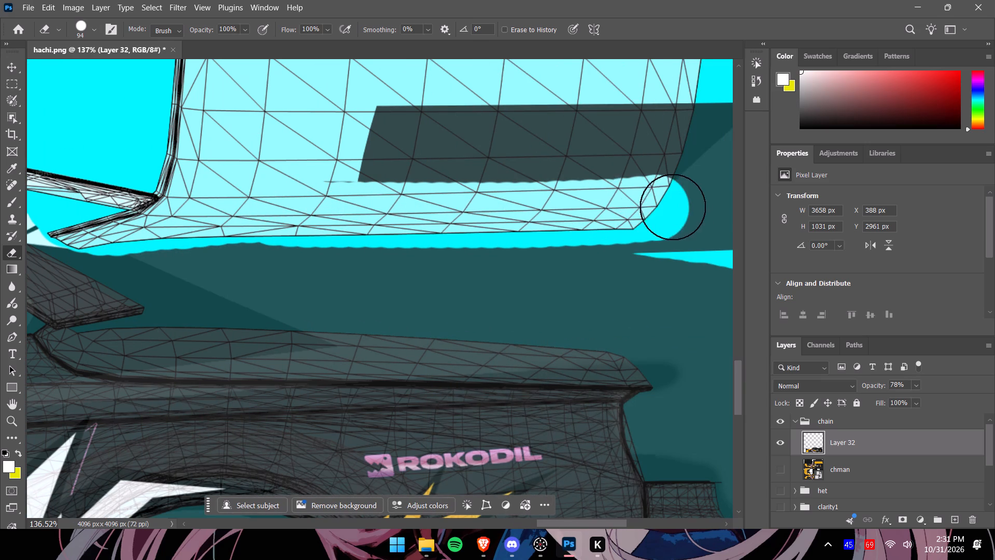
drag(673, 207, 680, 205)
Erase the remaining dark block over the trunk wireframe's lower section and the leftover artwork behind its rear corner.
drag(308, 190, 627, 161)
drag(358, 122, 618, 121)
alt+scroll(619, 202, down, 4)
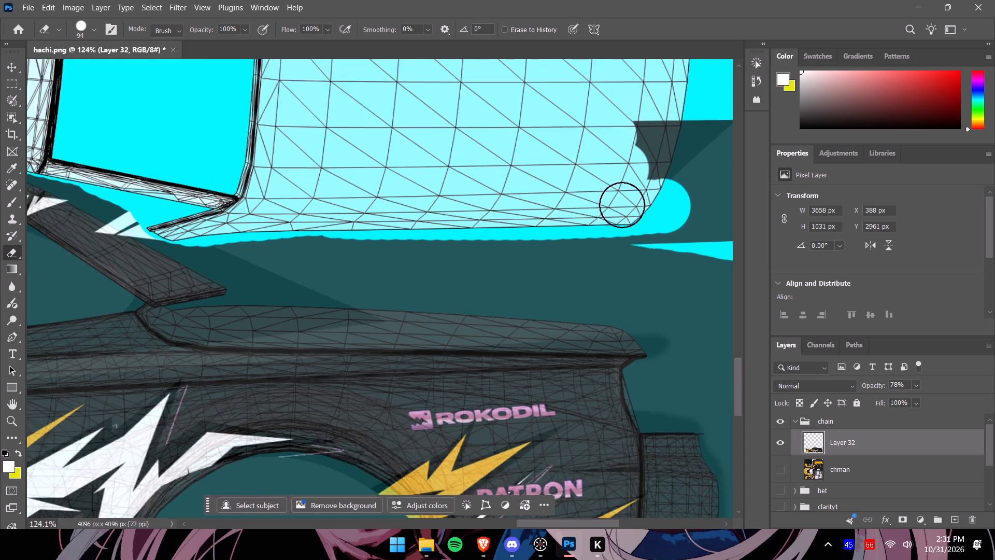
alt+scroll(664, 166, down, 3)
drag(653, 193, 713, 207)
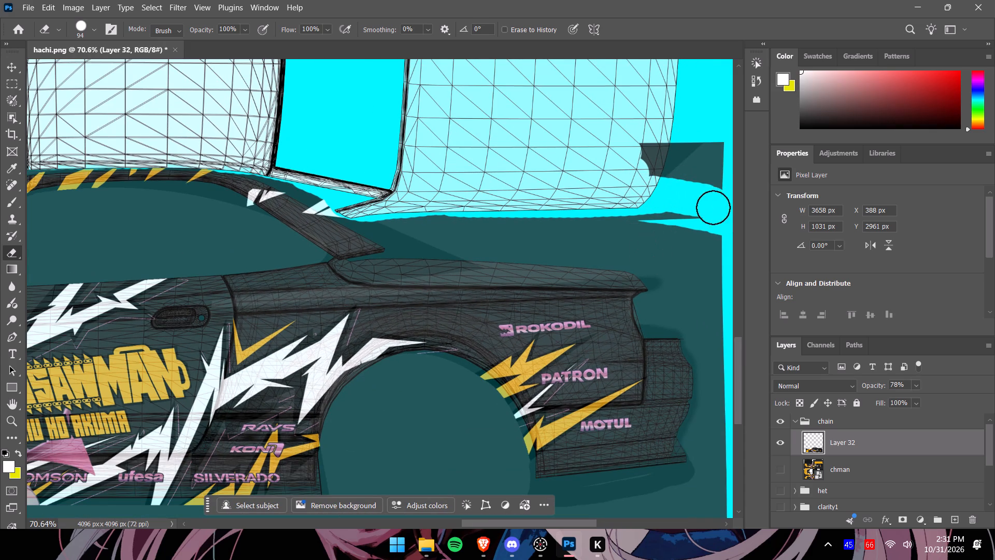
drag(713, 207, 707, 211)
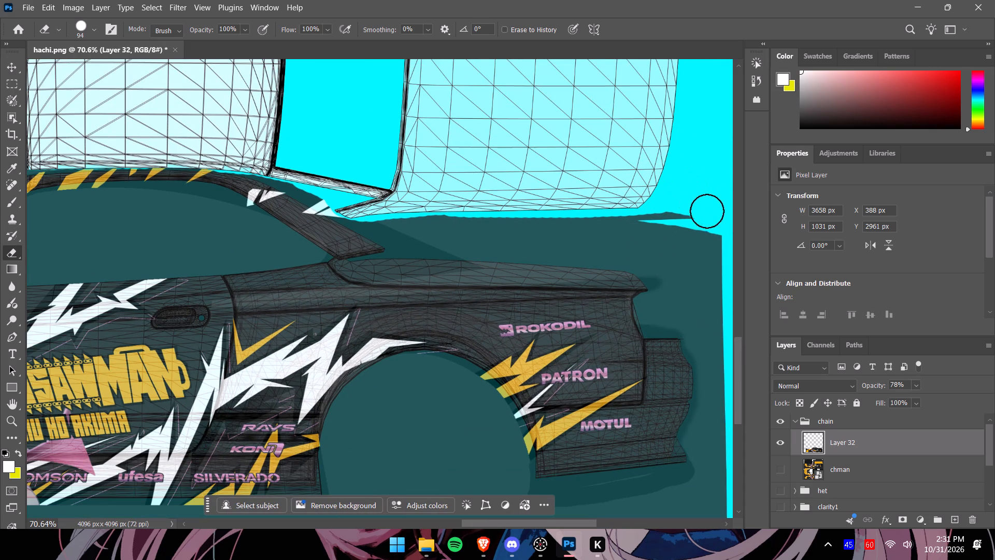
drag(707, 211, 591, 195)
Raise Layer 32's opacity to 100% and sample the artwork's near-black body colour for the Brush.
alt+scroll(591, 195, down, 3)
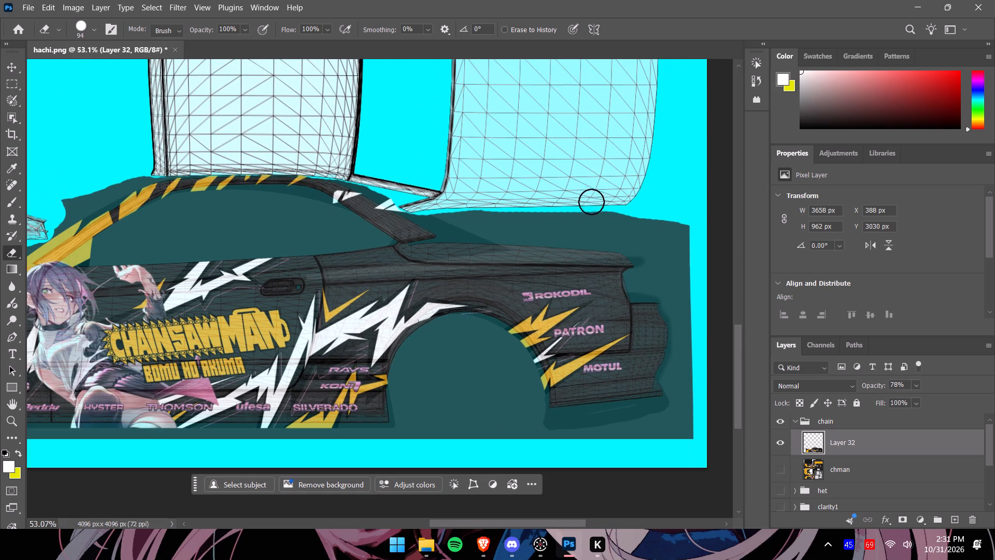
alt+scroll(653, 254, up, 6)
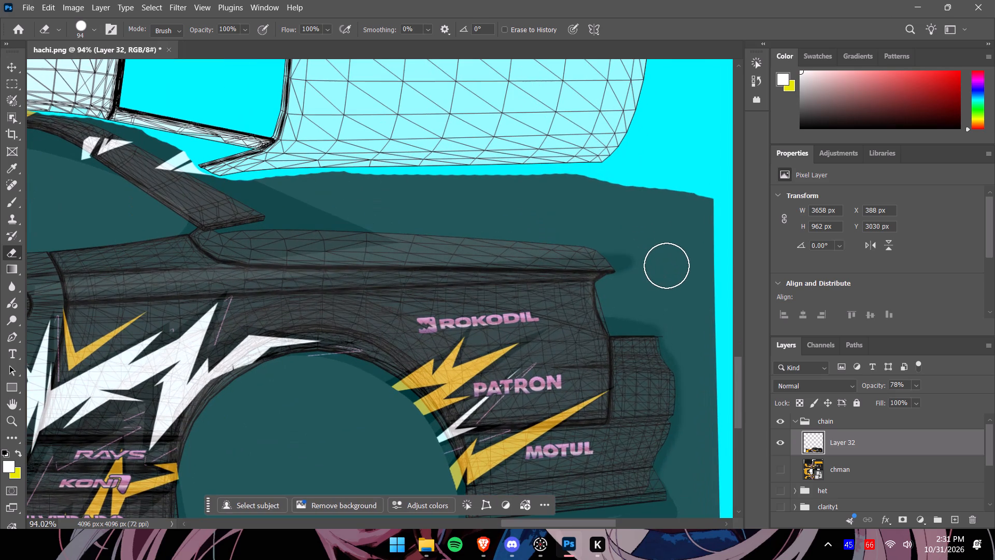
alt+scroll(664, 267, down, 1)
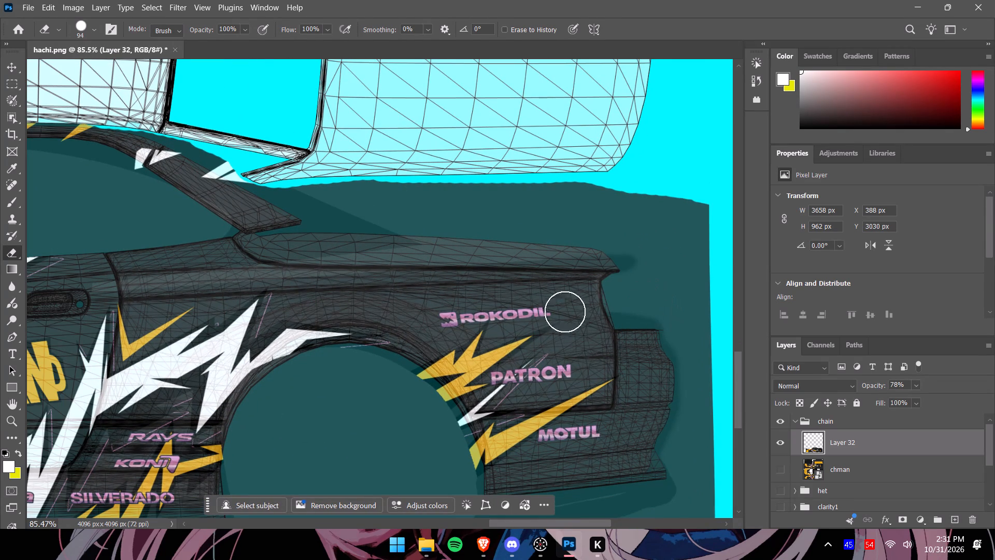
drag(509, 522, 478, 523)
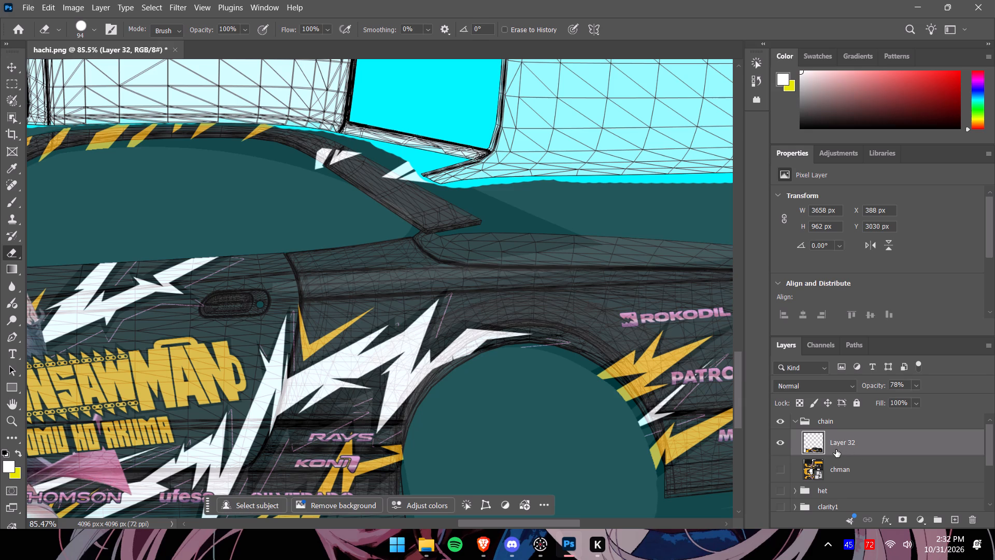
click(916, 385)
drag(928, 400, 932, 400)
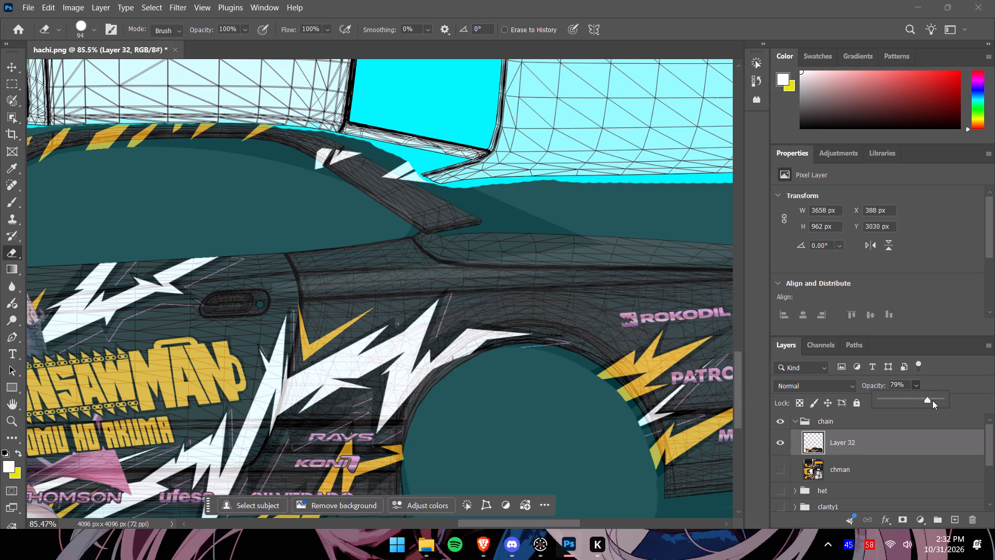
drag(932, 400, 956, 403)
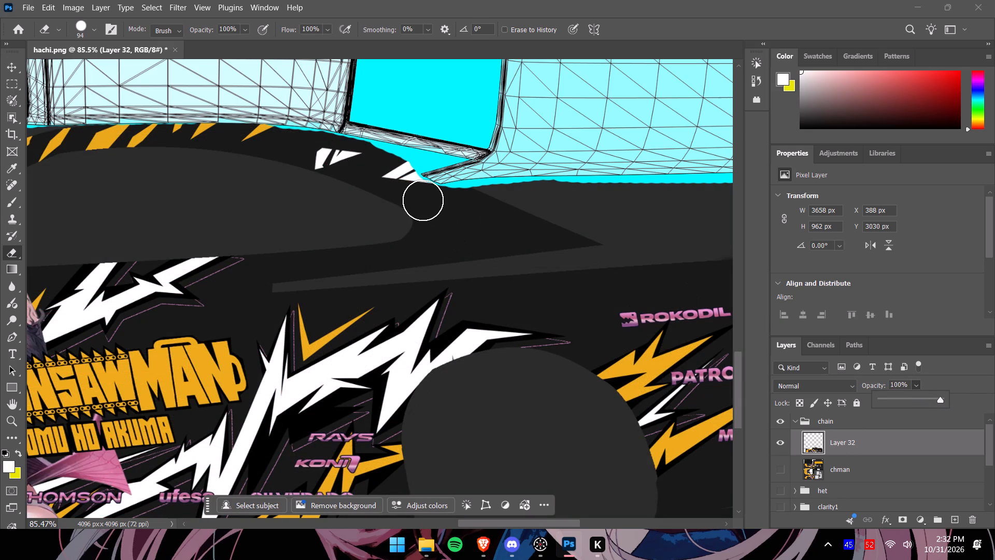
click(13, 199)
alt+click(440, 225)
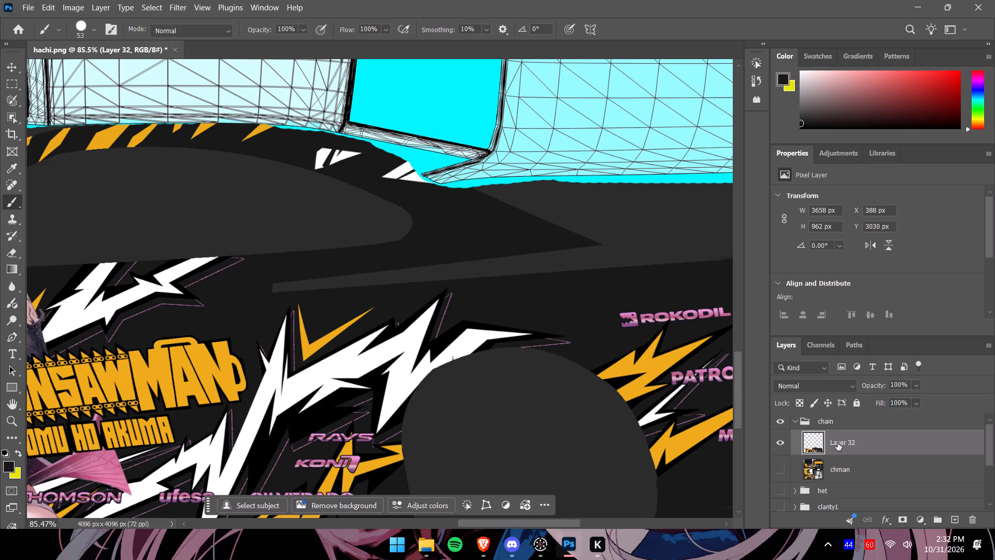
With Layer 32 at 82% opacity, paint a 25 px dark brush over the lighter grey strip along the rear pillar's window edge.
click(918, 386)
drag(927, 399, 913, 399)
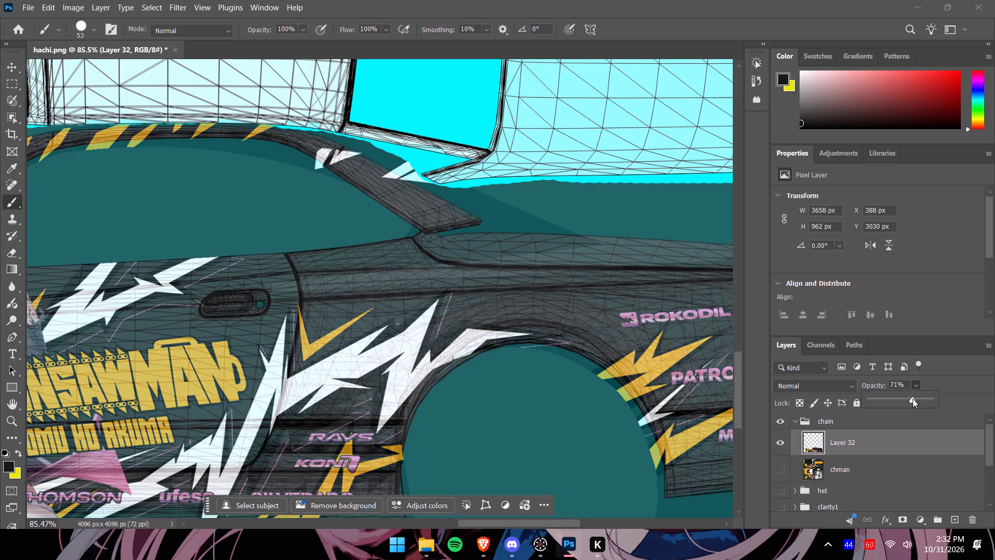
drag(913, 399, 919, 399)
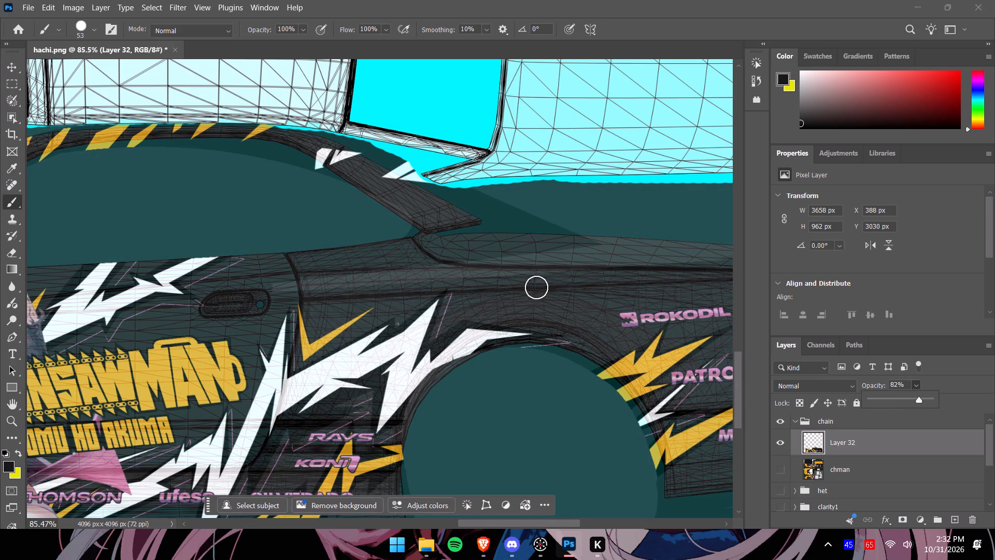
alt+scroll(411, 206, up, 17)
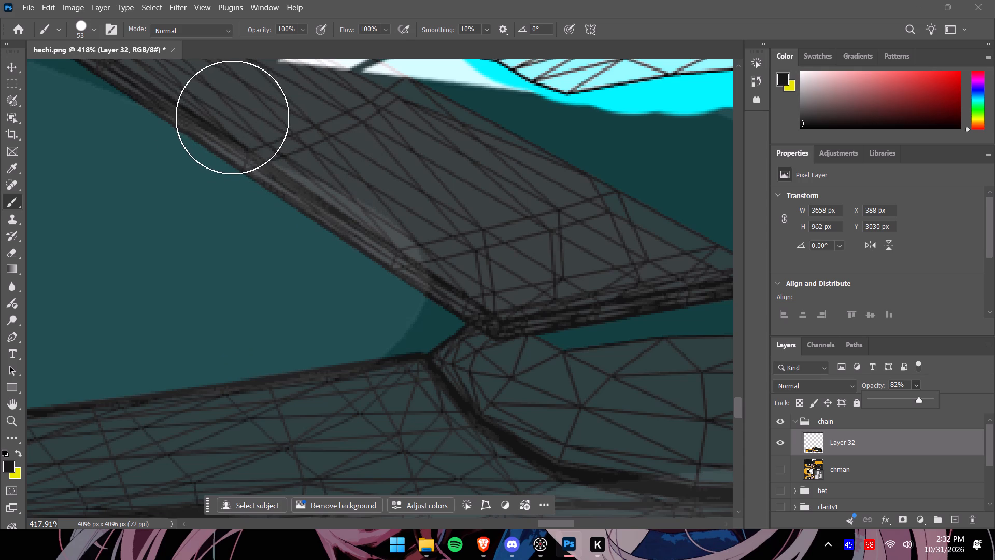
click(93, 26)
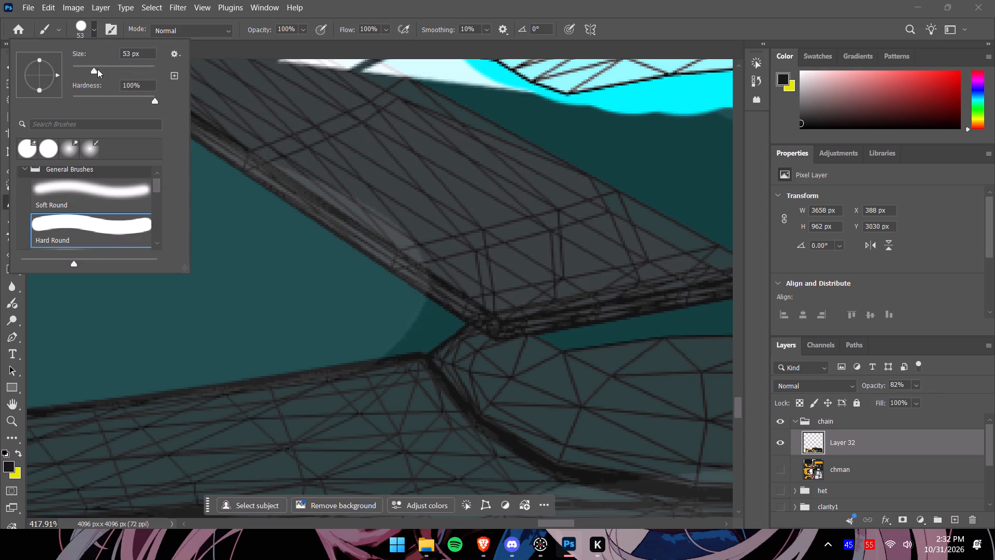
drag(96, 69, 83, 65)
click(93, 33)
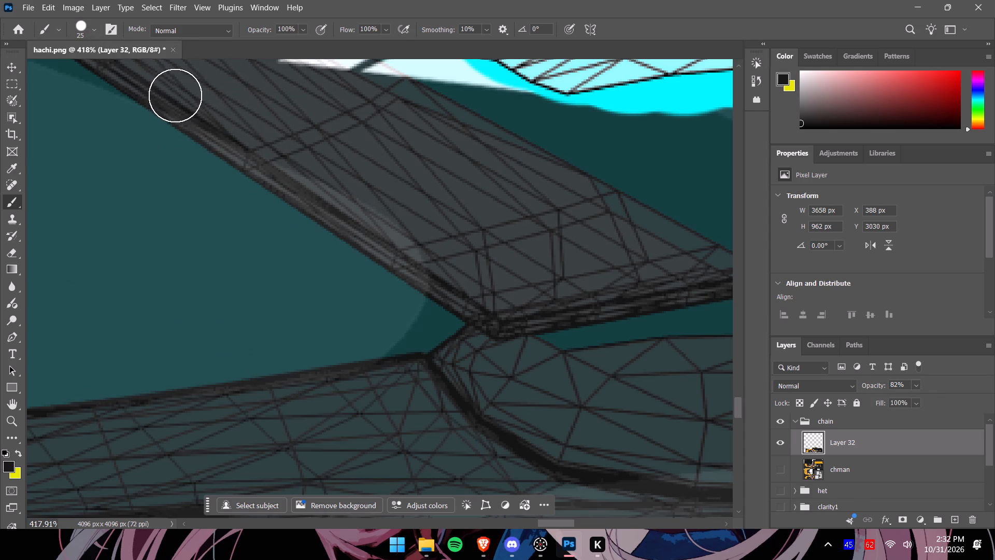
drag(177, 96, 209, 115)
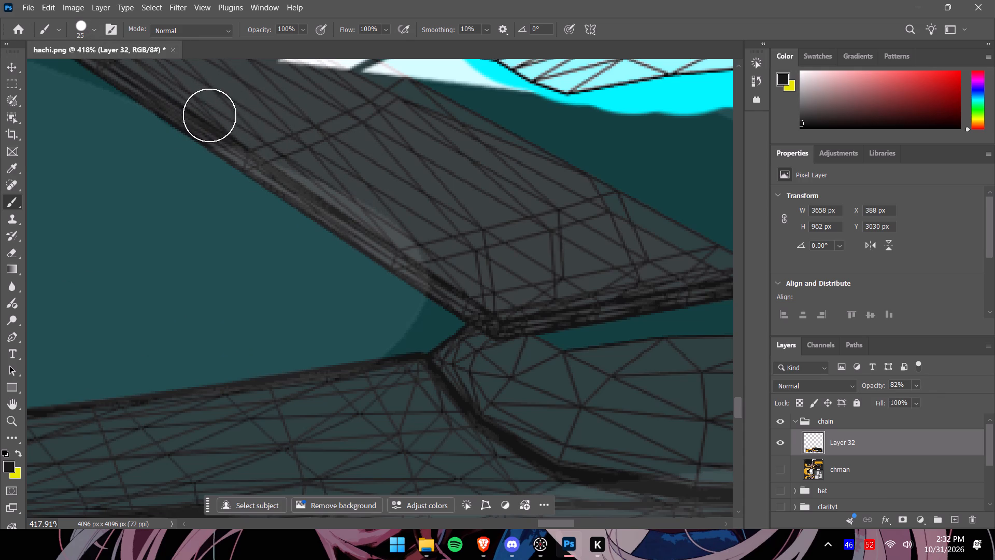
drag(209, 115, 355, 208)
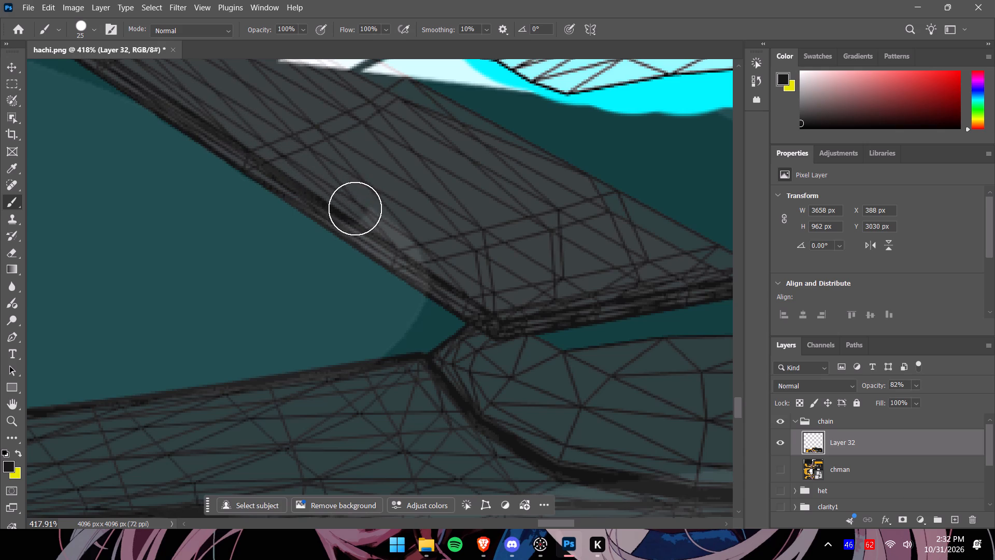
drag(355, 208, 388, 232)
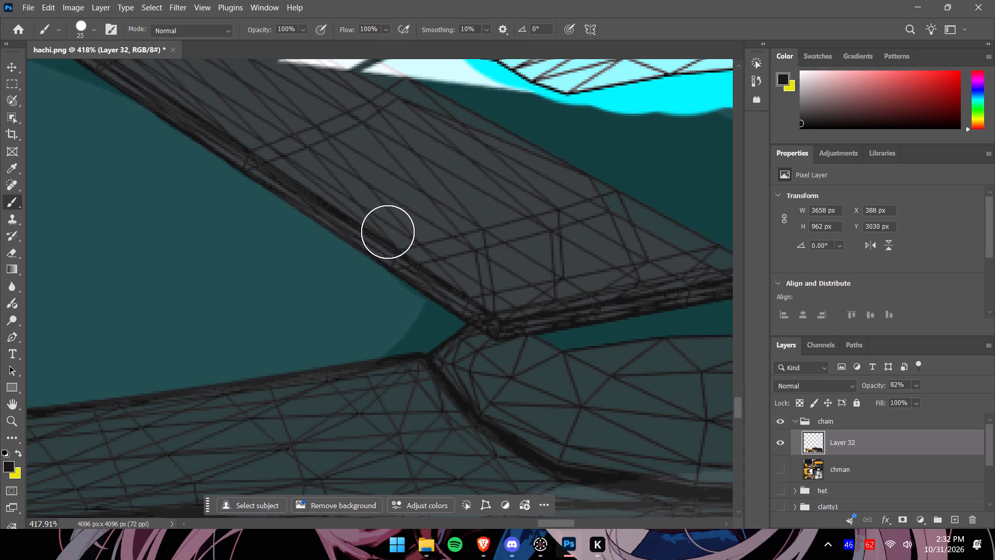
drag(388, 232, 218, 122)
Paint over the lighter grey patches at the rear end of the quarter panel, just below the trunk lip.
alt+scroll(500, 246, down, 5)
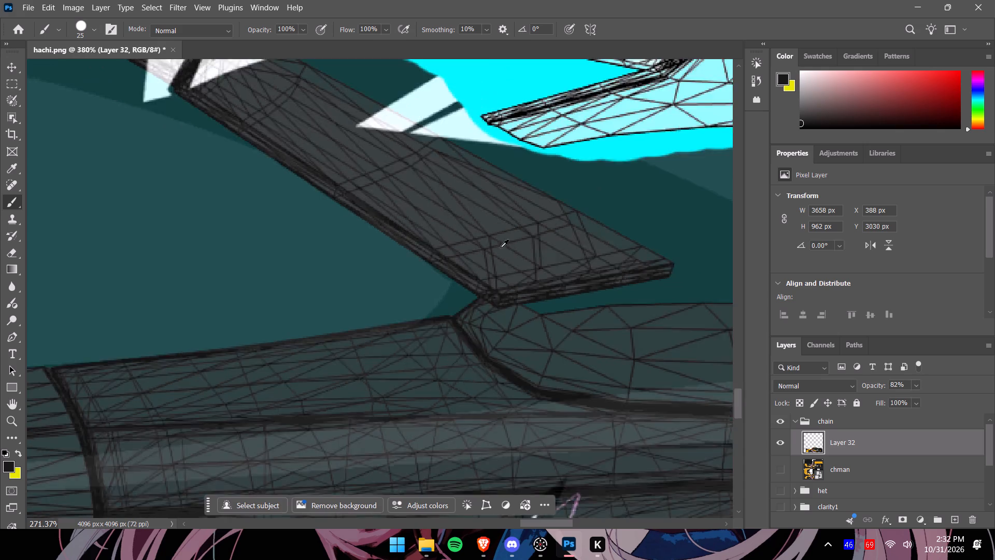
alt+scroll(501, 247, down, 8)
drag(494, 523, 583, 519)
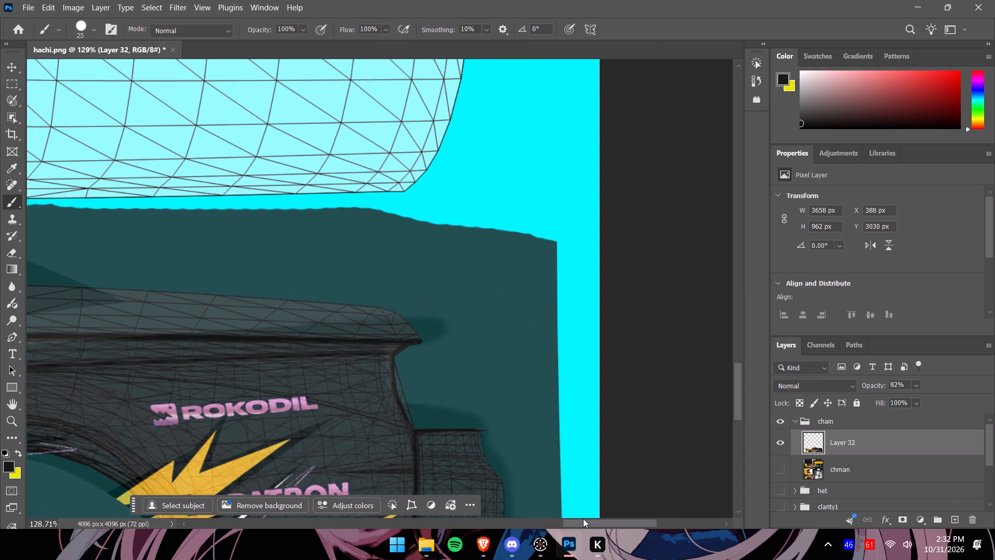
drag(583, 519, 583, 518)
alt+scroll(398, 387, up, 11)
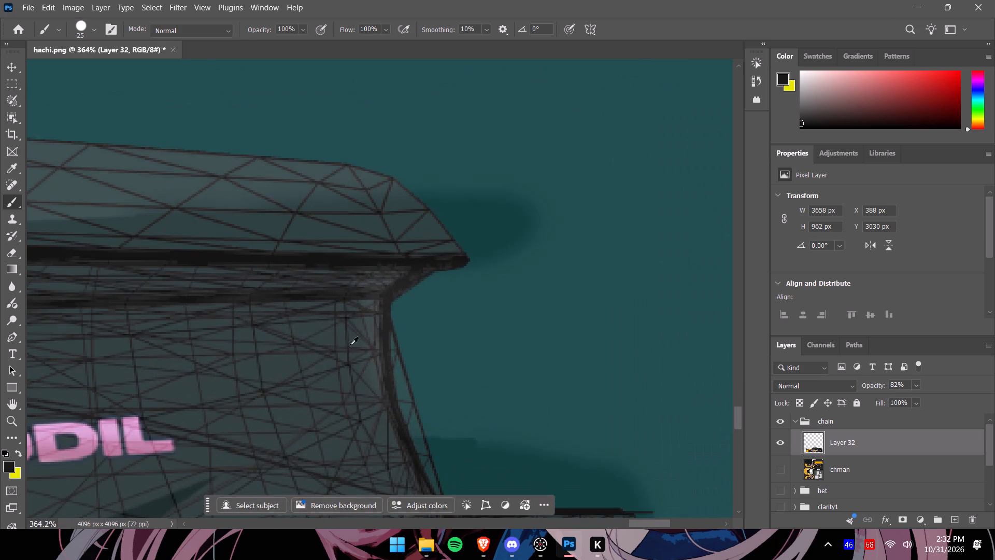
drag(395, 269, 369, 297)
drag(369, 297, 387, 337)
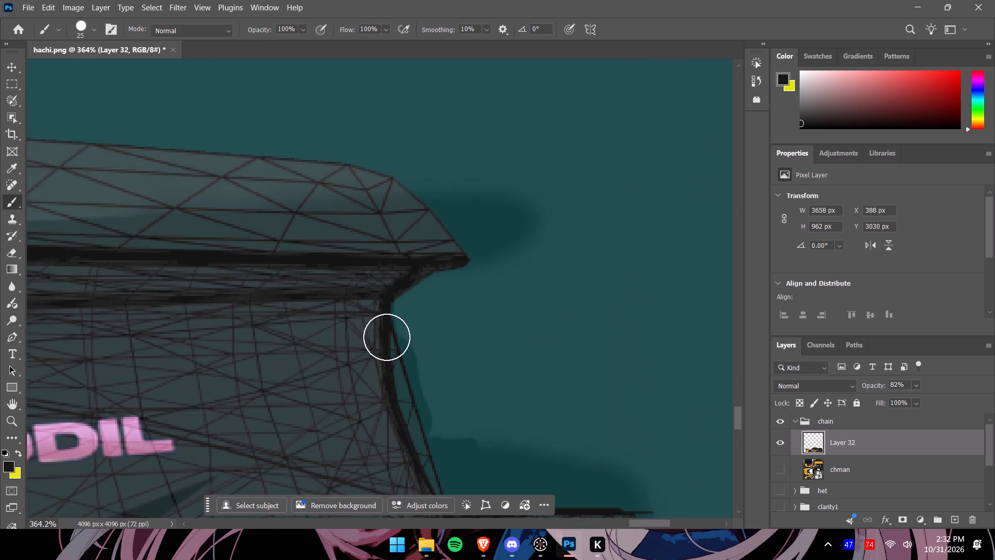
drag(387, 337, 427, 262)
Examine the rear bumper, wheel arches and front of the side artwork for remaining gaps against the wireframe.
alt+scroll(391, 325, down, 11)
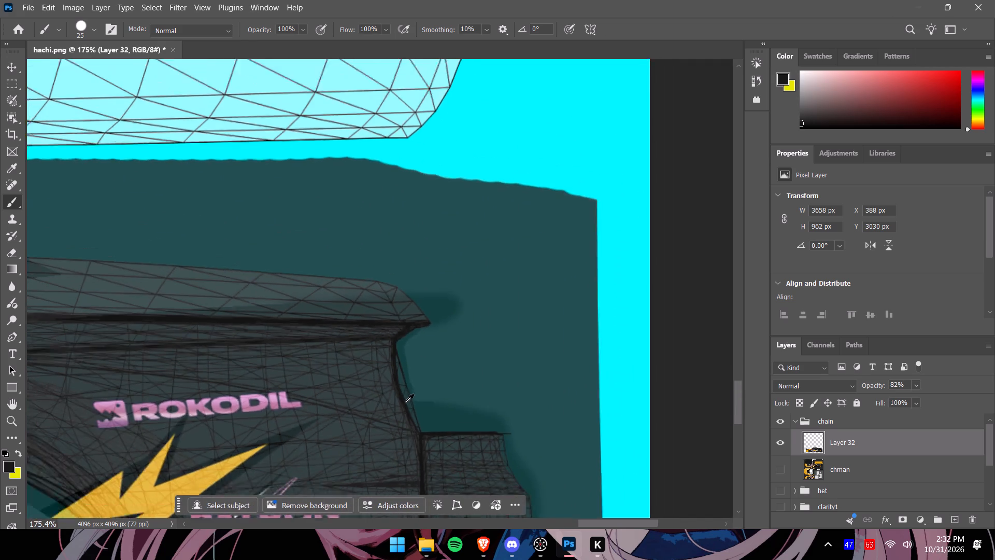
drag(738, 399, 751, 437)
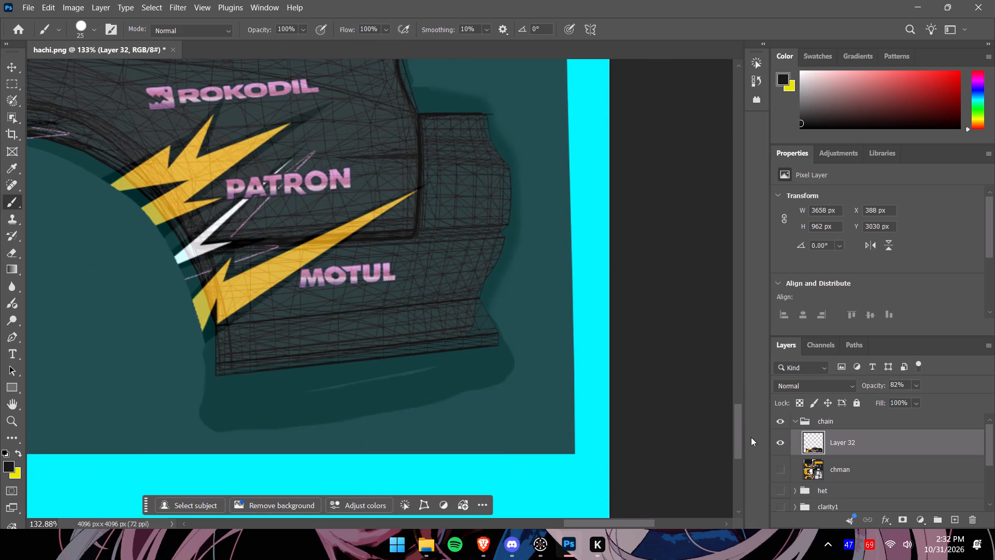
drag(751, 437, 750, 437)
alt+scroll(350, 334, down, 8)
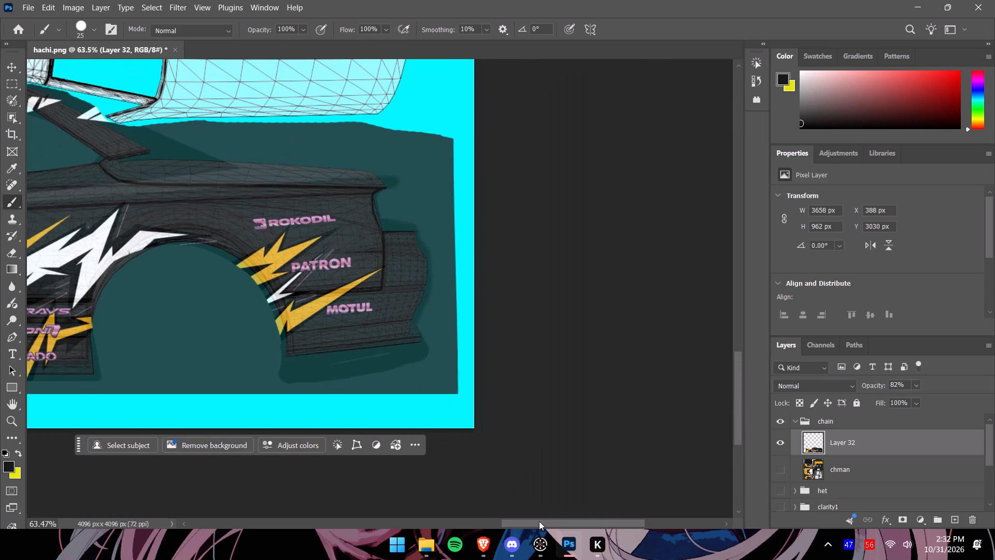
drag(539, 521, 387, 502)
alt+scroll(451, 361, down, 4)
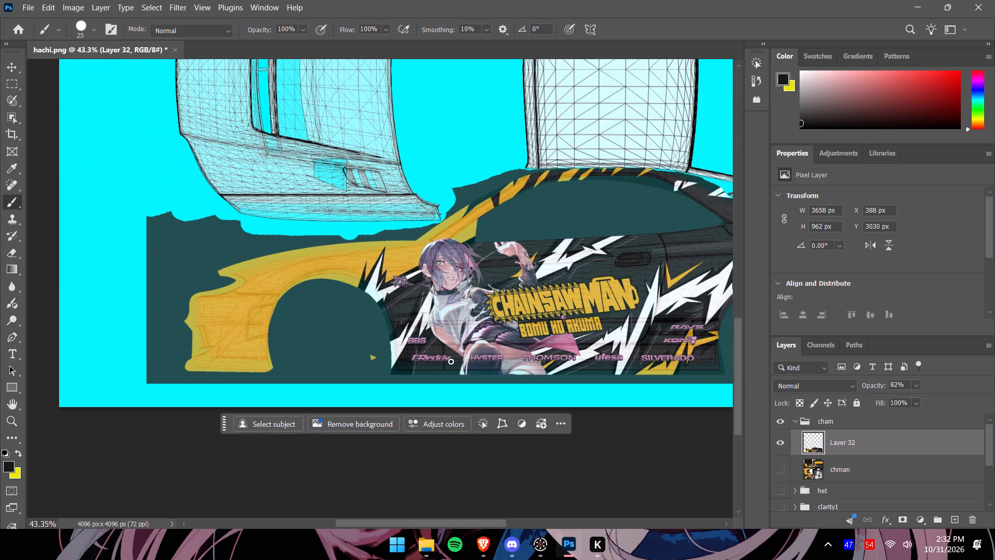
alt+scroll(451, 361, down, 2)
drag(487, 526, 502, 526)
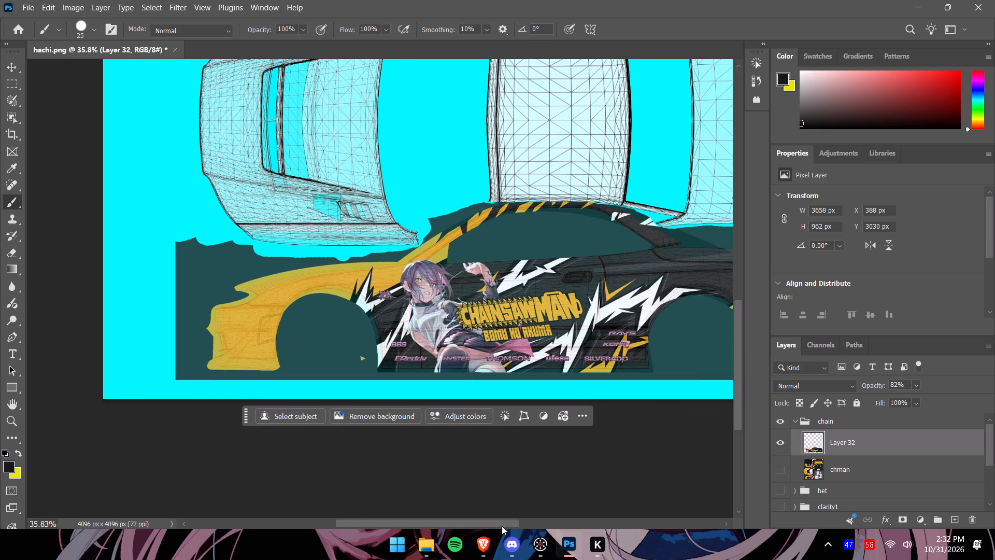
drag(502, 526, 517, 528)
Set Layer 32's opacity to 100%.
click(913, 386)
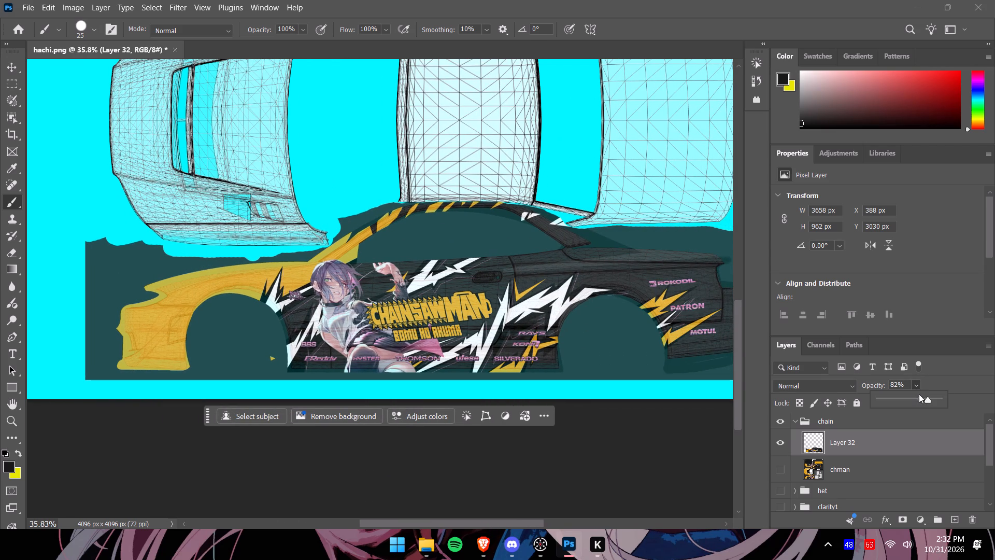
drag(927, 399, 963, 403)
Marquee-select the entire Chainsaw Man side artwork on Layer 32 and copy it onto a new layer.
alt+scroll(586, 368, down, 3)
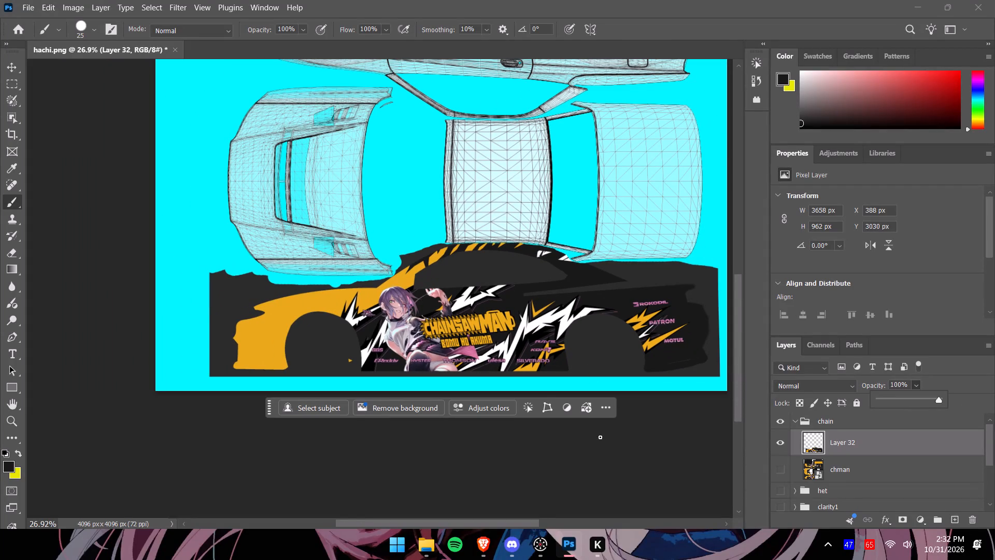
drag(505, 526, 518, 525)
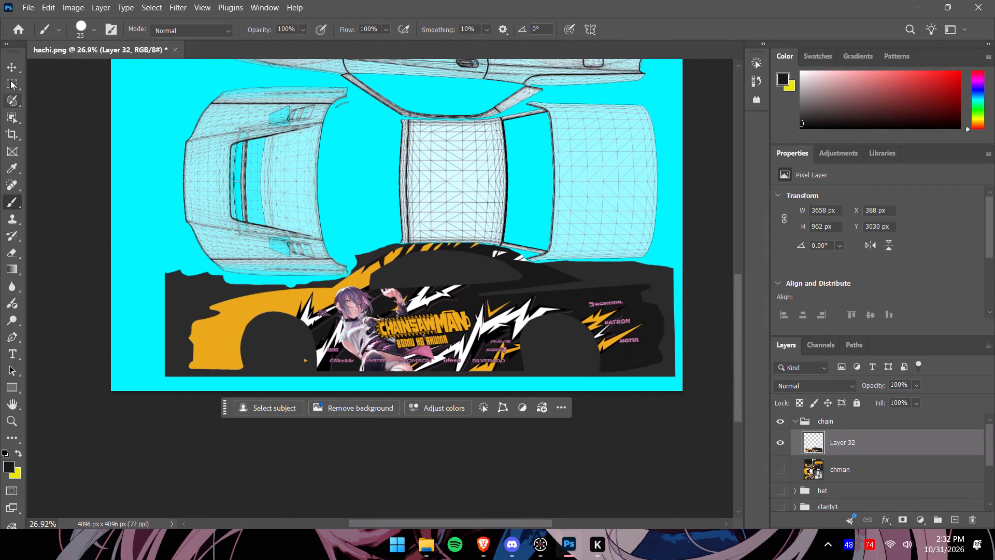
click(9, 79)
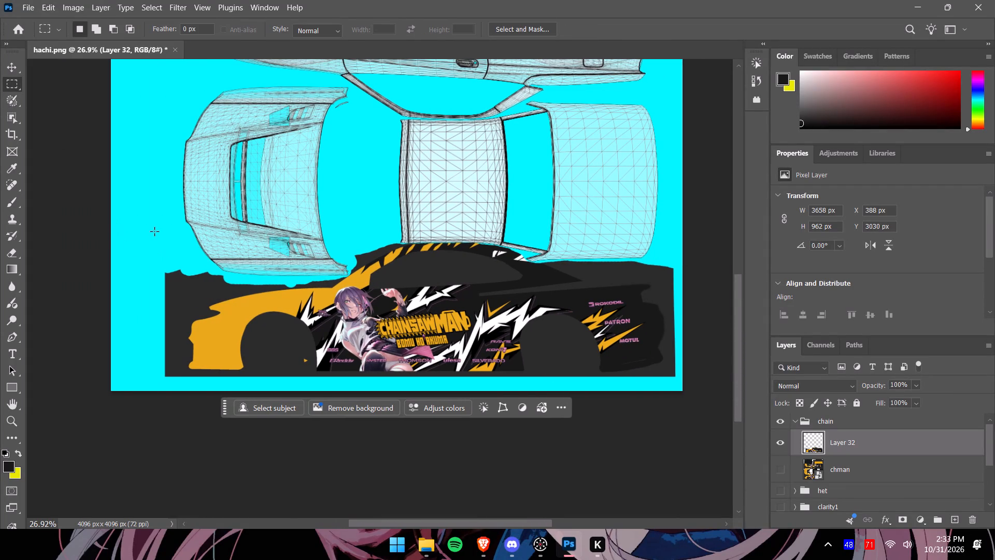
drag(154, 231, 686, 406)
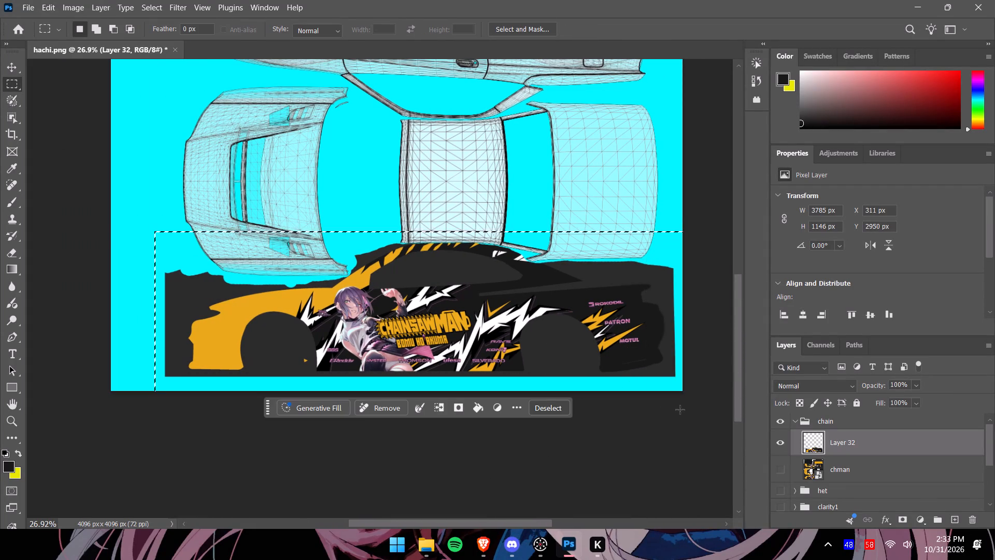
key(ctrl+c)
key(ctrl+v)
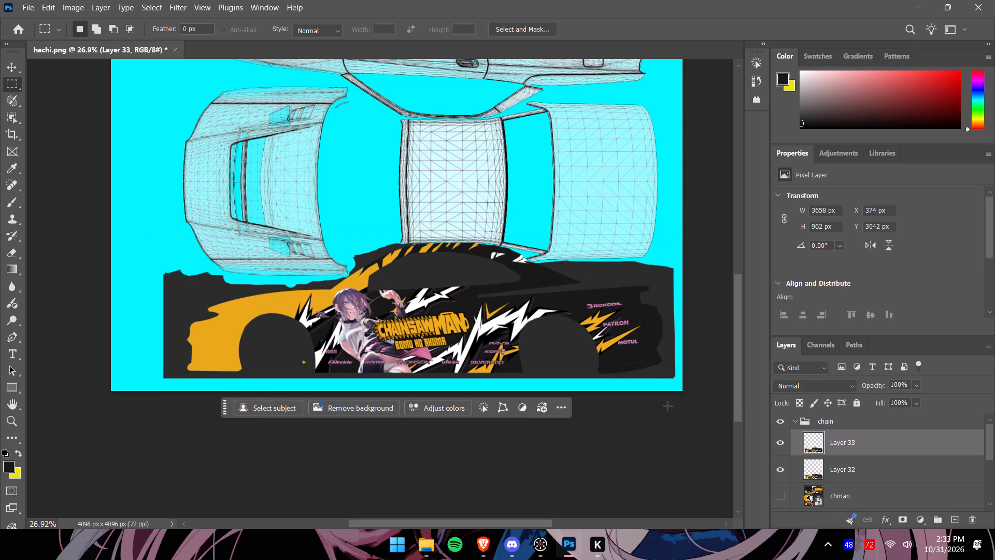
Move the copied side artwork up over the template's upper side wireframe, aligned horizontally with the original artwork.
drag(734, 351, 740, 329)
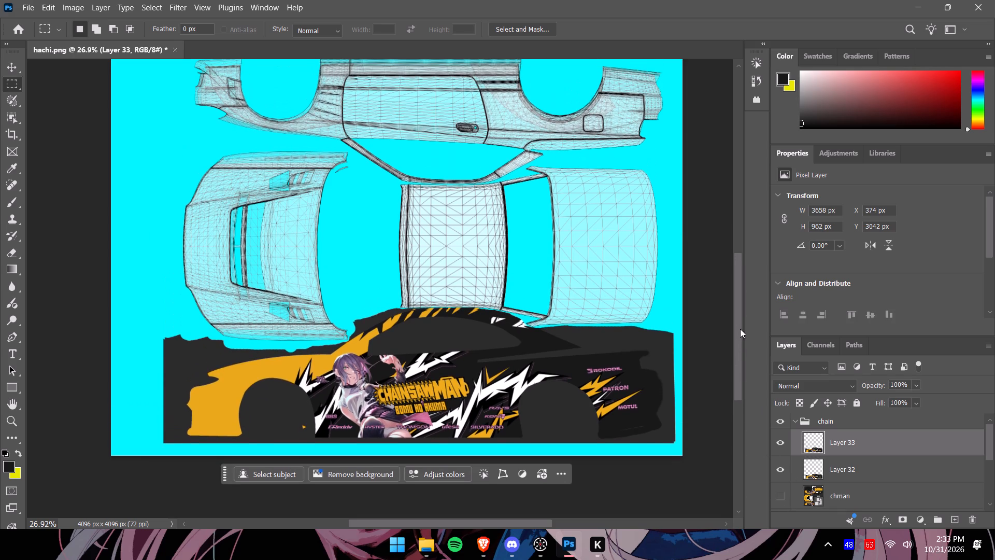
drag(740, 329, 740, 327)
click(13, 62)
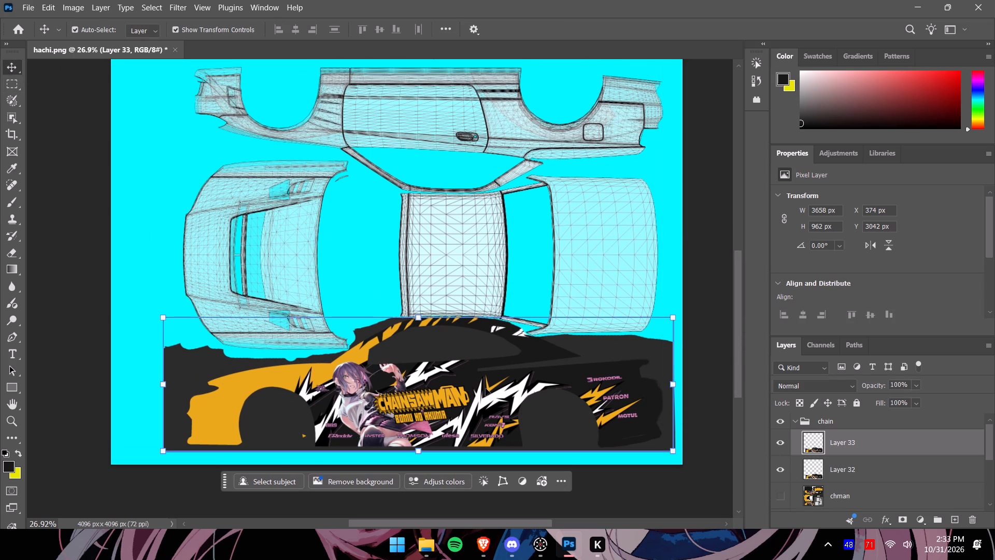
drag(485, 388, 490, 122)
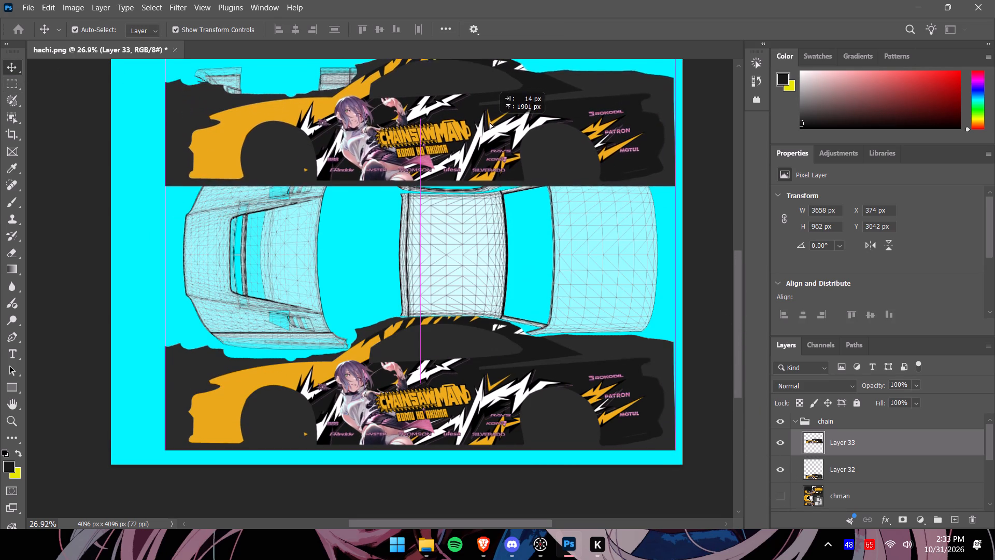
drag(490, 122, 487, 120)
Flip the upper side artwork vertically and shift it down about 111 px to line up with its wireframe.
drag(741, 288, 736, 263)
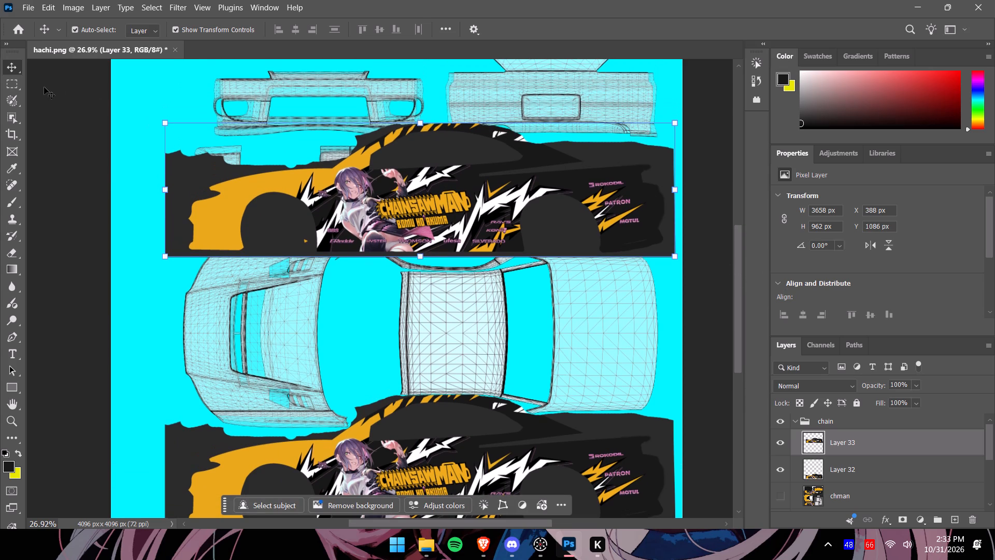
click(504, 504)
click(453, 292)
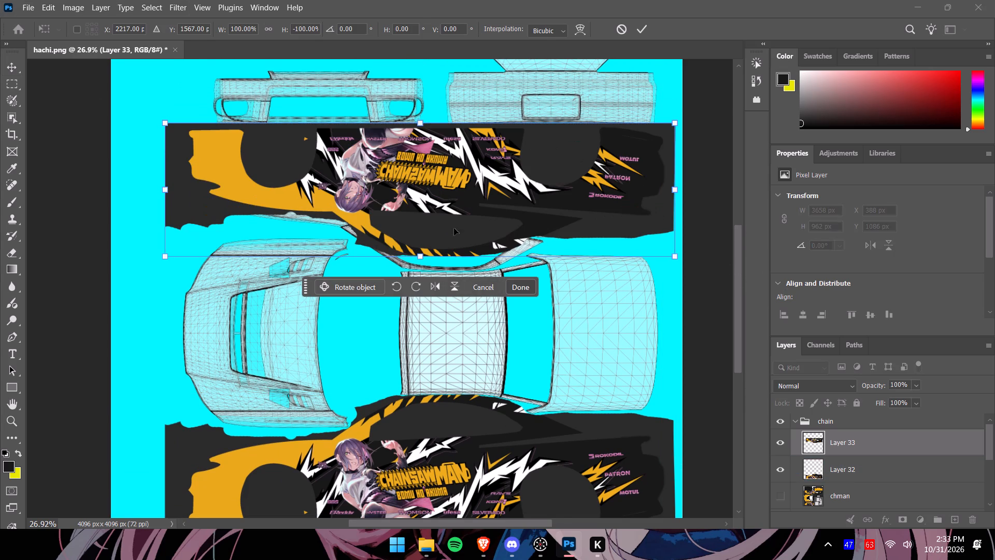
drag(456, 193, 457, 203)
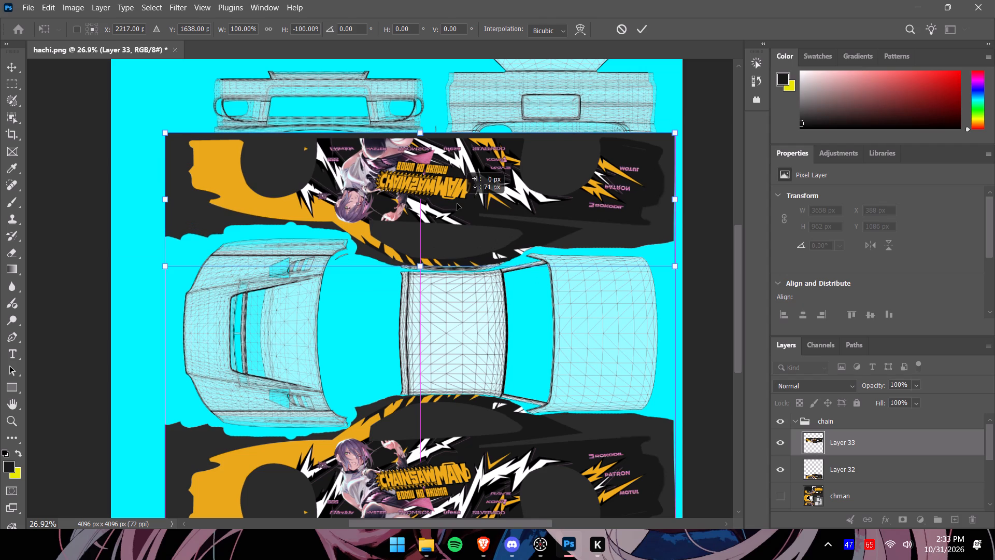
drag(457, 203, 458, 206)
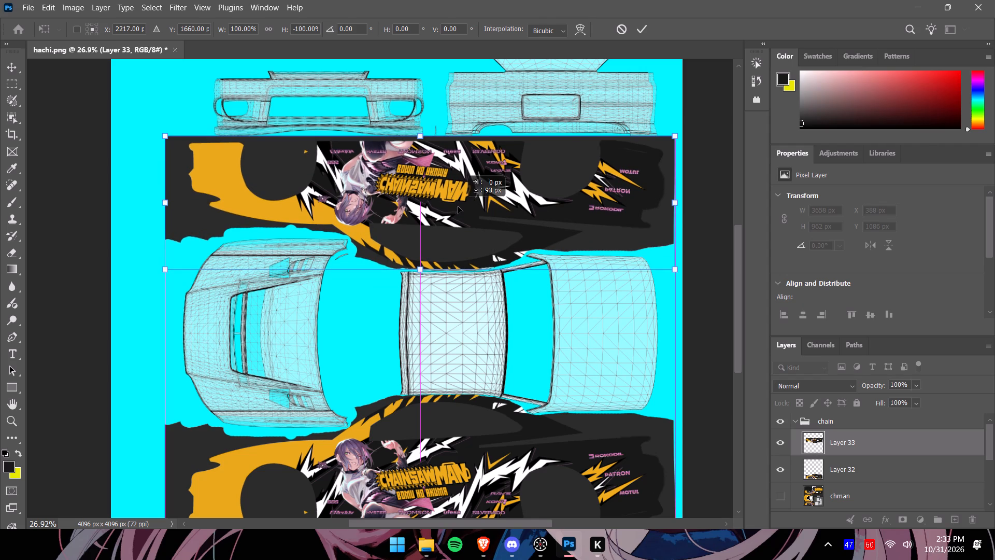
drag(458, 206, 458, 207)
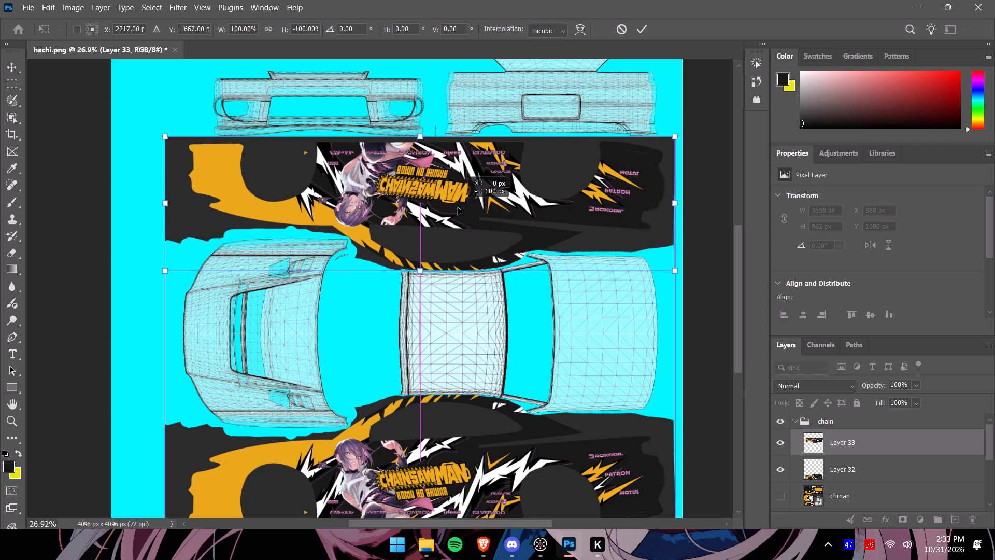
drag(458, 207, 458, 209)
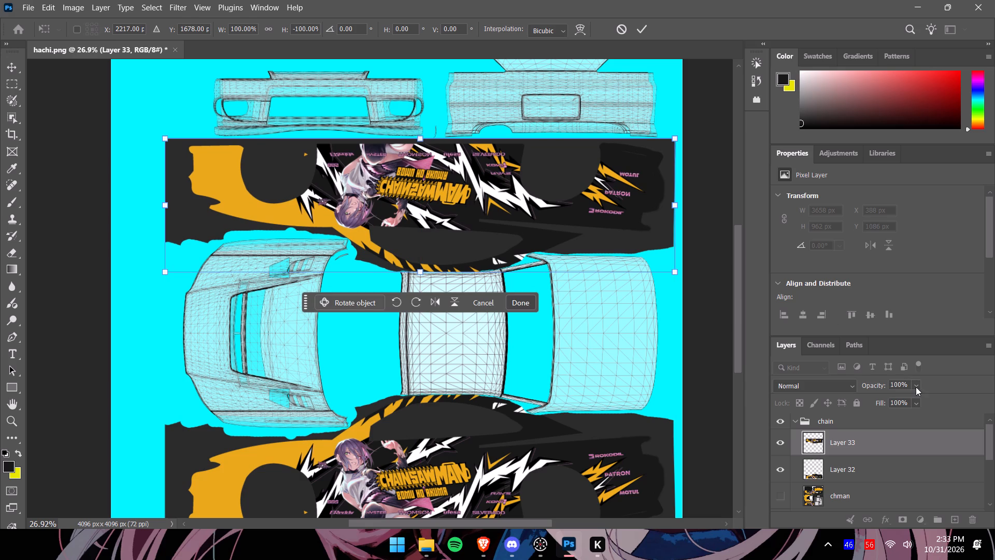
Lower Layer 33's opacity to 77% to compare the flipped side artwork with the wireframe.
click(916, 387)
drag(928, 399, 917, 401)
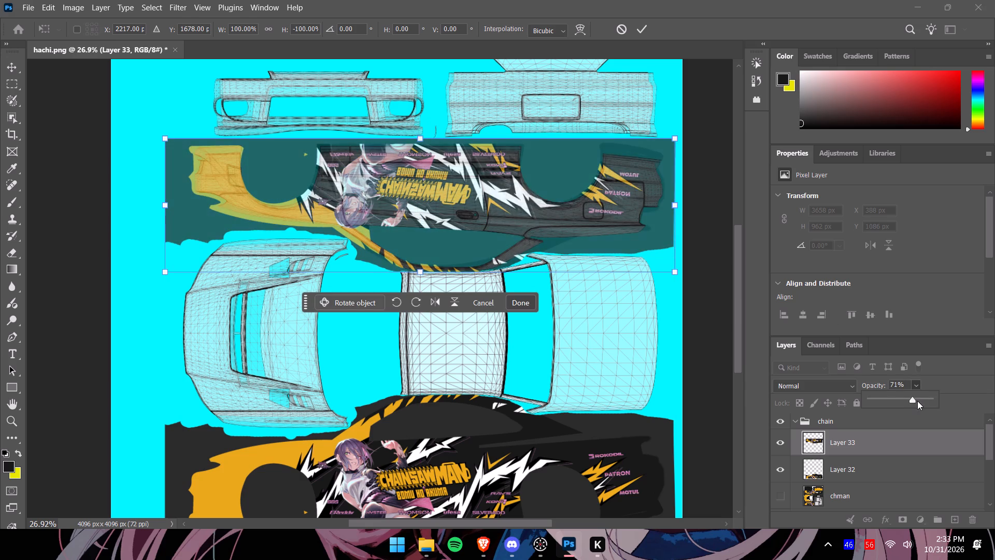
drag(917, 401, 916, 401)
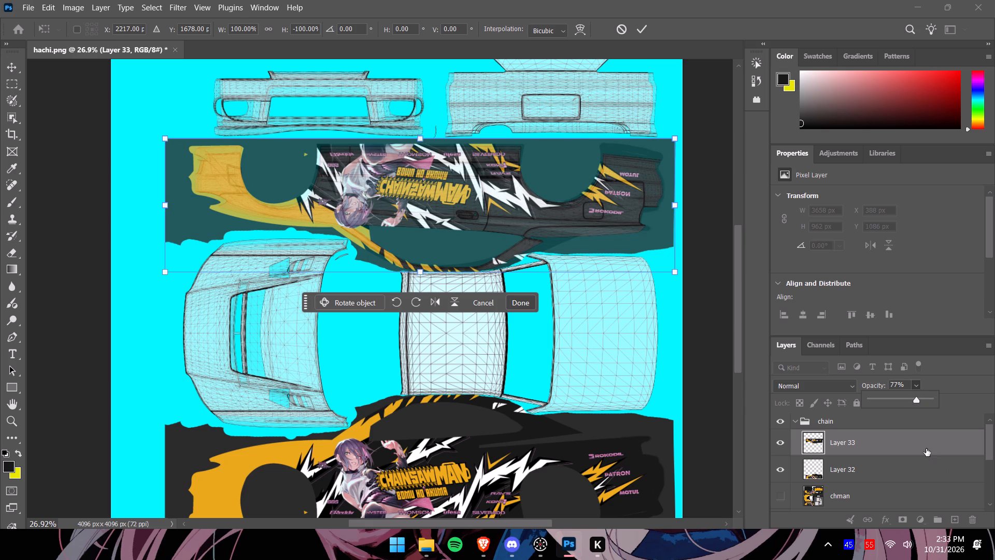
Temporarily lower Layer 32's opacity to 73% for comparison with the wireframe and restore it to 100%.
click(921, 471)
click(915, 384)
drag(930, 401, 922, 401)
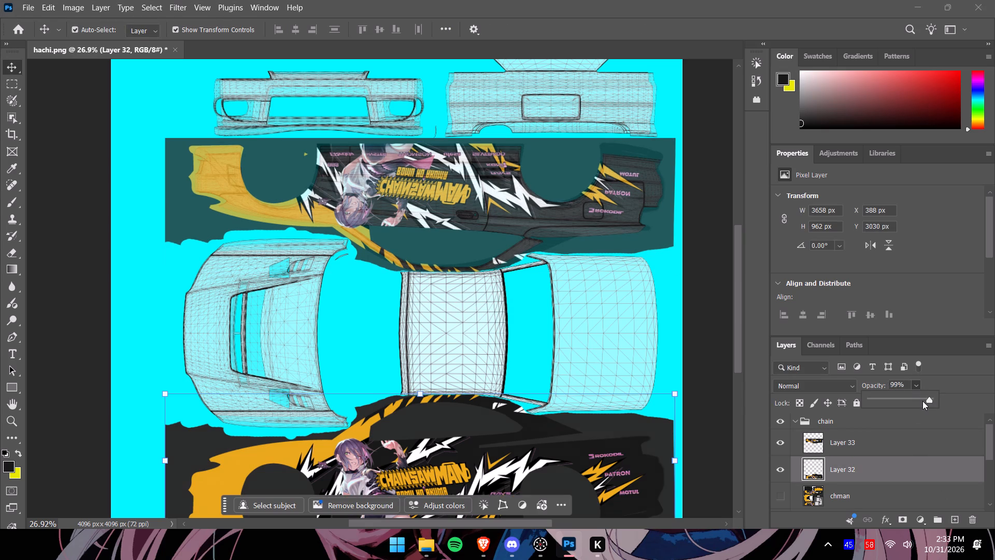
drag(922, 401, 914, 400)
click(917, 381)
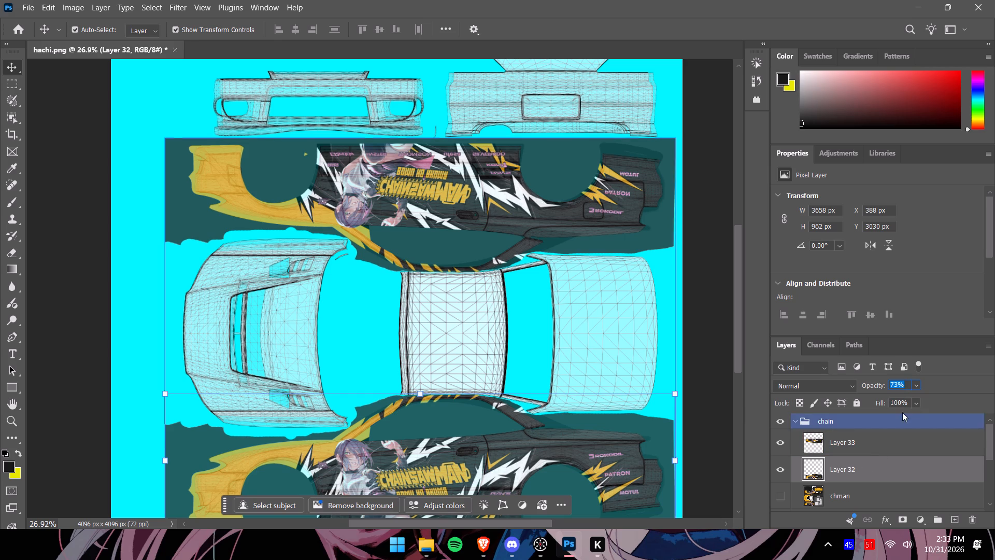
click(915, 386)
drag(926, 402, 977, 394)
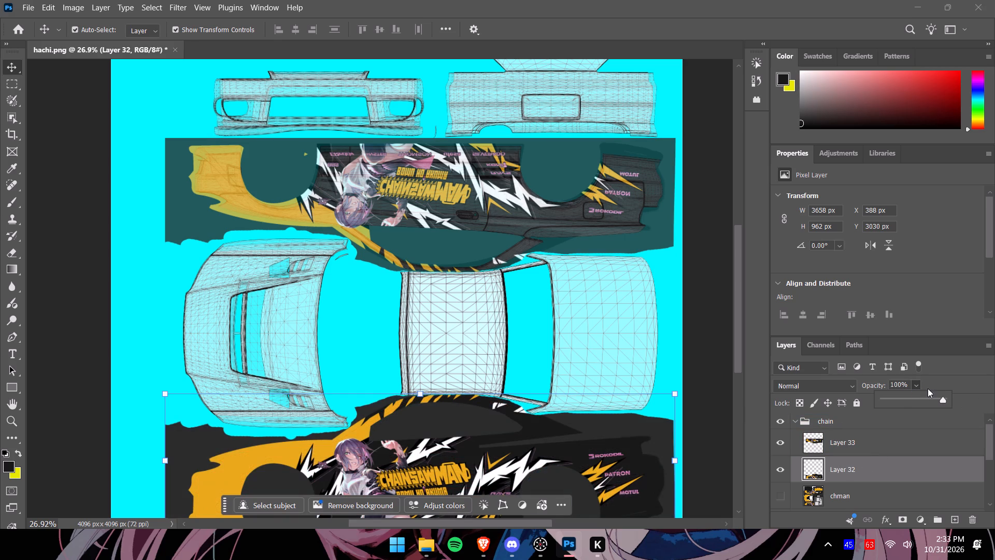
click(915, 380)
Set Layer 33's opacity to 100%.
click(913, 433)
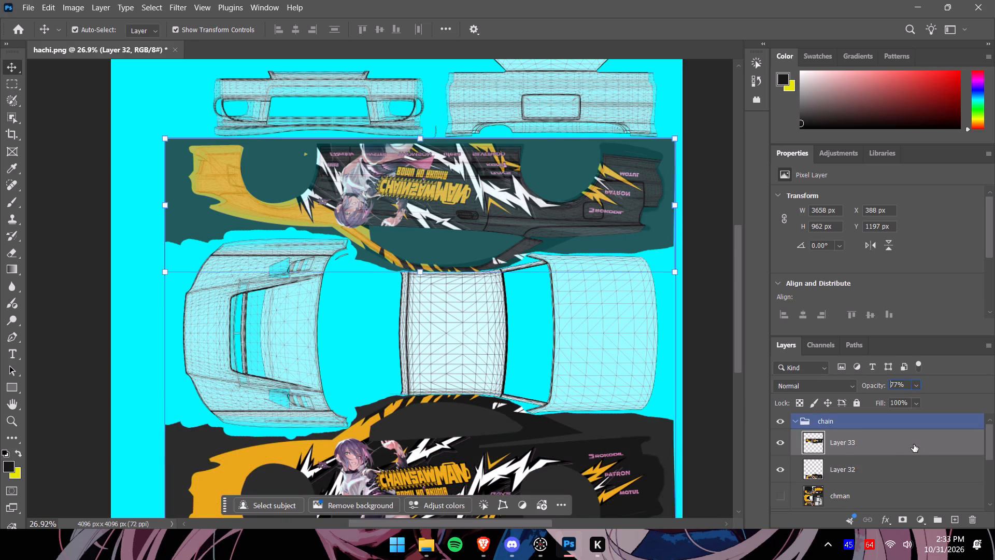
click(914, 444)
click(917, 383)
drag(926, 402, 946, 403)
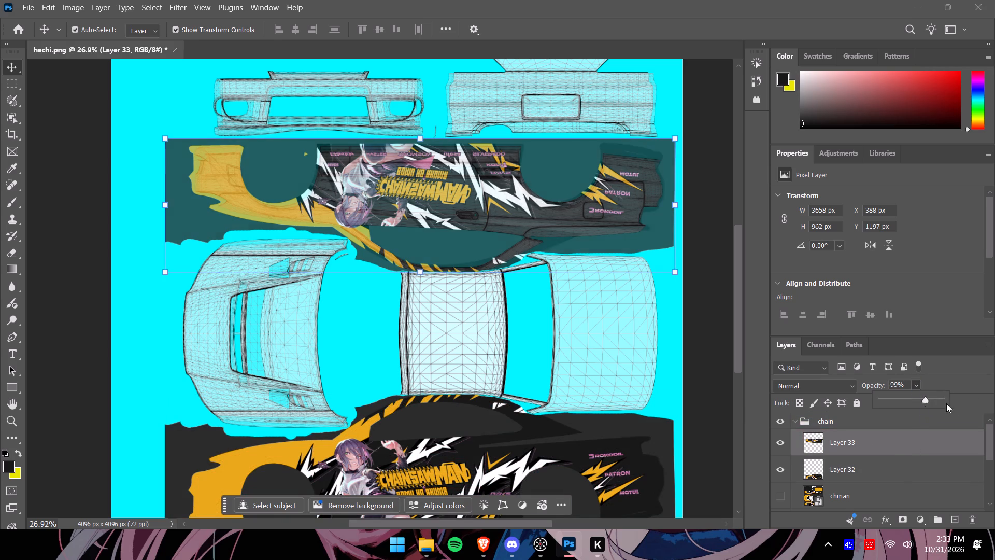
drag(946, 403, 963, 406)
click(920, 383)
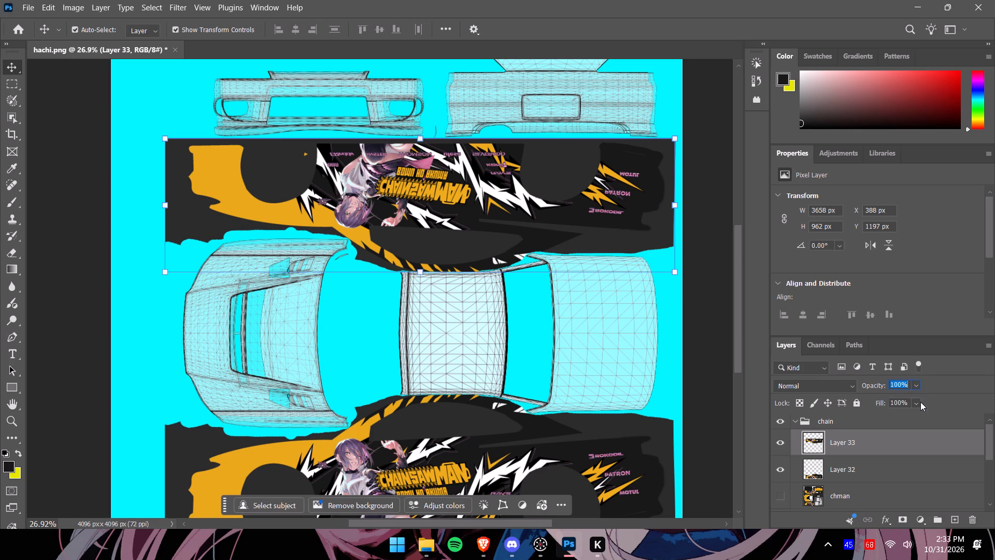
Hide both side artwork layers, Layer 33 and Layer 32, and show the chman layer.
click(781, 444)
click(784, 468)
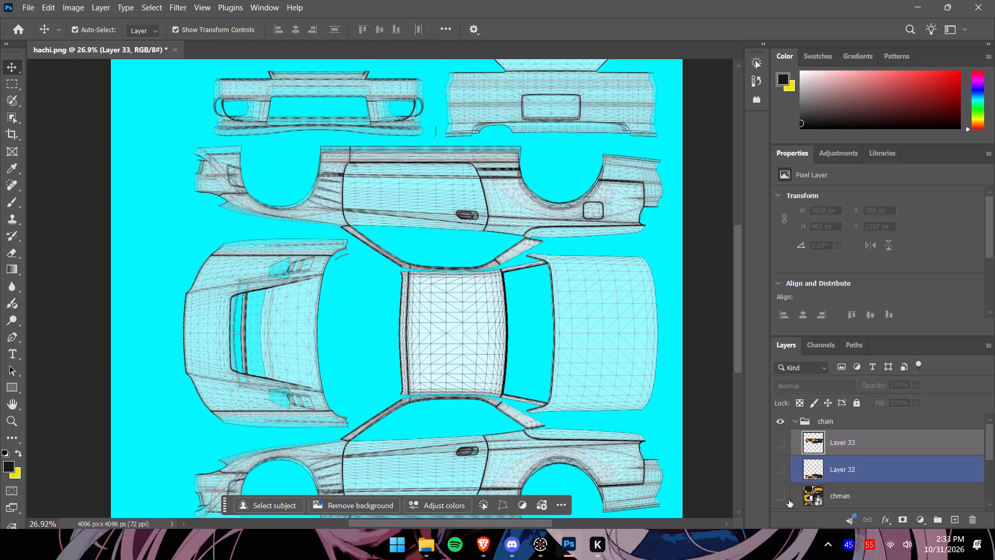
click(781, 498)
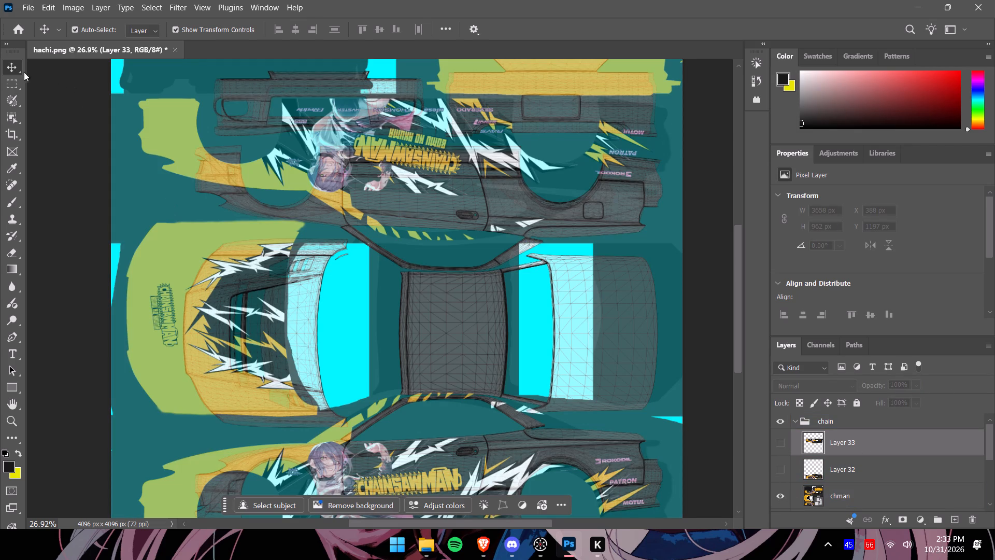
Copy the hood artwork, about 1490 by 1450 px, from chman onto a new layer and hide chman.
click(16, 84)
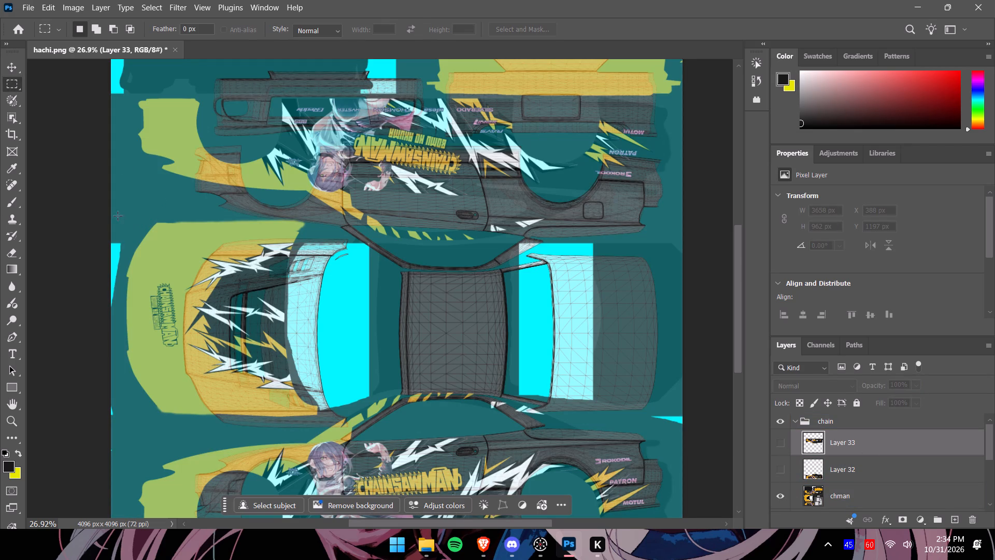
drag(118, 216, 325, 417)
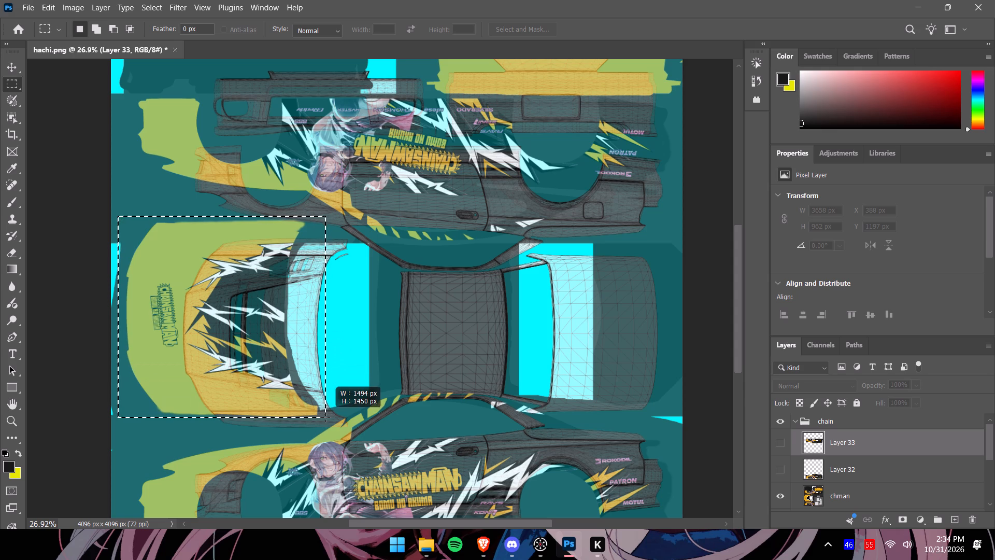
drag(325, 417, 325, 417)
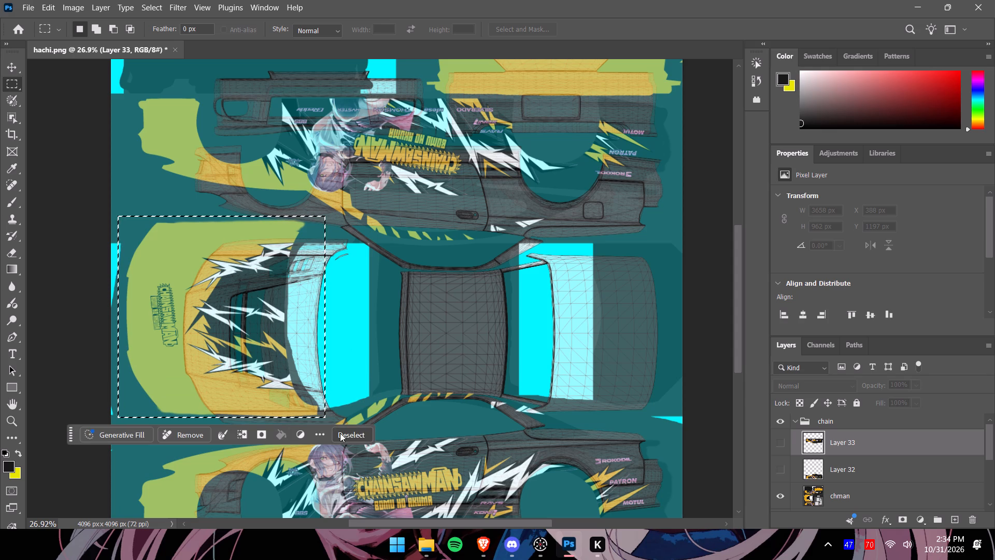
click(836, 492)
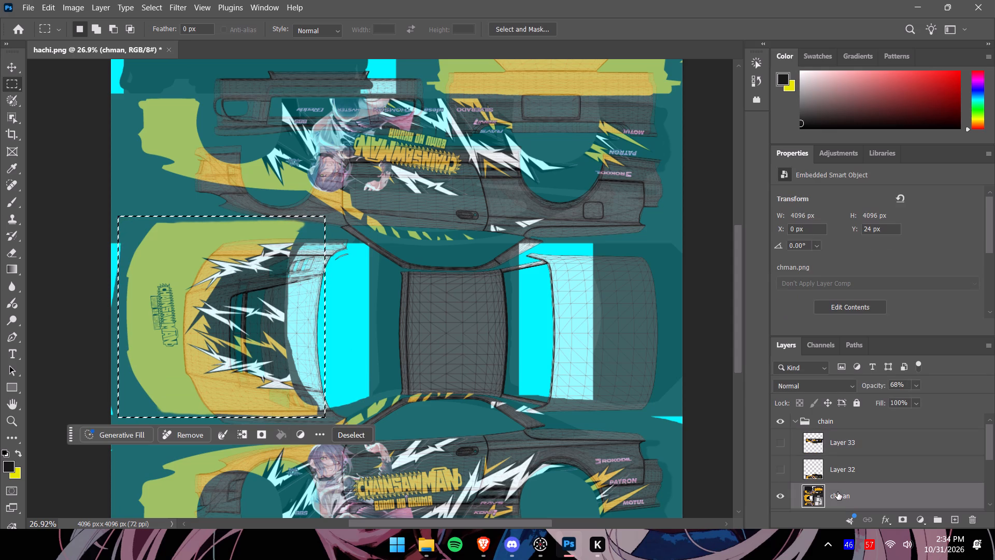
key(ctrl+c)
key(ctrl+v)
scroll(834, 490, down, 3)
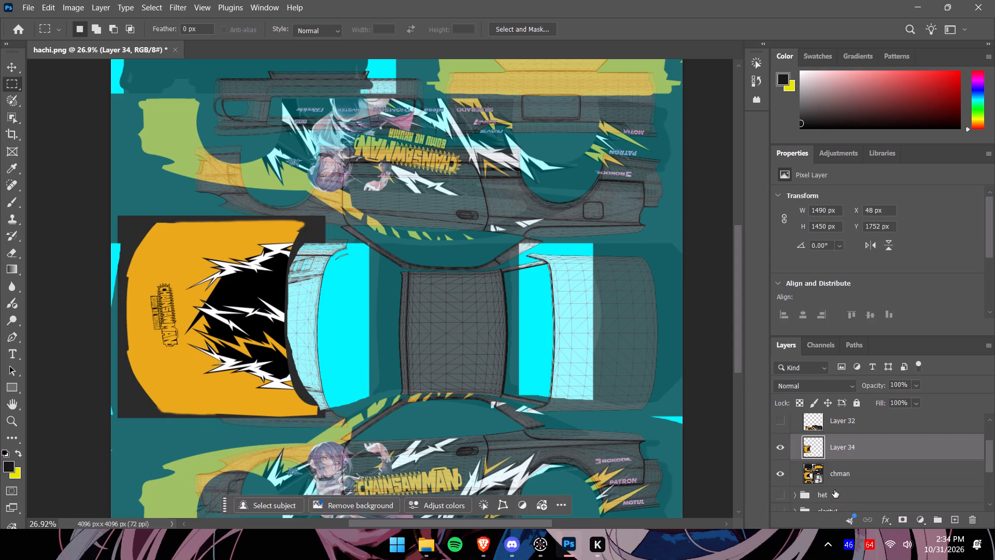
click(781, 477)
Move the copied hood artwork onto the hood wireframe, to about X 349 px, Y 1826 px.
click(10, 68)
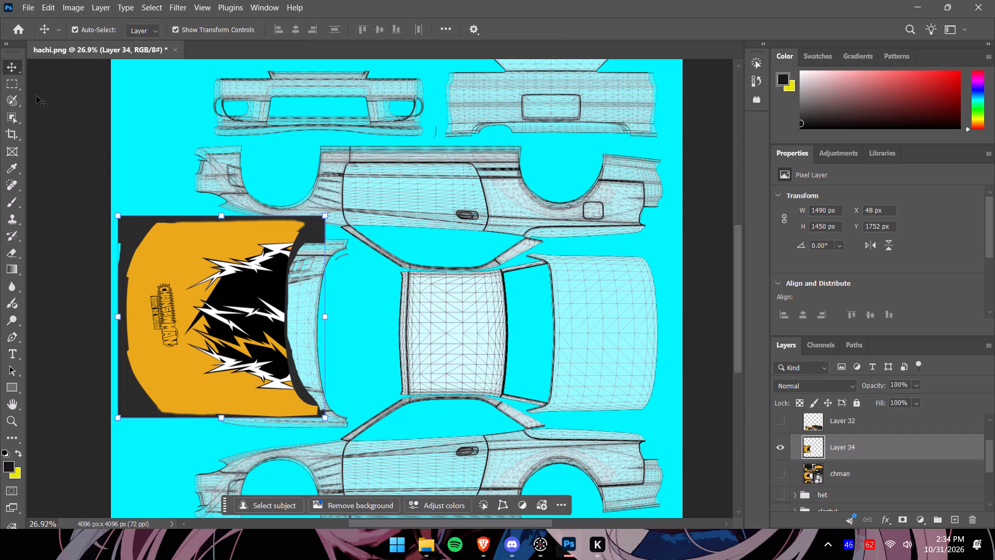
drag(233, 307, 275, 318)
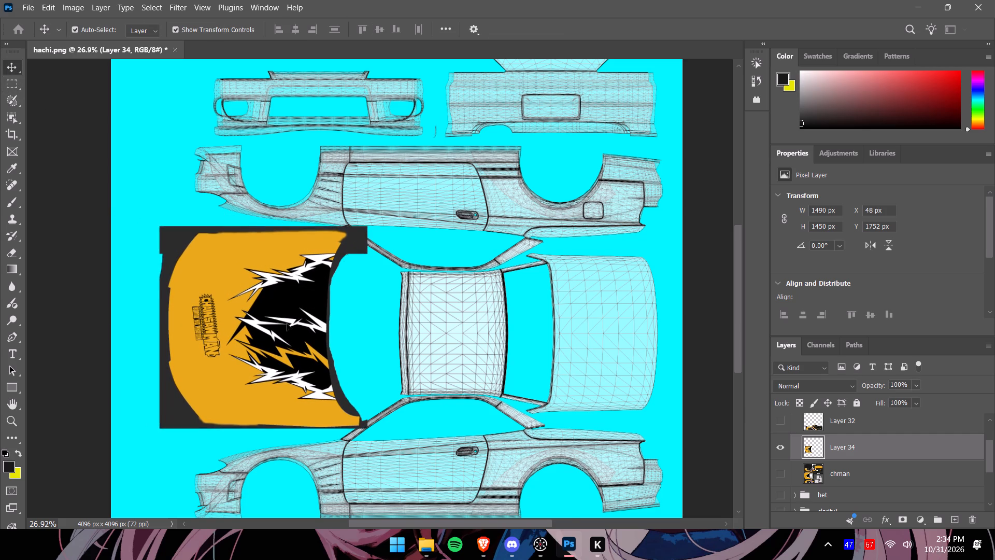
Set Layer 34's opacity to 71% so the hood wireframe shows through the artwork.
click(922, 386)
click(913, 382)
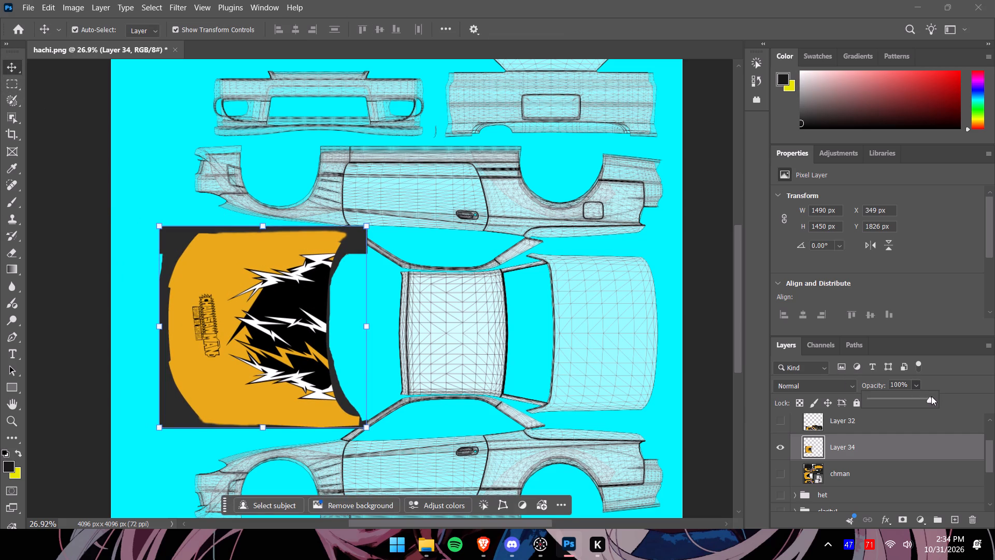
drag(931, 396, 913, 400)
alt+scroll(265, 384, up, 1)
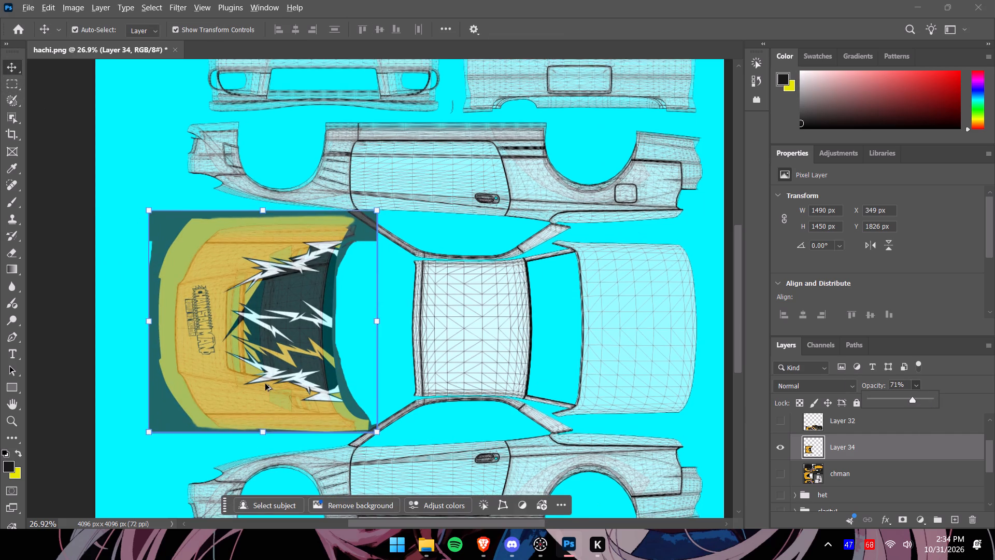
alt+scroll(265, 384, up, 6)
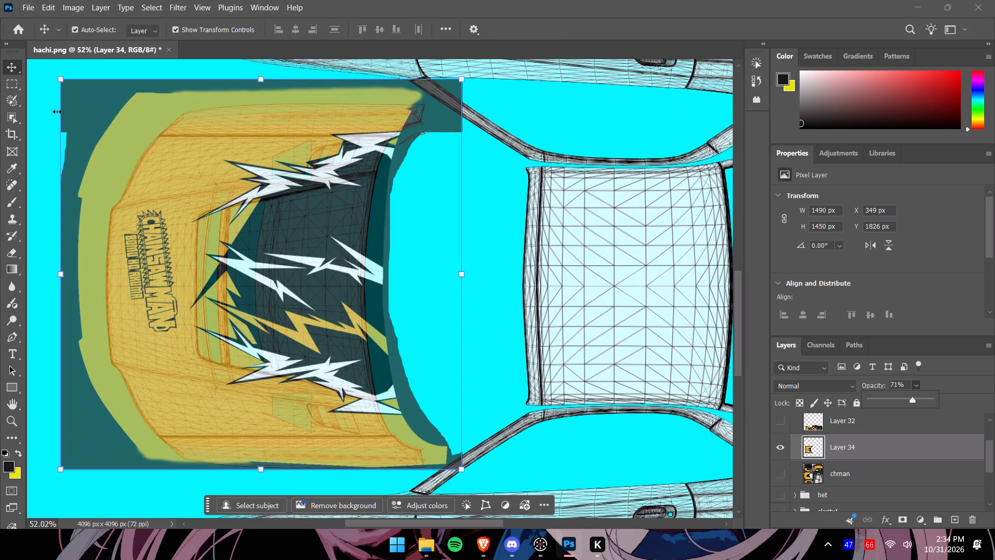
Resize Layer 34's hood artwork to about 1404 by 1423 px at X 389 px, Y 1868 px to fit the hood wireframe.
drag(263, 78, 266, 89)
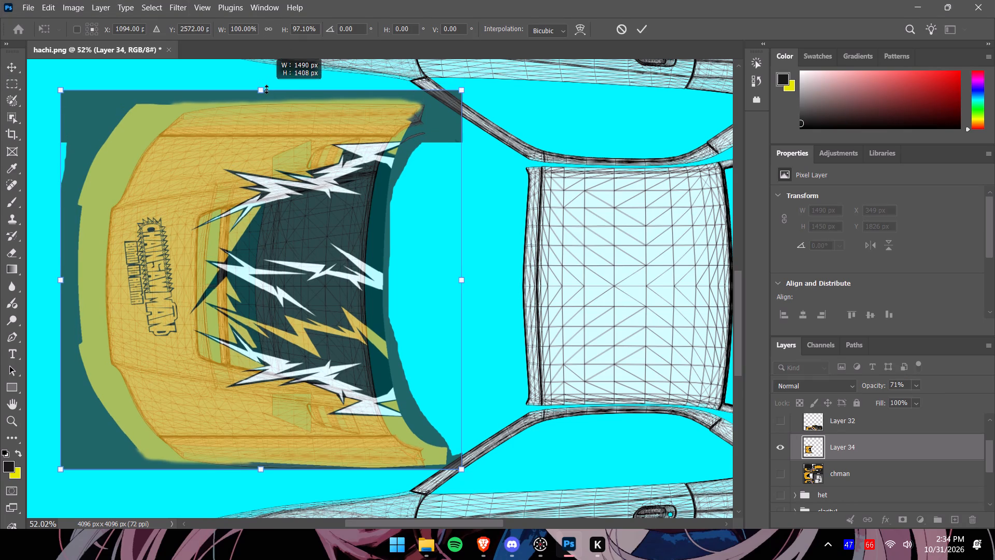
drag(266, 89, 267, 89)
drag(261, 466, 262, 466)
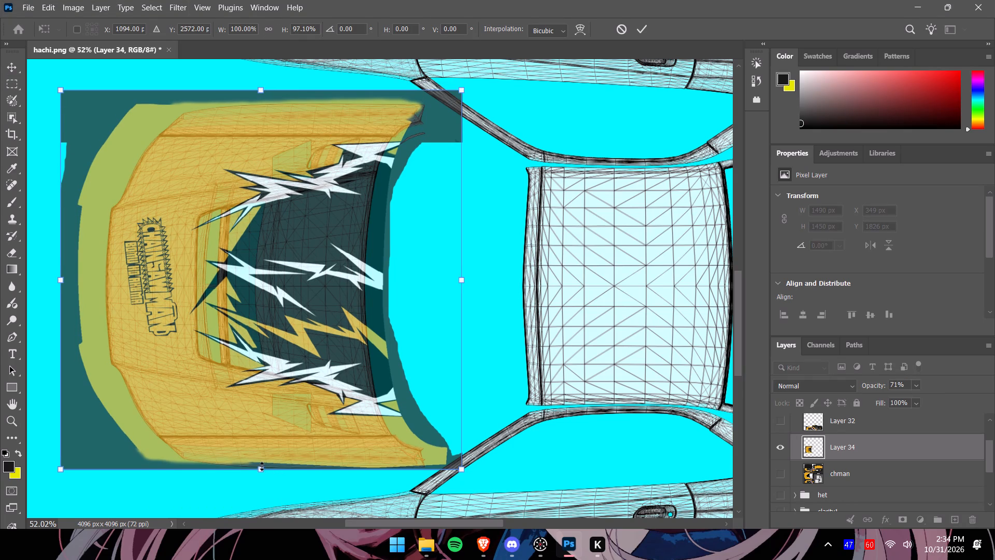
drag(262, 466, 267, 470)
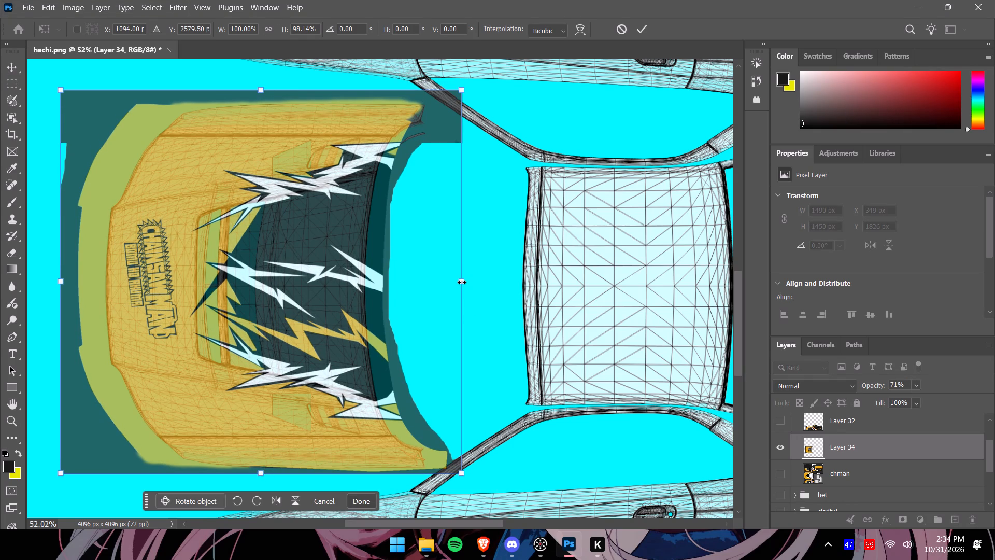
drag(463, 283, 451, 284)
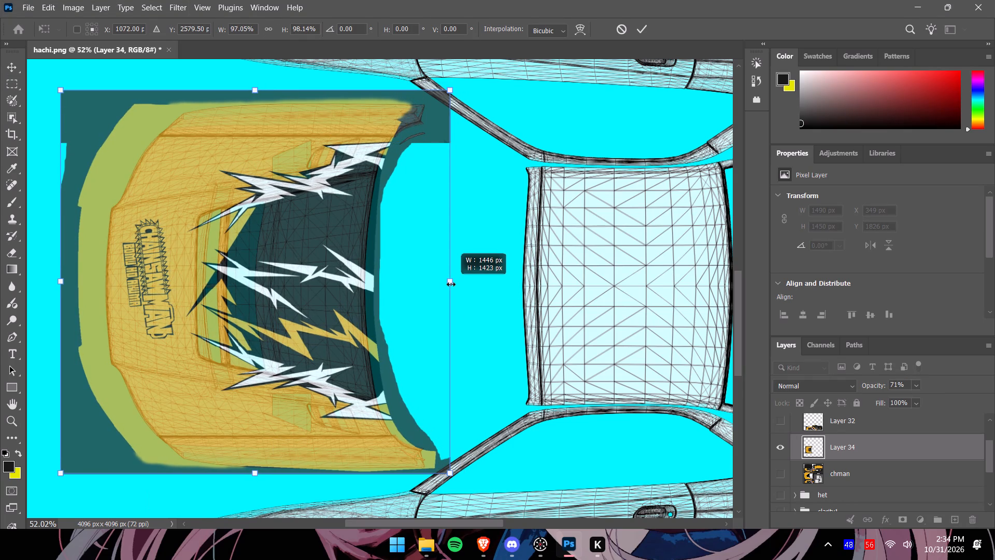
drag(451, 284, 450, 285)
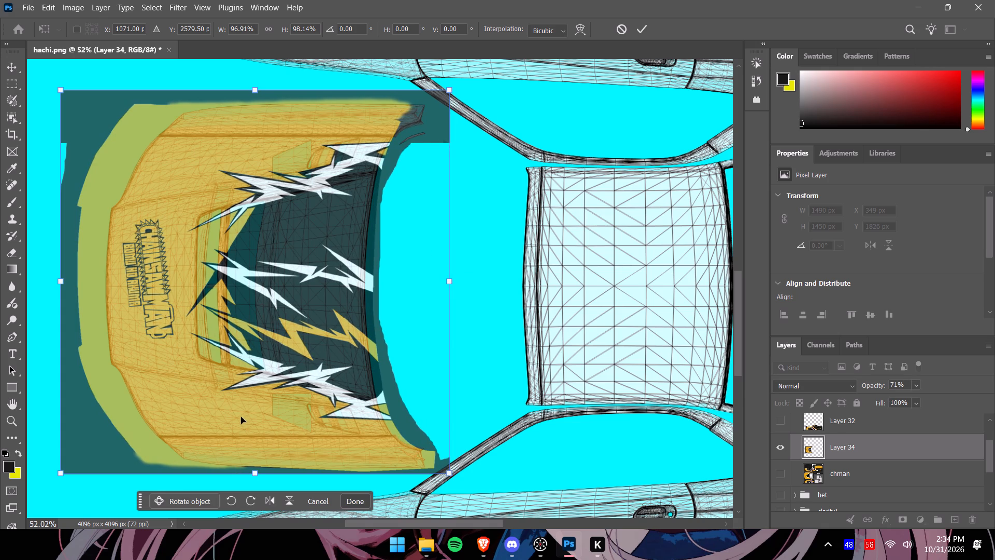
drag(63, 280, 73, 280)
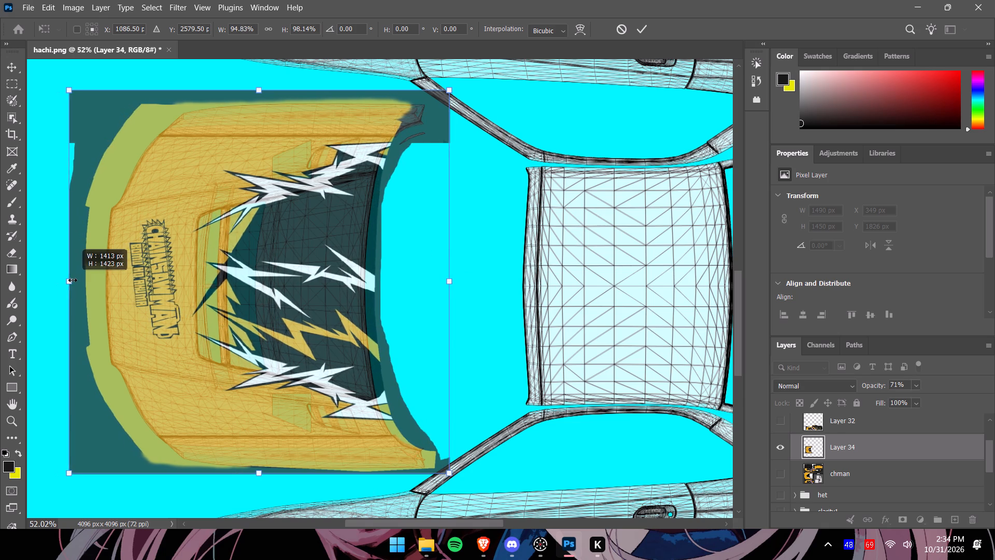
drag(73, 280, 74, 280)
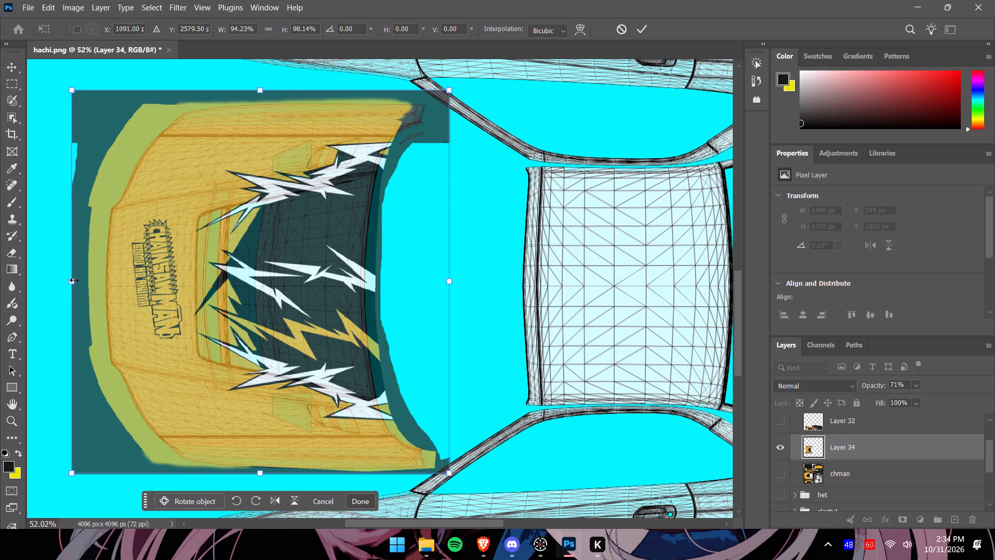
click(350, 503)
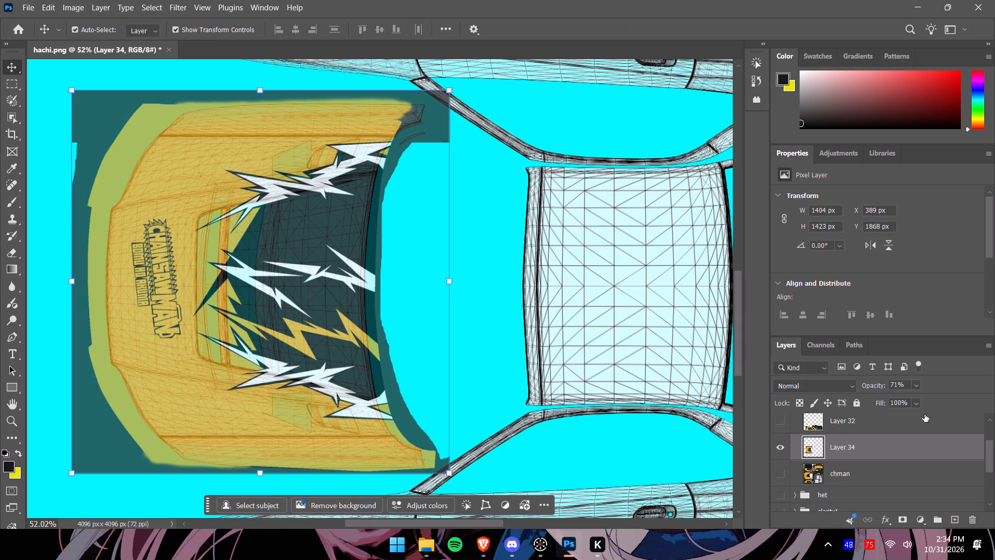
Restore Layer 34 to 100% opacity and sample the hood artwork's orange as the Brush foreground colour.
click(916, 384)
drag(925, 401, 959, 402)
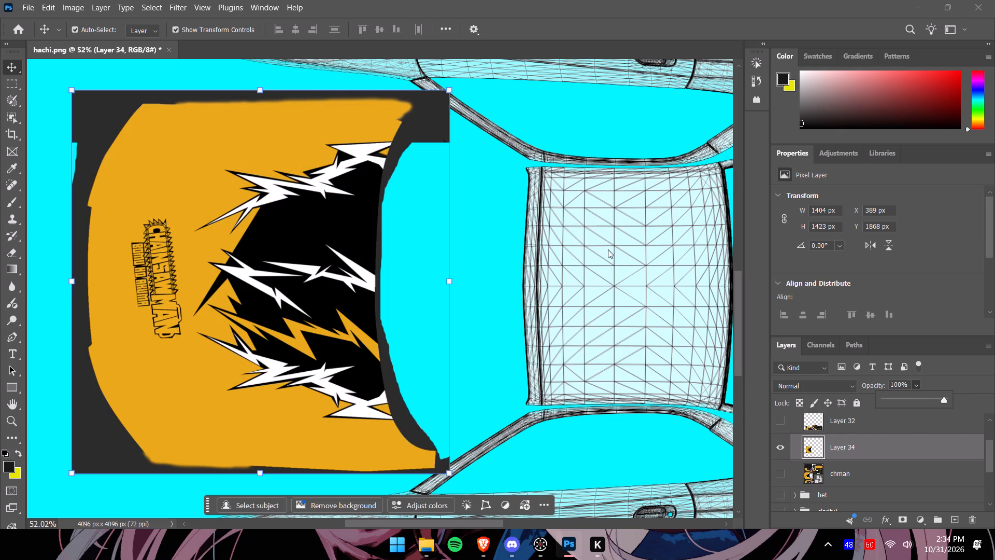
click(12, 207)
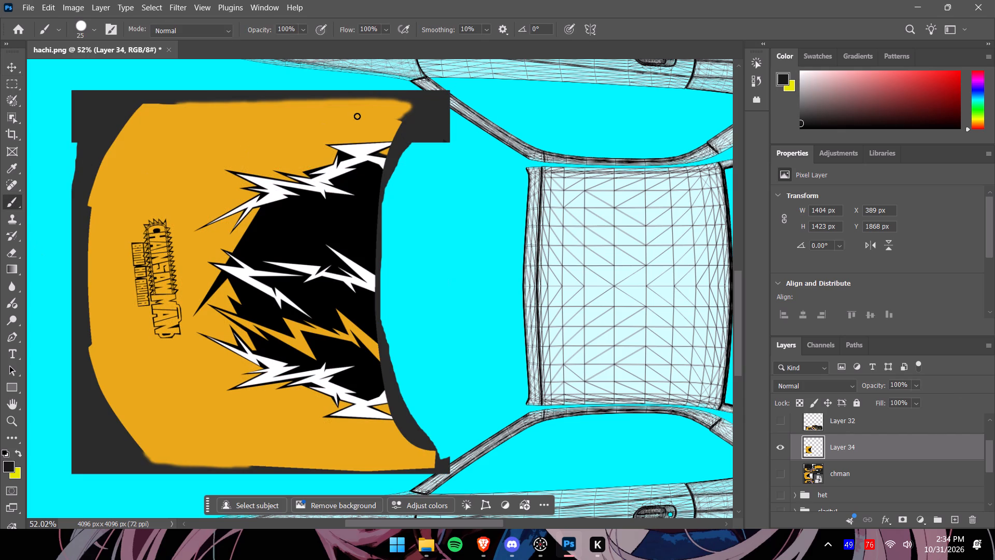
alt+click(384, 114)
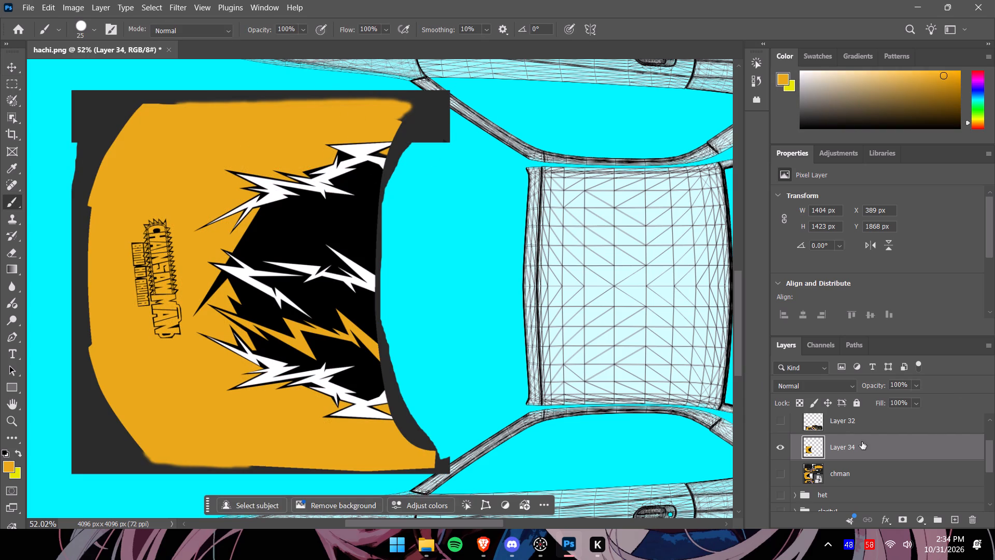
With Layer 34 at 73% opacity, paint orange over the hood's upper windshield-side corner out to the wireframe outline.
click(913, 386)
drag(926, 399, 917, 401)
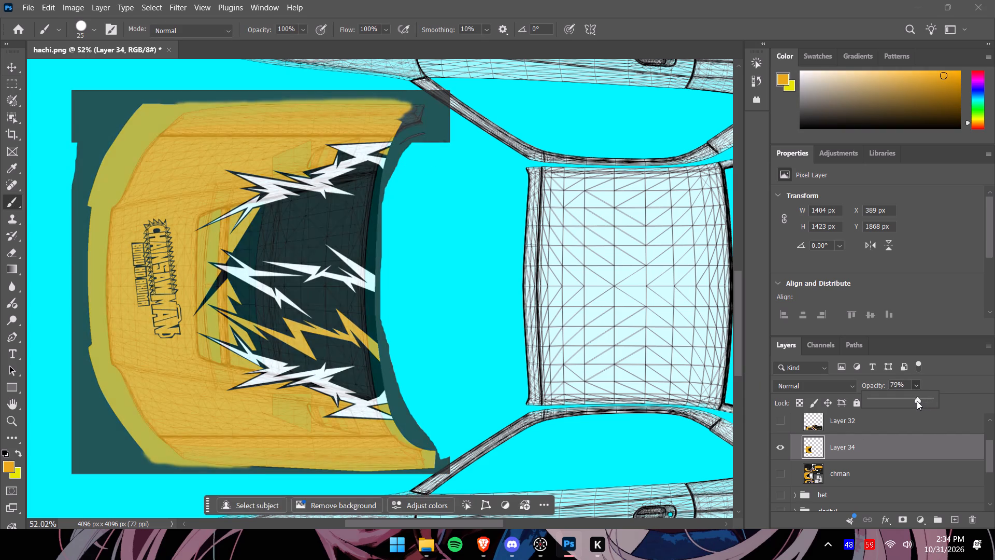
drag(917, 401, 914, 401)
alt+scroll(381, 120, up, 12)
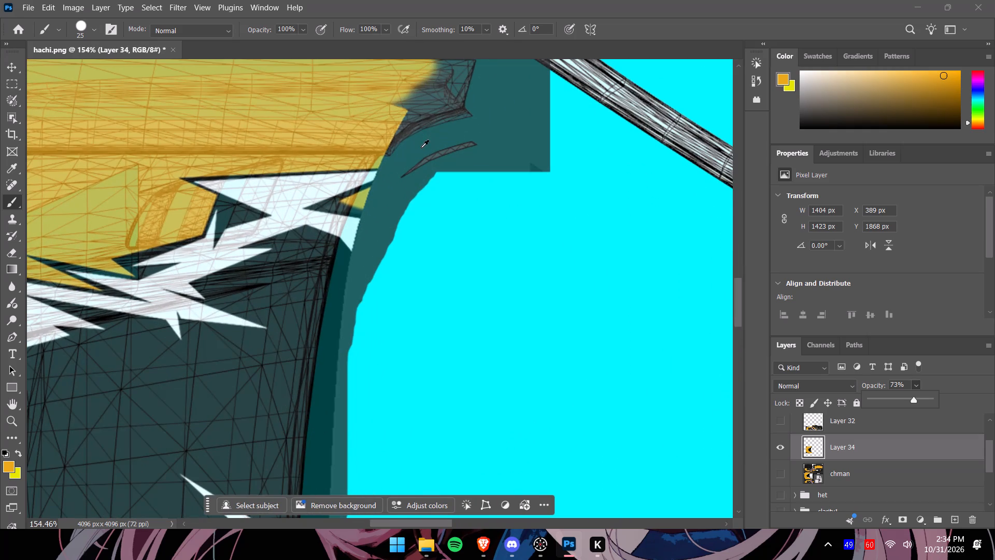
drag(742, 324, 741, 310)
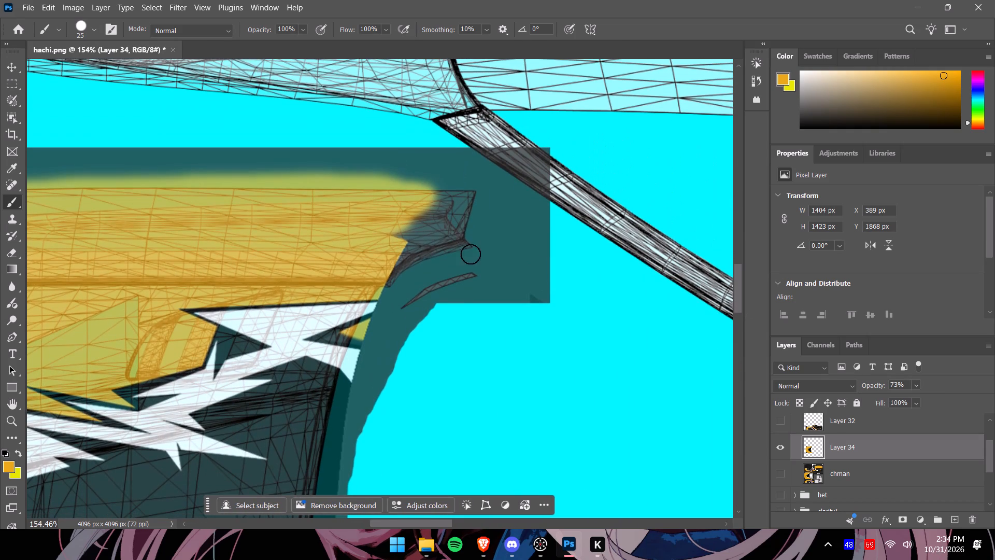
drag(387, 281, 403, 267)
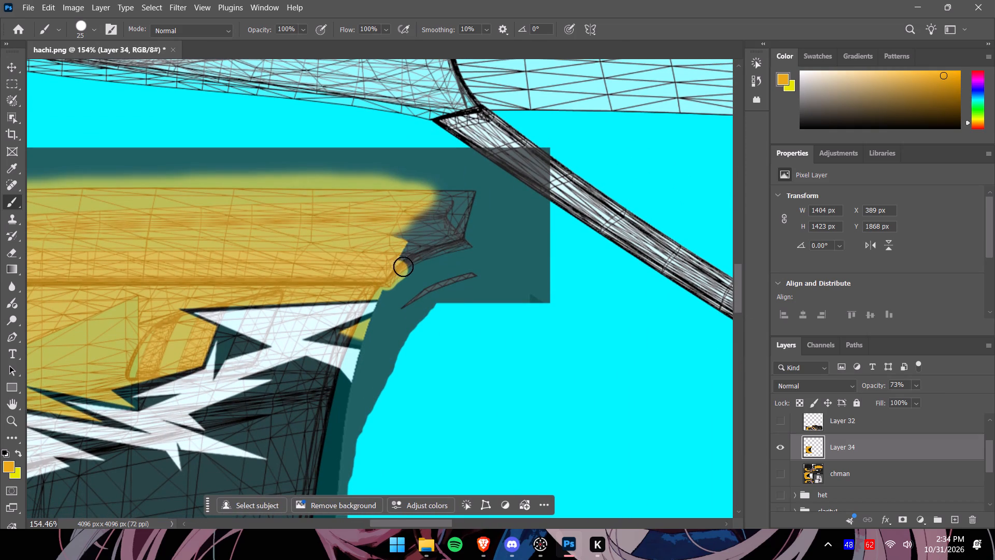
drag(403, 267, 473, 194)
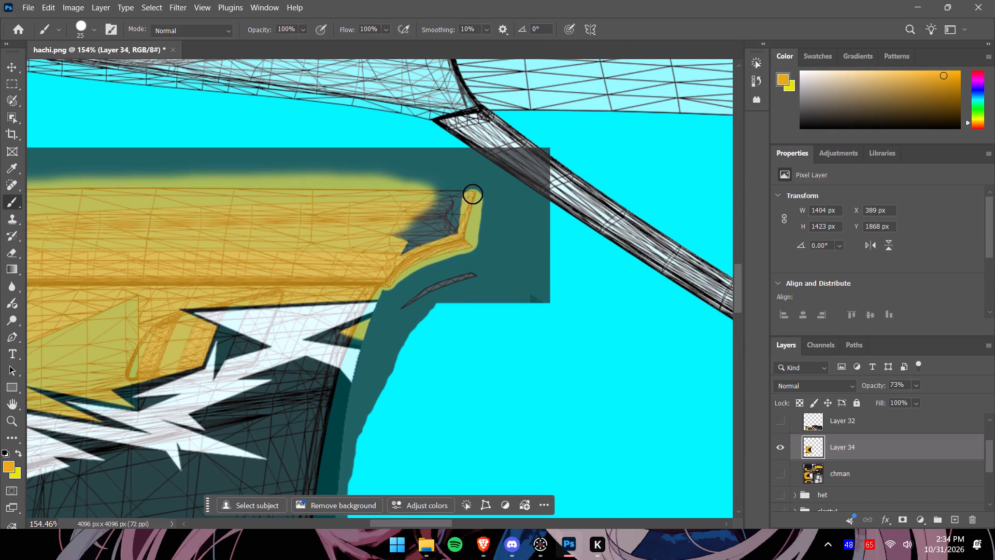
drag(473, 194, 414, 196)
drag(393, 241, 406, 241)
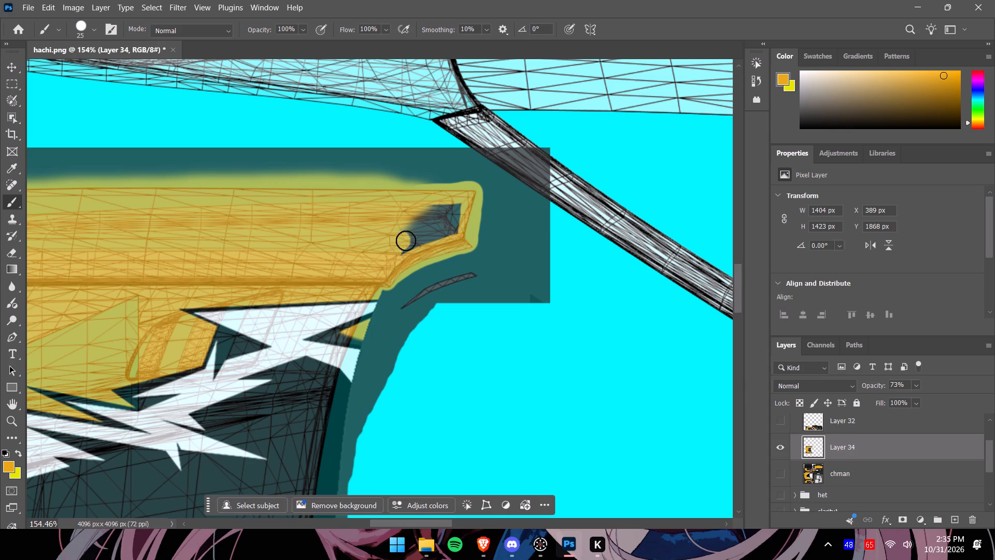
drag(406, 241, 407, 231)
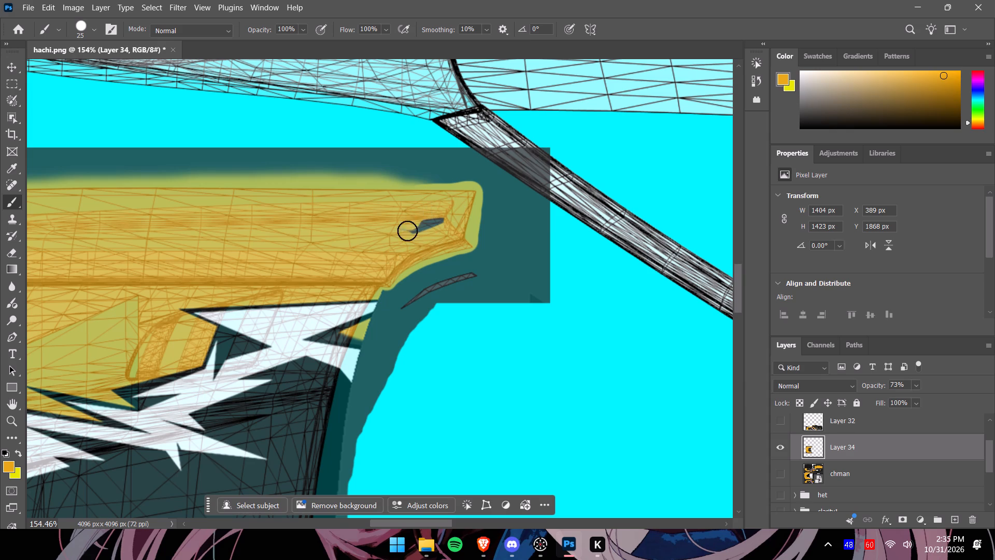
drag(407, 231, 342, 230)
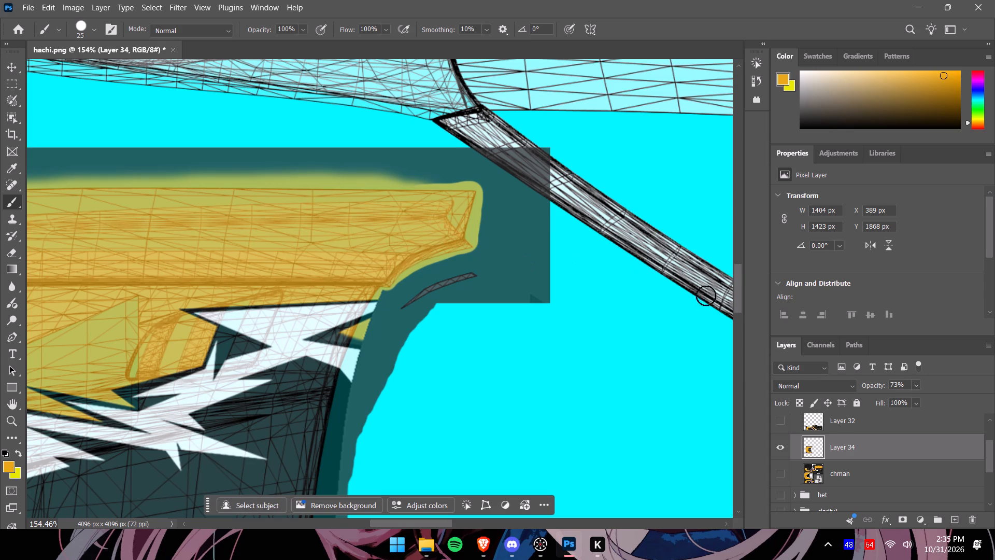
Paint orange over the hood's lower windshield-side corner and along its lower edge to cover the wireframe.
drag(739, 306, 734, 398)
drag(464, 362, 461, 361)
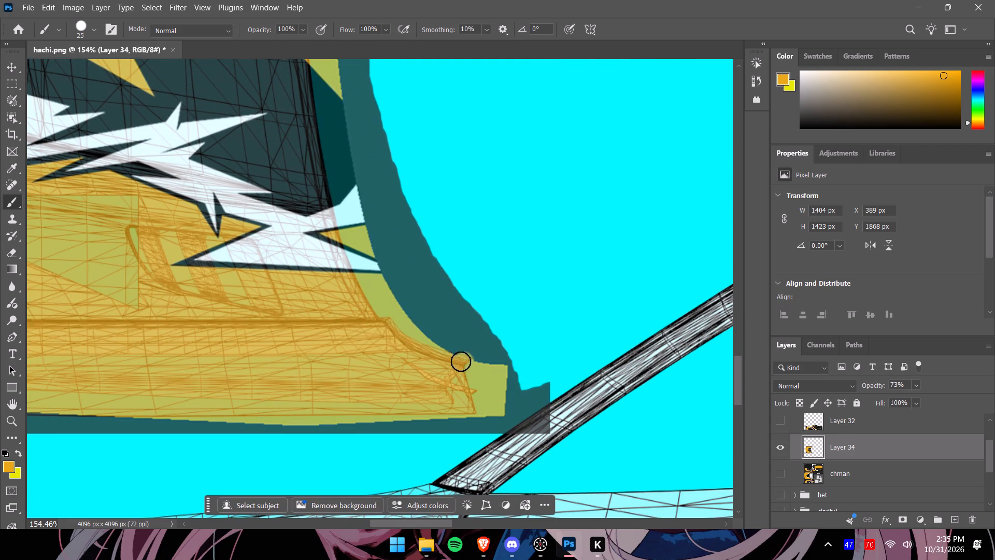
drag(461, 361, 448, 359)
alt+scroll(191, 375, down, 3)
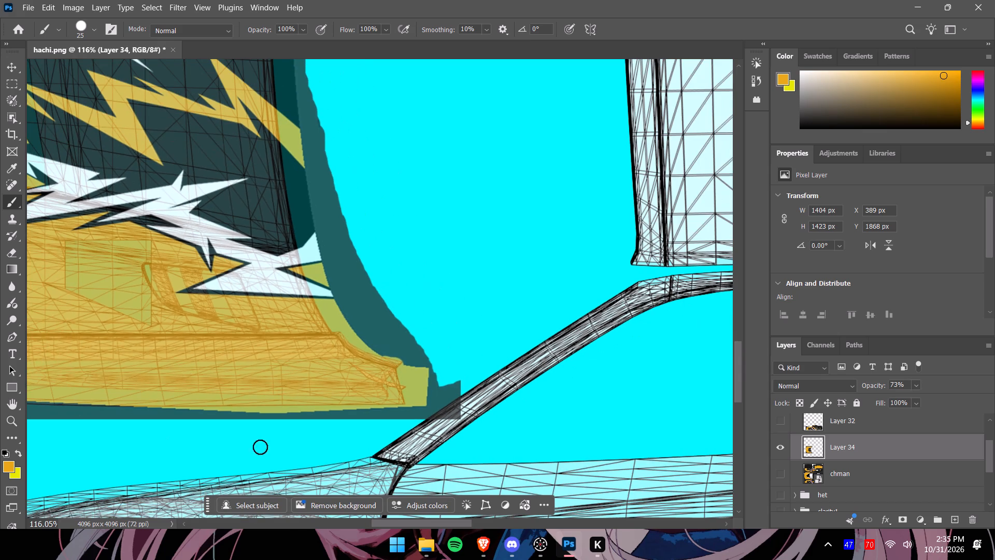
drag(425, 526, 393, 528)
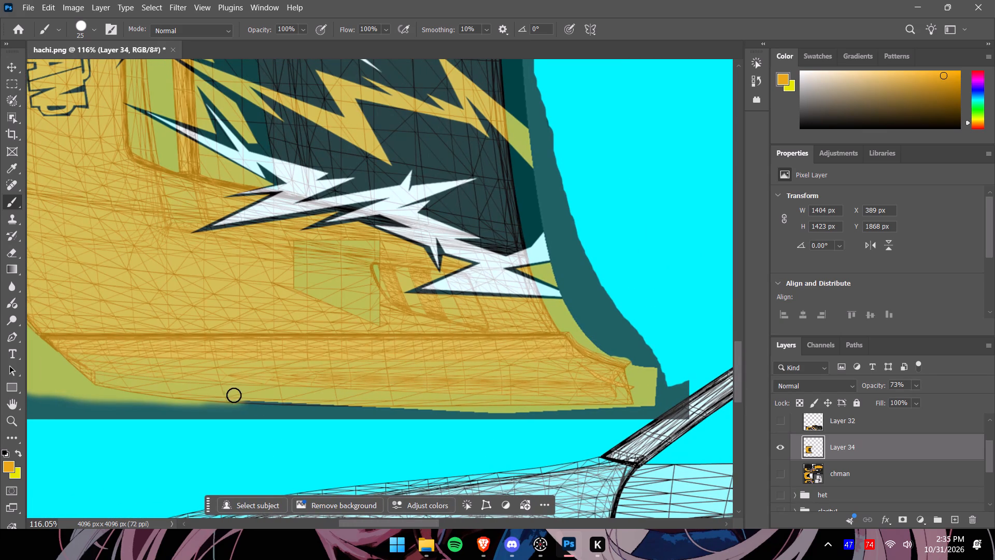
drag(211, 398, 356, 404)
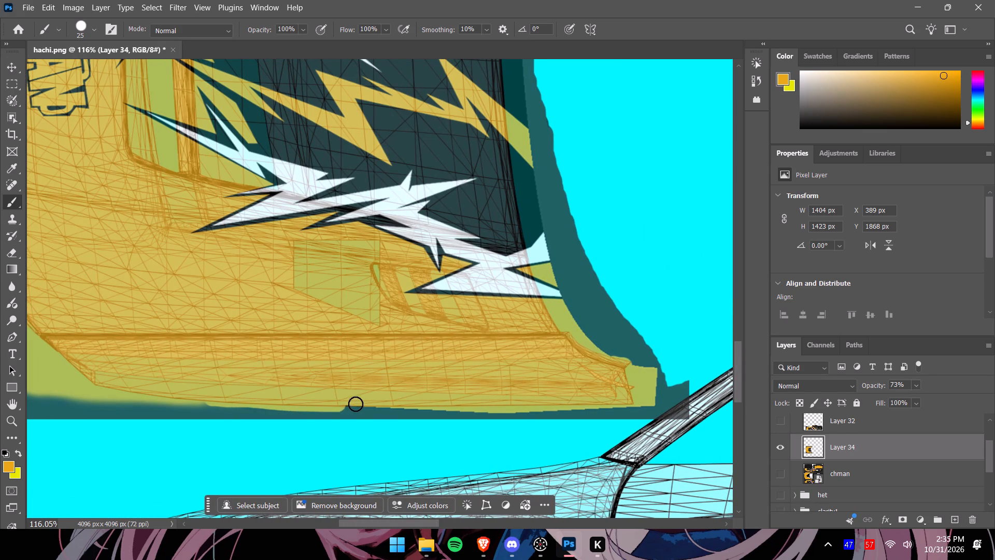
drag(356, 404, 383, 404)
drag(206, 400, 139, 387)
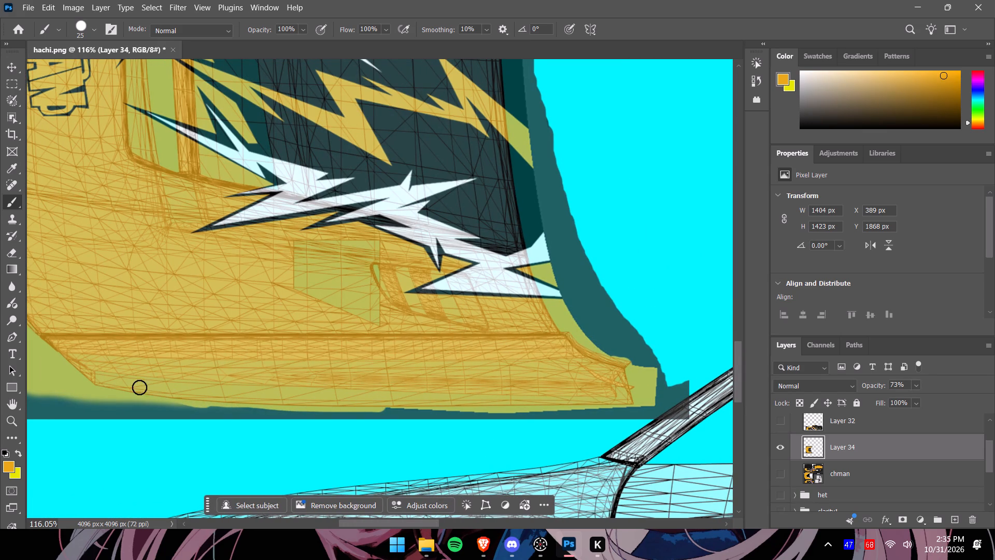
drag(139, 387, 81, 379)
Check the hood artwork against the bare wireframe and set Layer 34's opacity back to 100%.
alt+scroll(83, 378, down, 6)
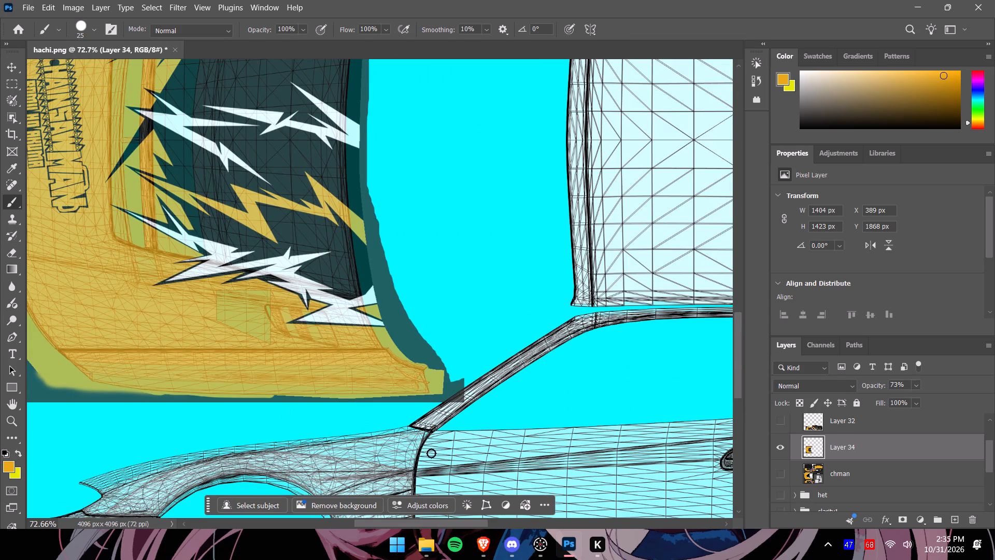
drag(471, 521, 433, 519)
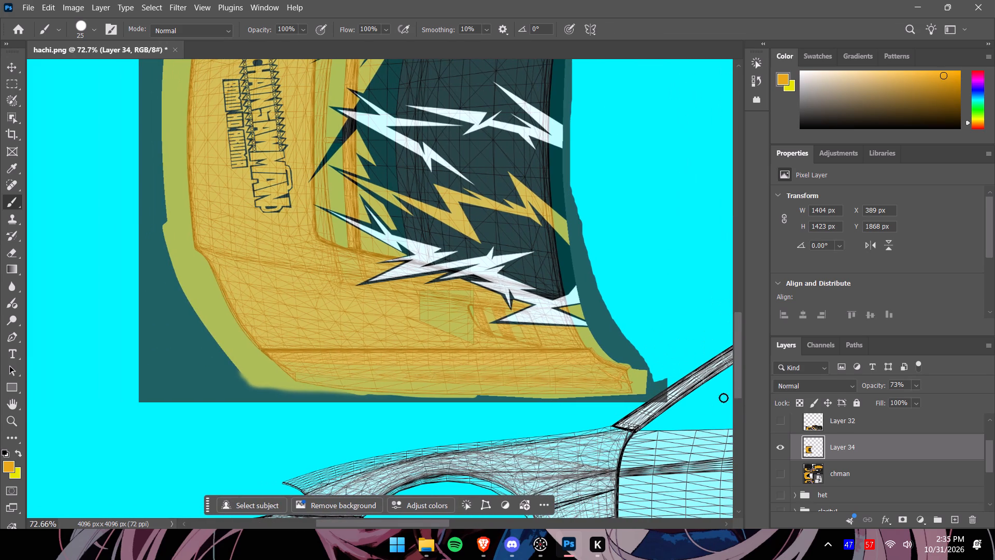
drag(744, 395, 743, 387)
drag(738, 388, 737, 369)
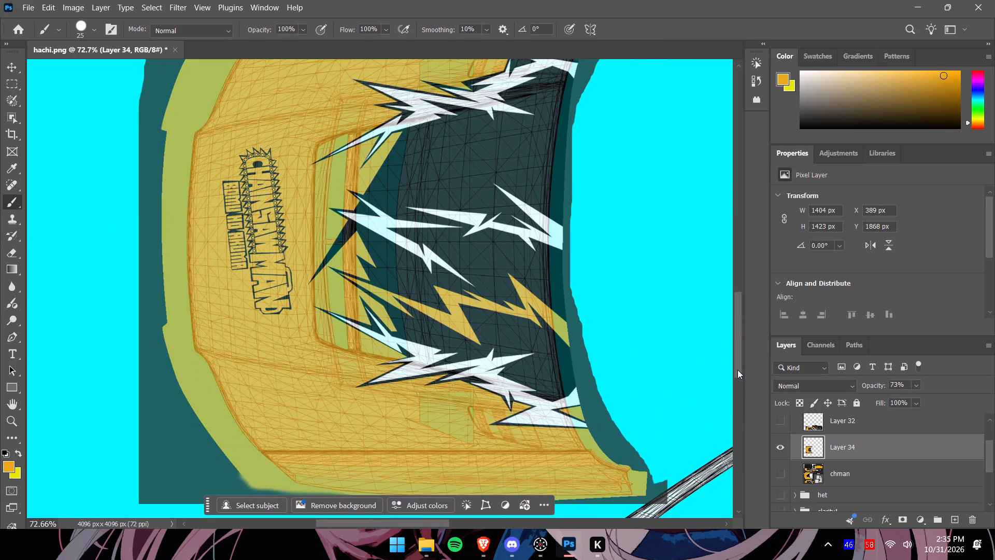
click(785, 449)
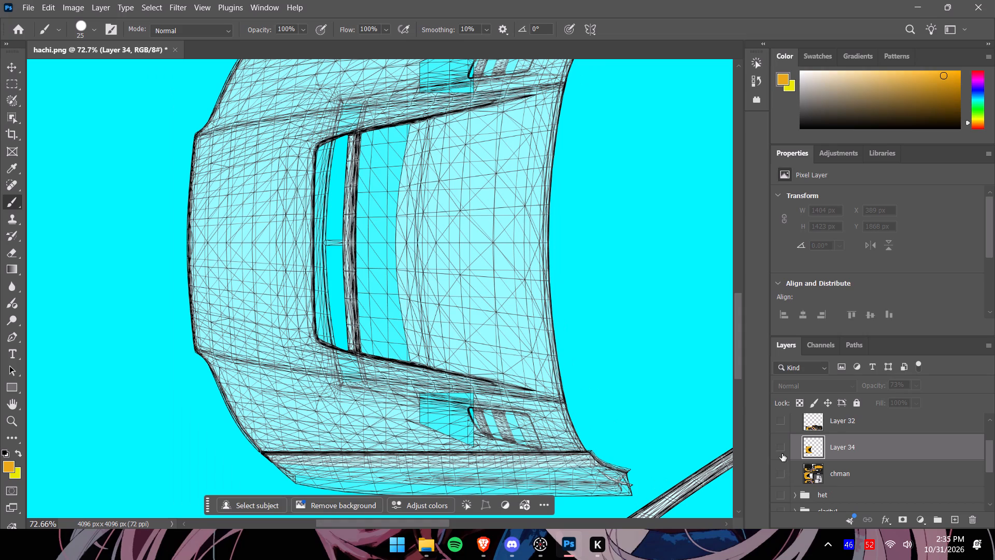
click(776, 446)
click(913, 385)
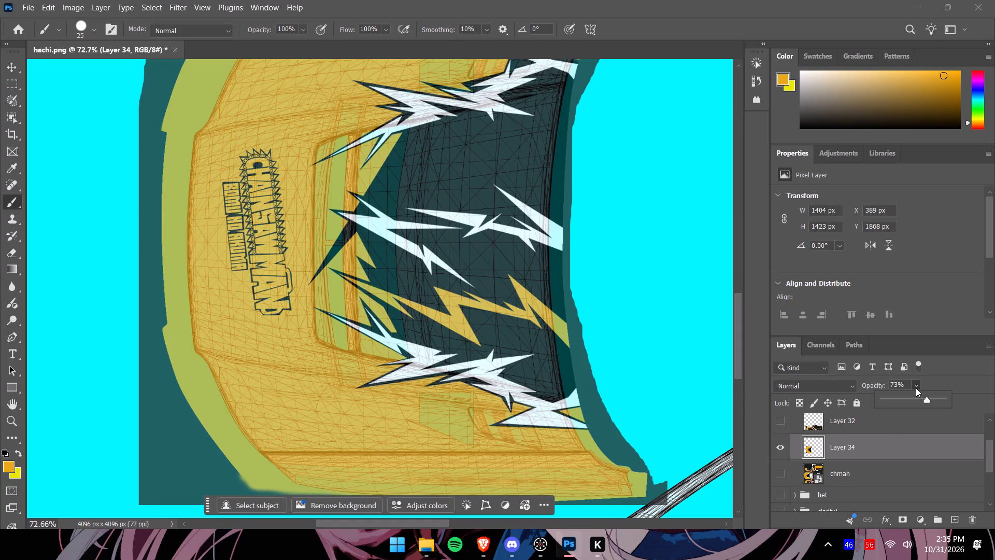
drag(928, 399, 994, 428)
Hide Layer 34 and show the chman layer to locate the remaining artwork on the template.
click(896, 472)
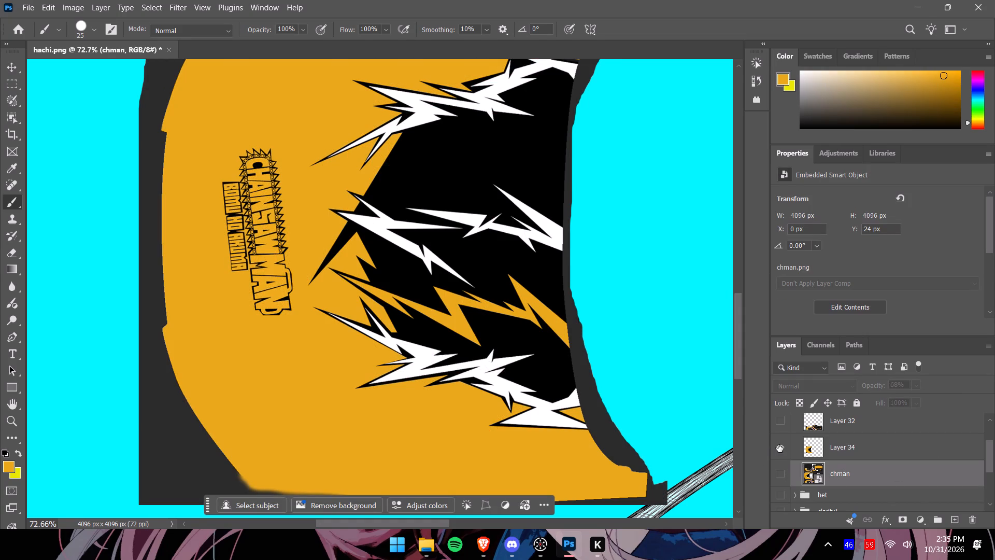
click(779, 444)
click(782, 472)
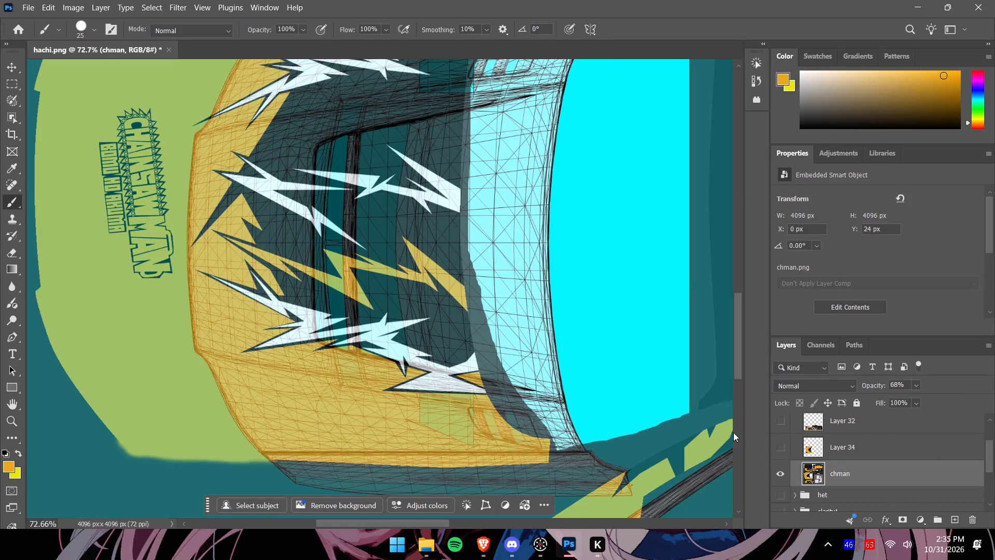
alt+scroll(613, 363, down, 9)
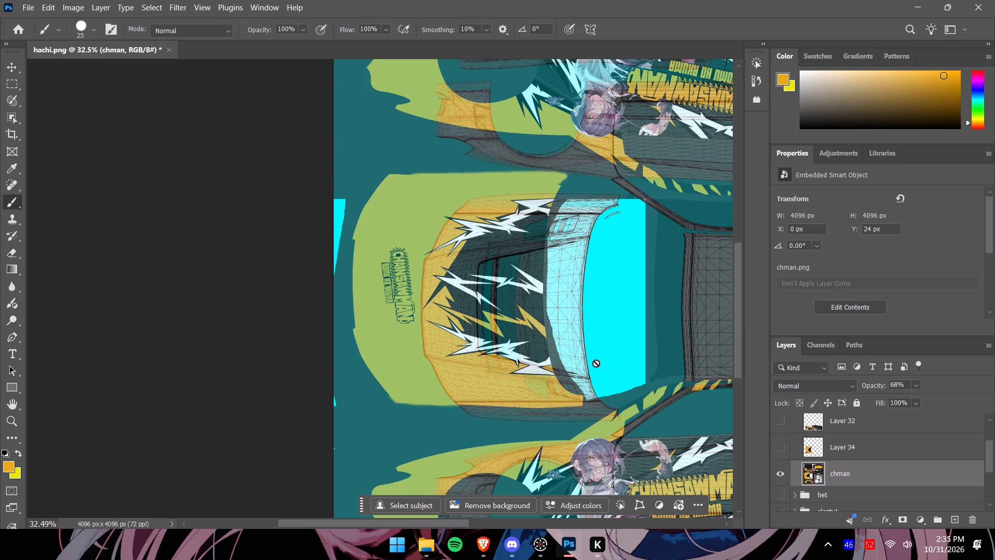
drag(438, 521, 543, 519)
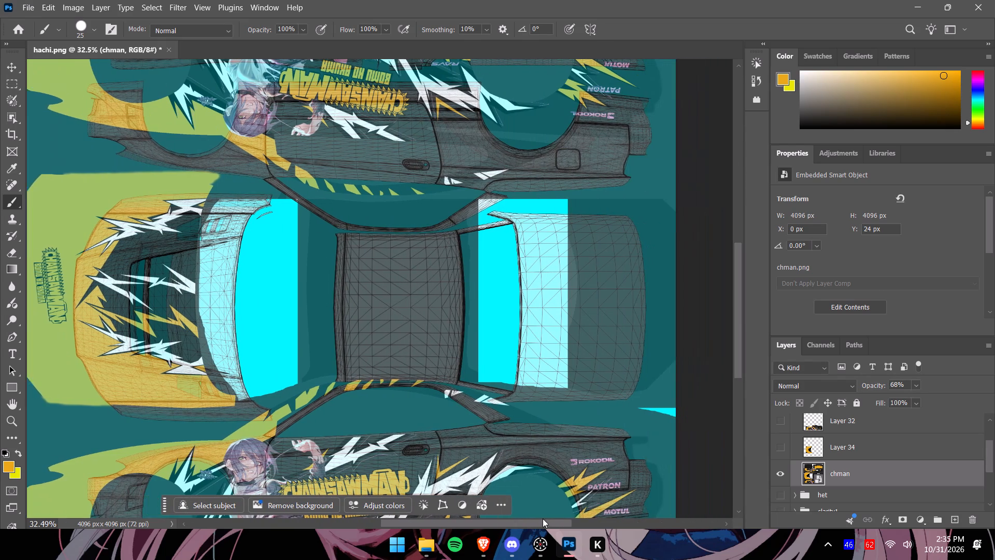
drag(543, 519, 544, 518)
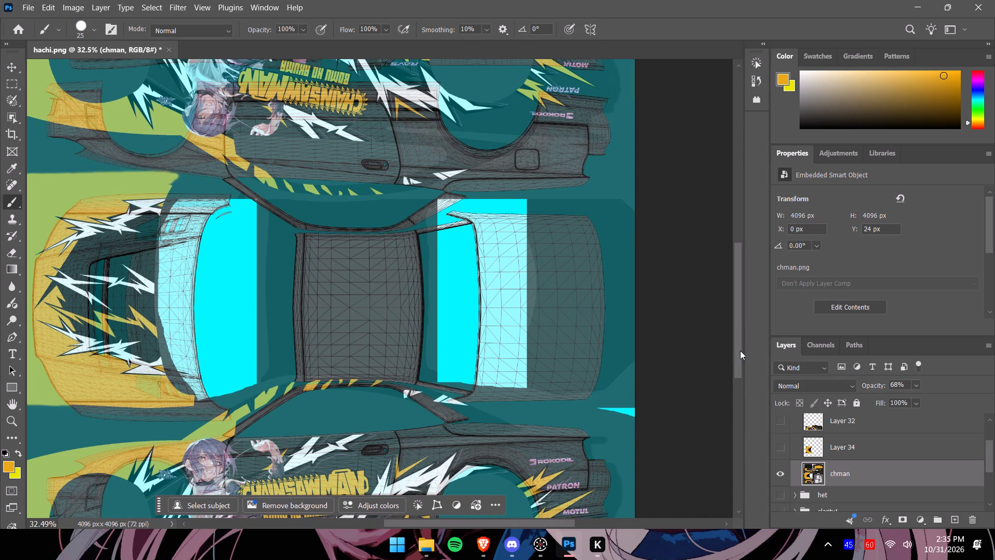
drag(740, 351, 726, 295)
alt+scroll(658, 286, down, 4)
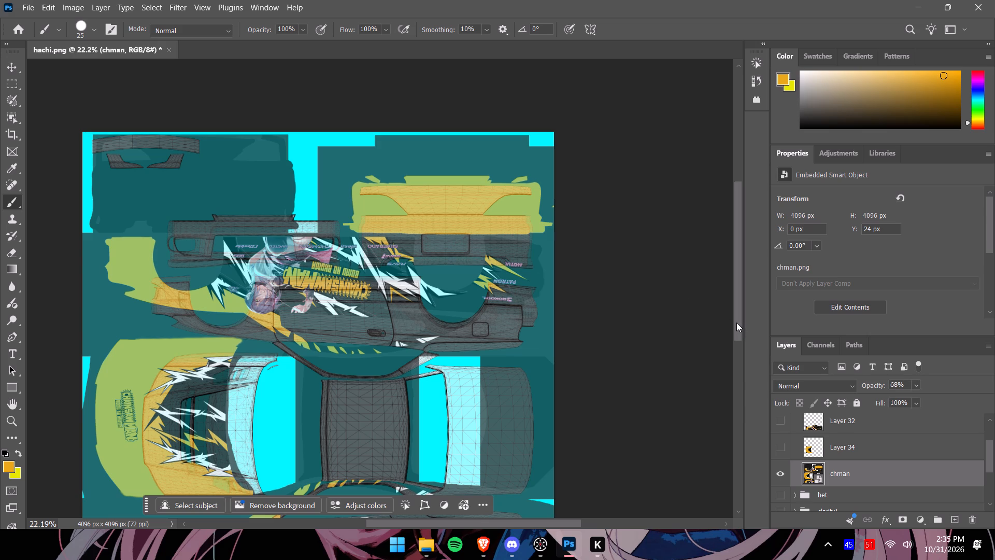
Examine how the semi-transparent chman artwork lines up with the template's bumper, side and roof panels.
drag(736, 323, 737, 351)
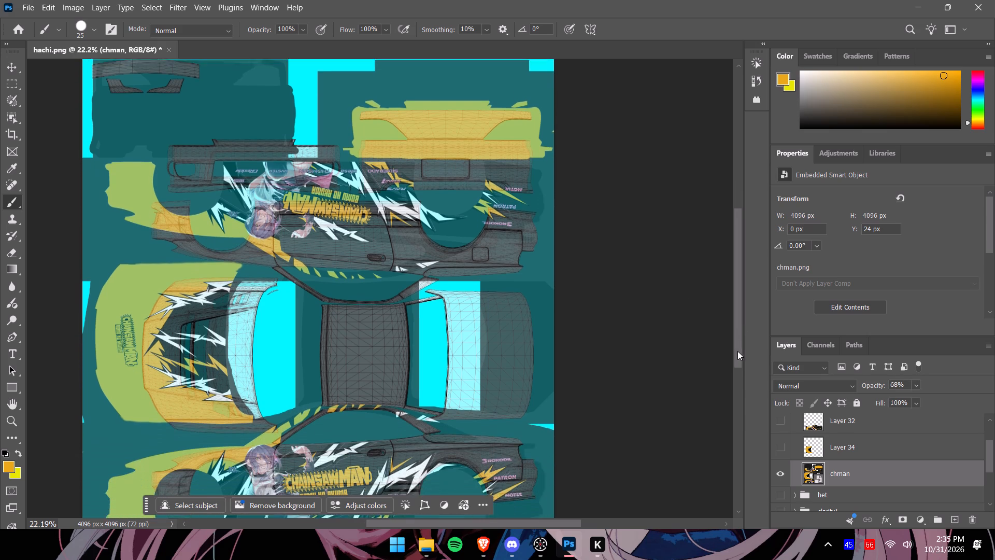
drag(737, 351, 721, 328)
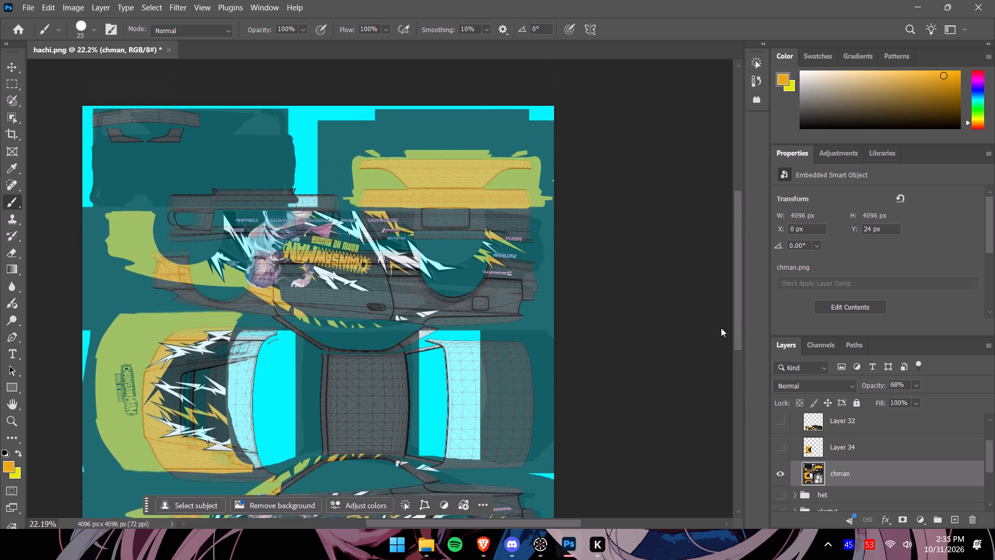
drag(721, 328, 721, 325)
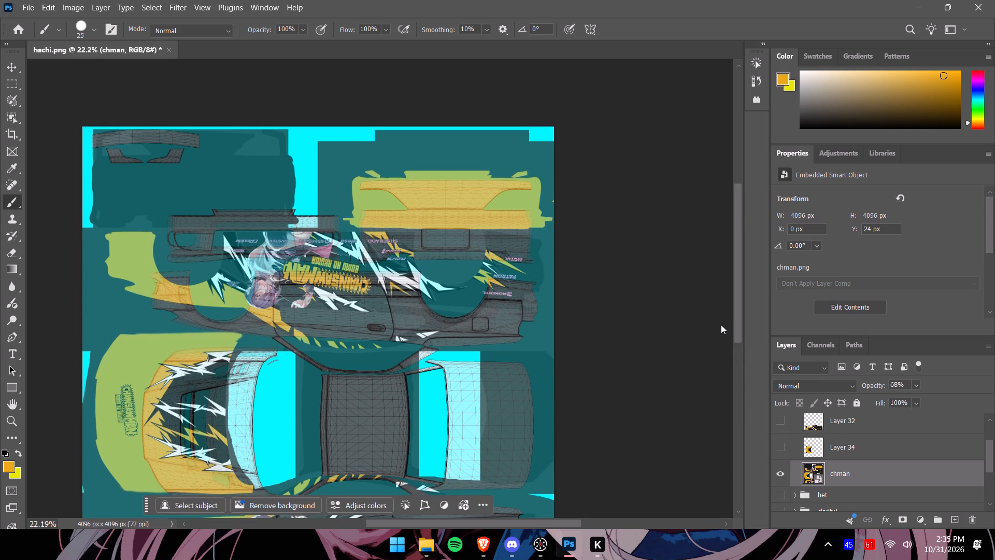
drag(721, 325, 721, 316)
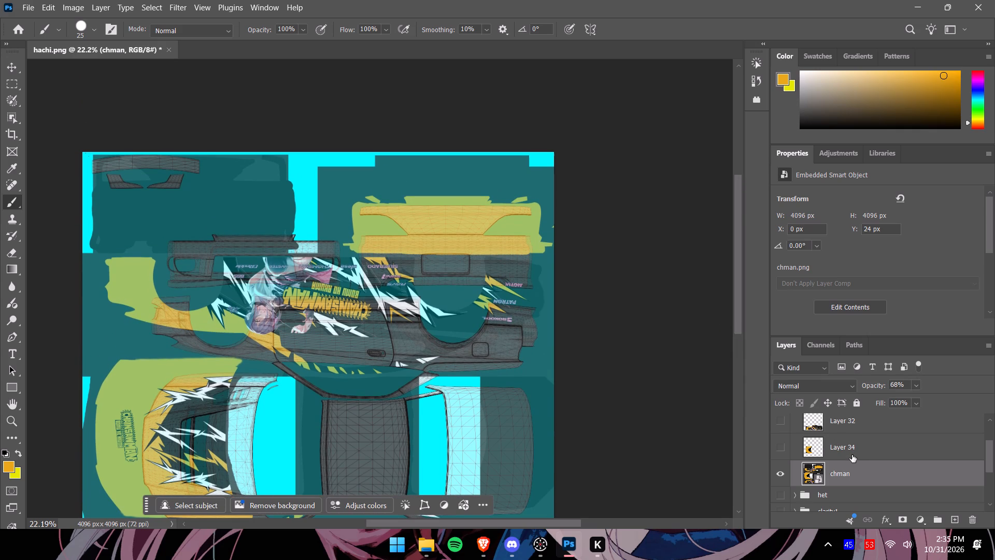
scroll(852, 455, up, 3)
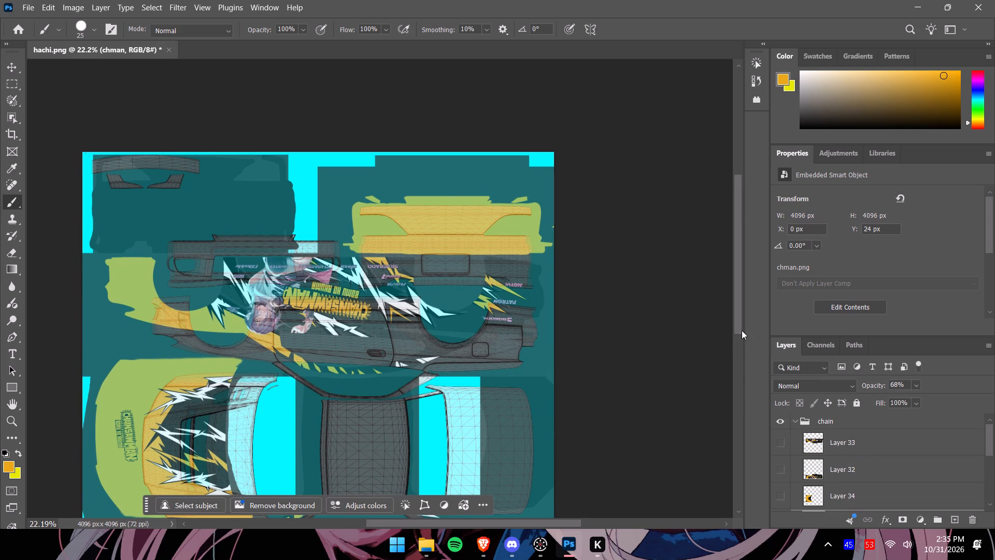
drag(742, 330, 745, 367)
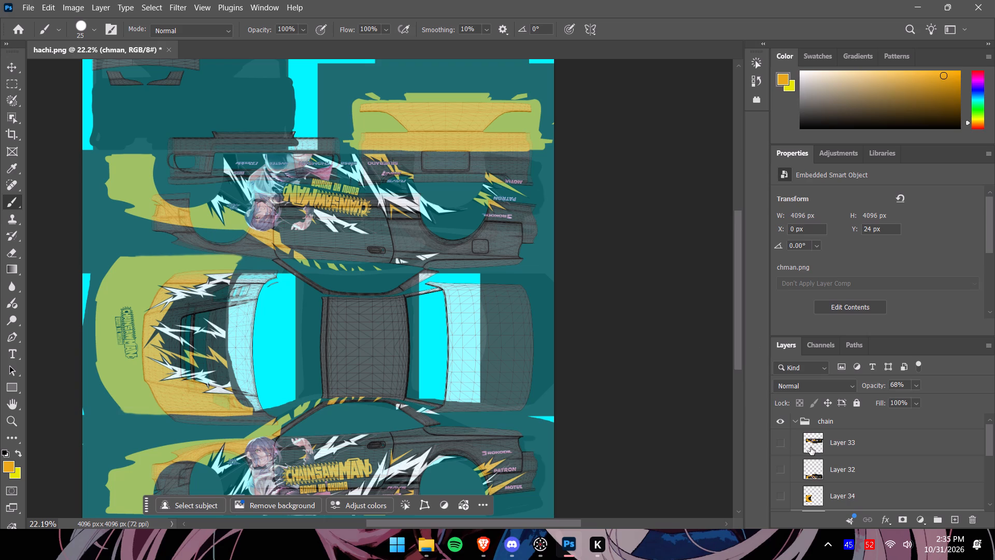
scroll(807, 495, down, 3)
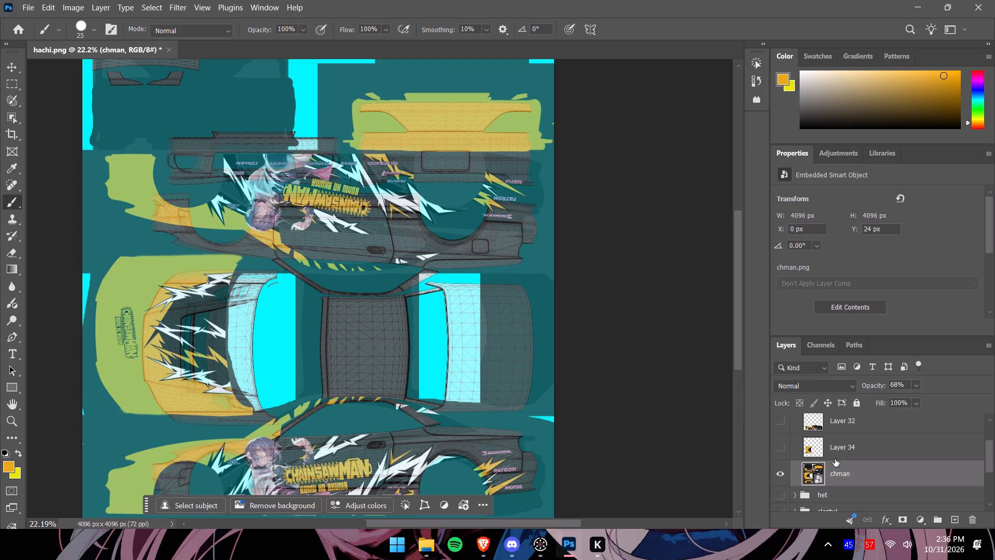
Hide the chman layer and add a new empty layer, Layer 35, directly above it.
click(780, 474)
right_click(859, 461)
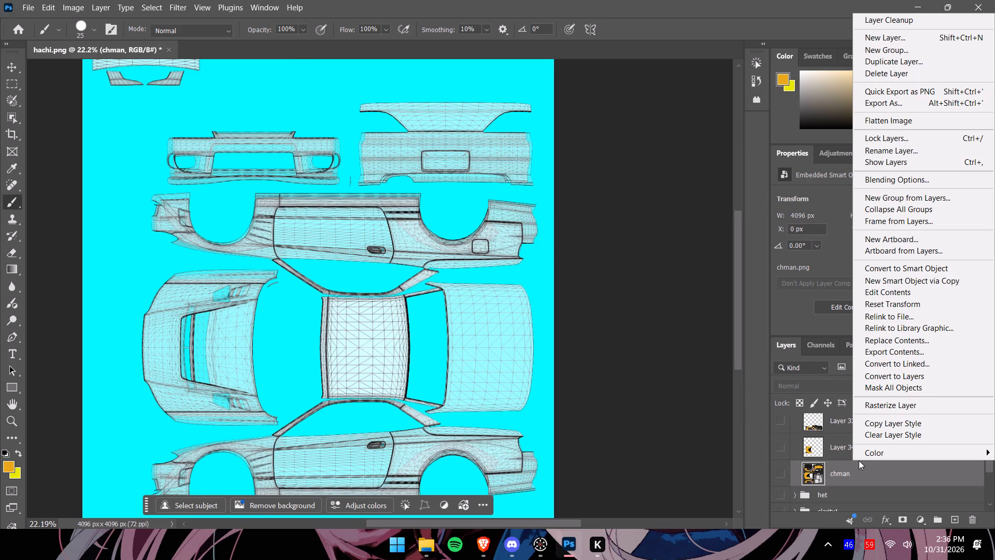
click(902, 41)
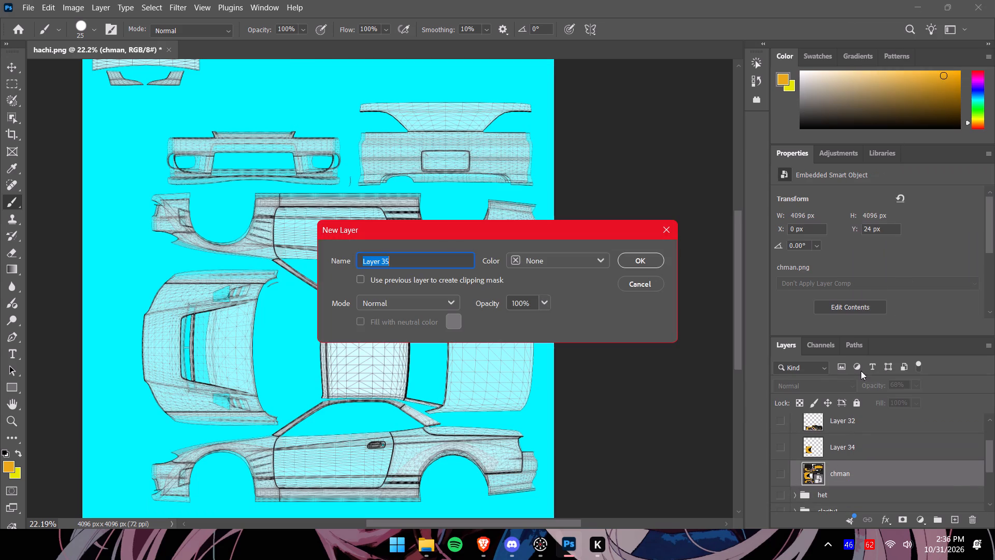
click(634, 257)
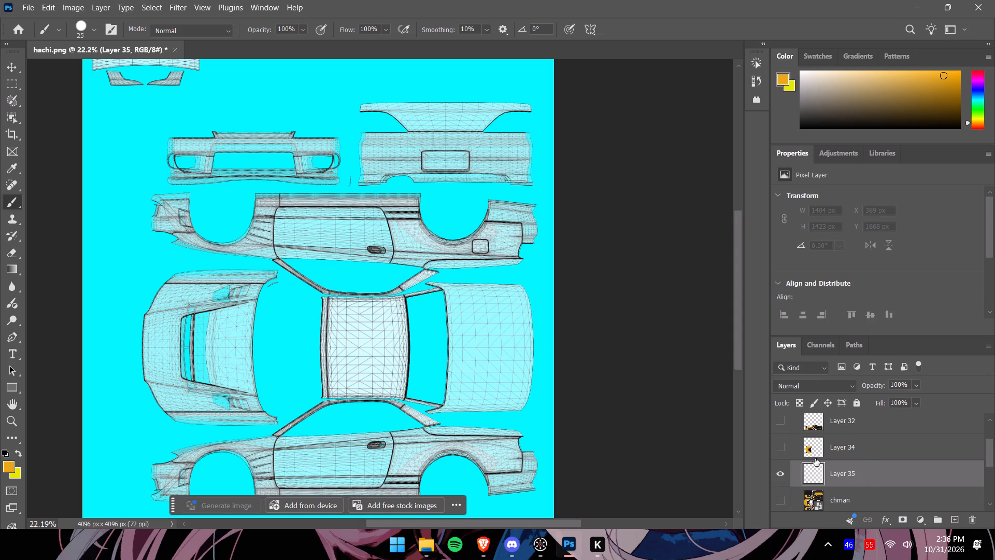
Show Layer 34, sample its hood orange, and paint Layer 35 along the front bumper's top edge with an 89 px brush.
click(782, 447)
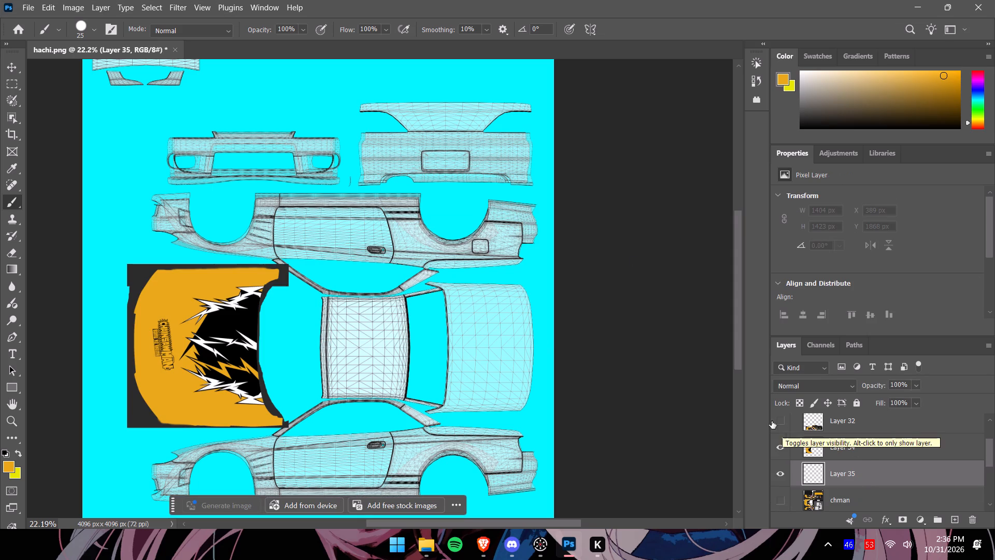
alt+click(154, 290)
alt+scroll(235, 165, up, 12)
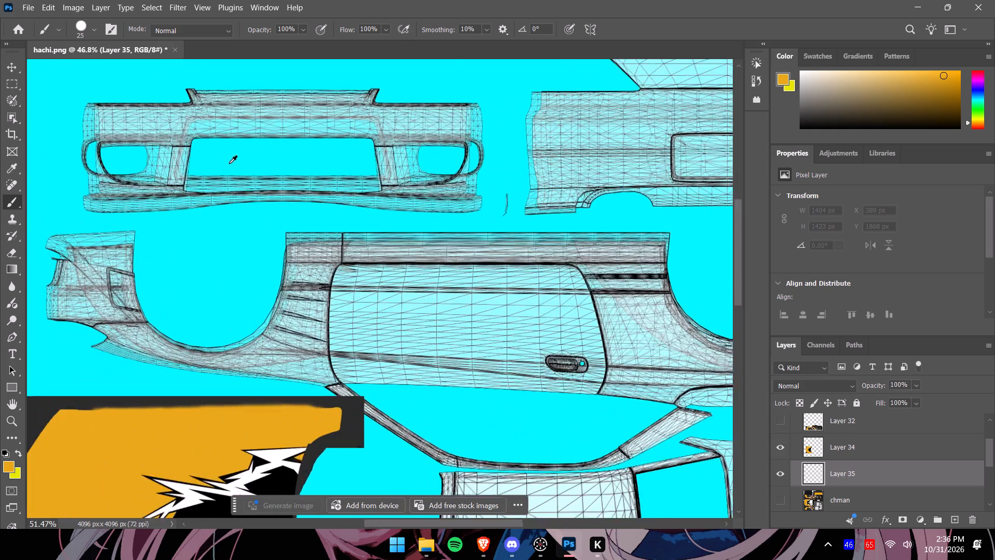
alt+scroll(229, 163, up, 1)
alt+scroll(182, 178, down, 4)
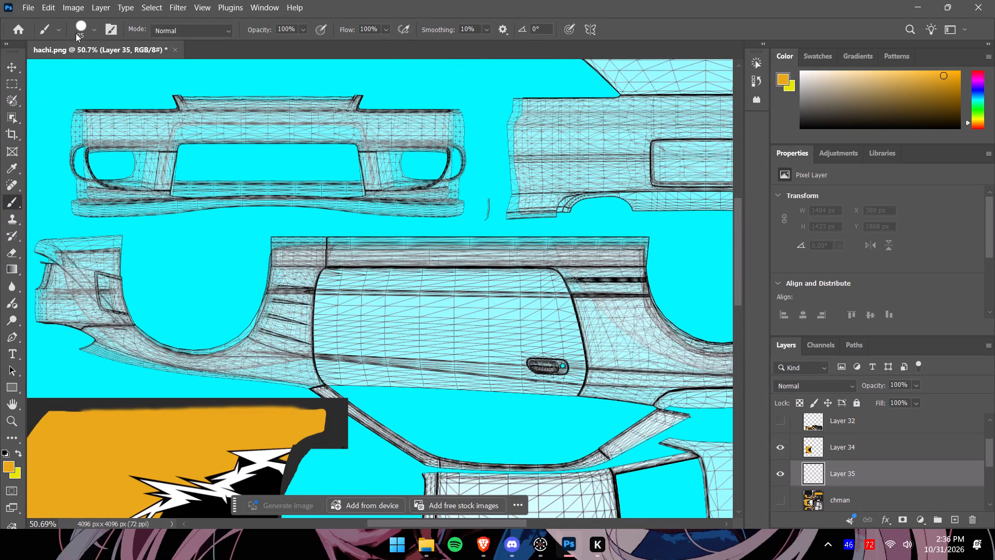
click(95, 29)
drag(82, 72, 108, 73)
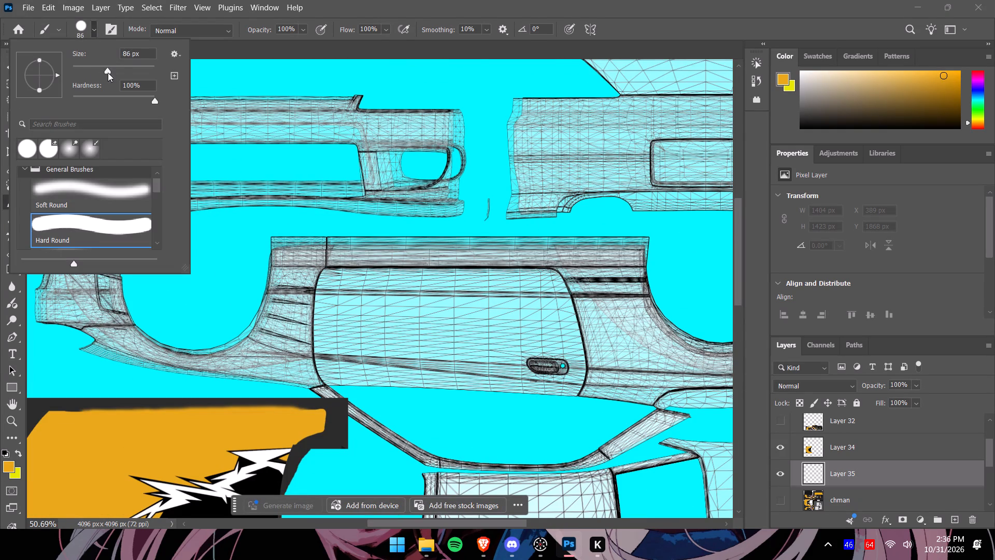
drag(108, 73, 109, 73)
click(96, 30)
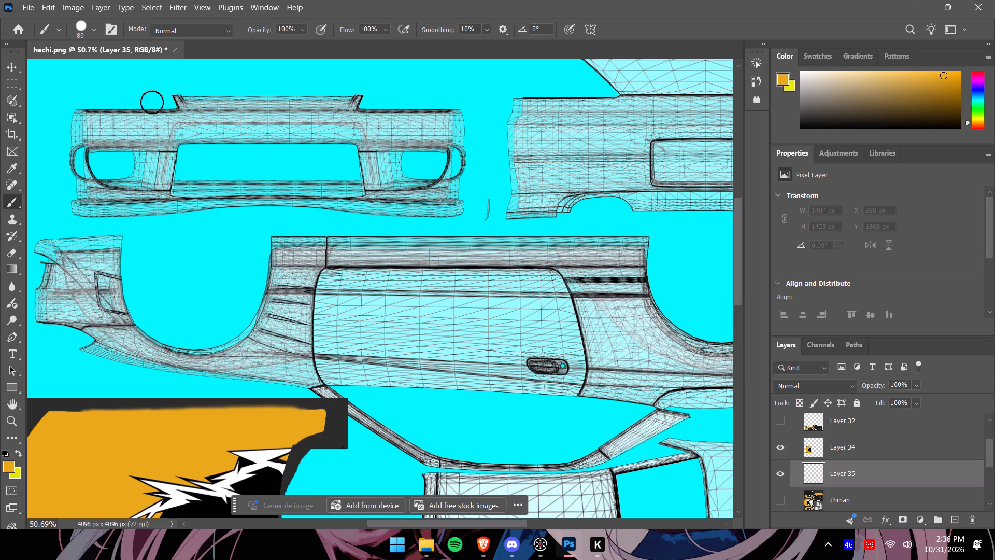
drag(178, 102, 360, 101)
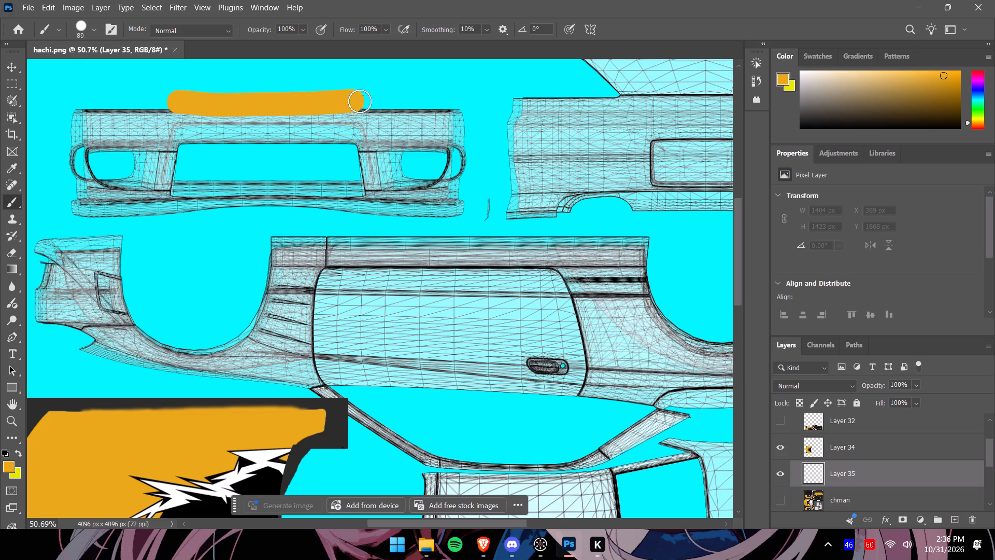
drag(360, 101, 366, 101)
drag(467, 116, 274, 114)
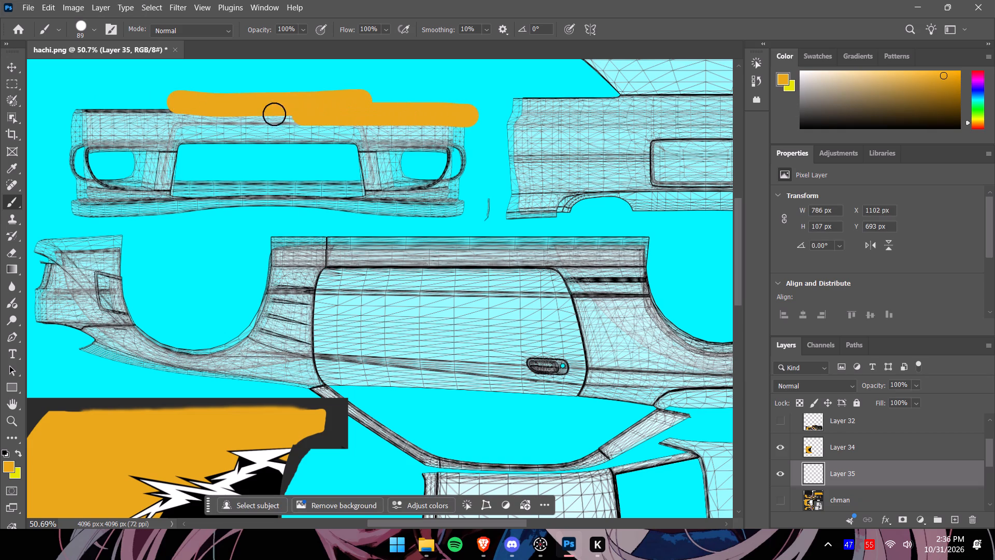
drag(274, 114, 67, 120)
Paint orange across the middle of the front bumper, covering the grille opening and both headlight surrounds.
drag(65, 134, 97, 133)
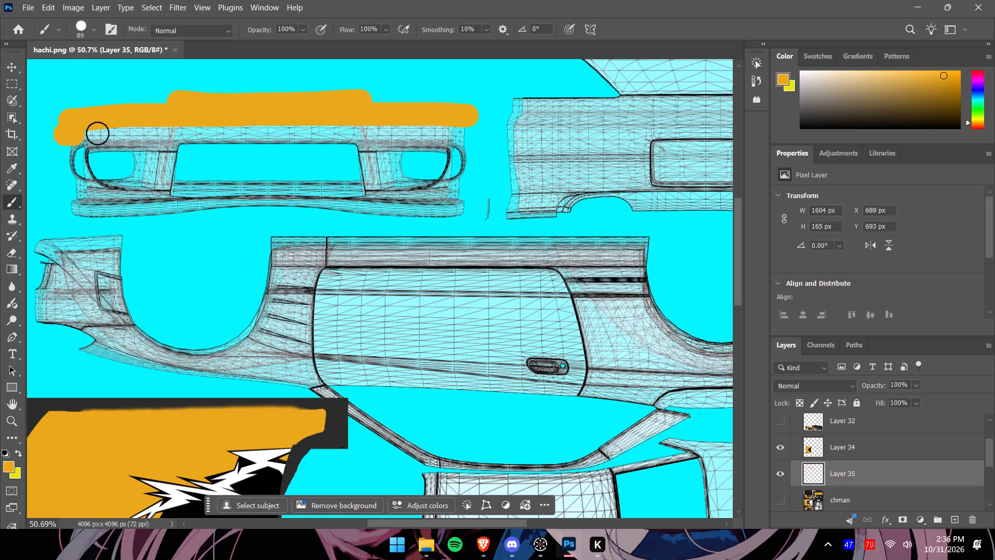
drag(97, 133, 474, 132)
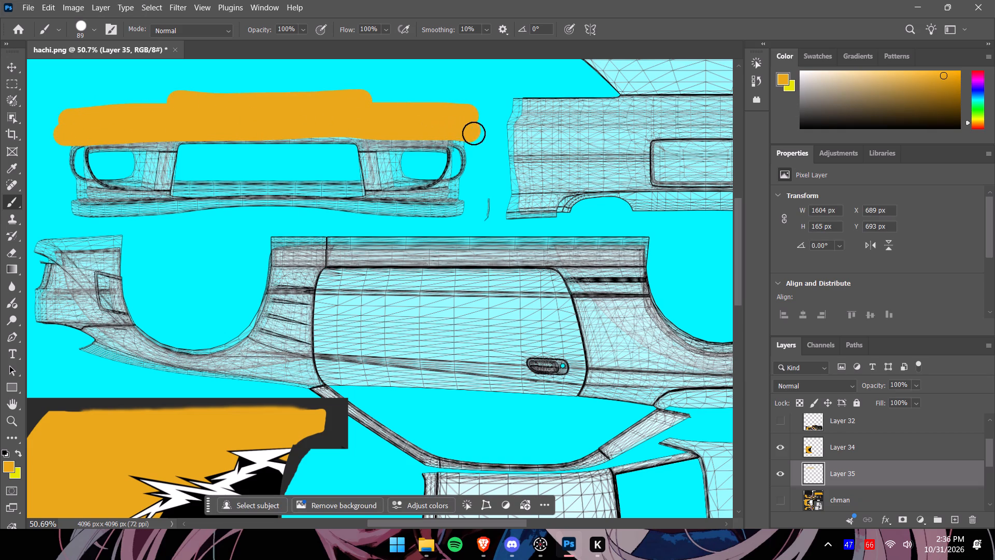
drag(468, 141, 98, 149)
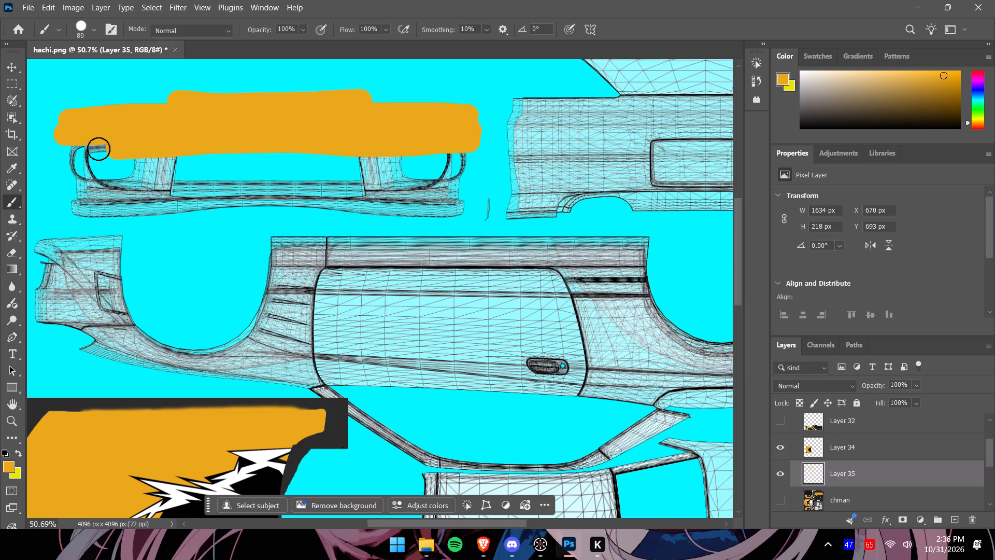
drag(98, 149, 60, 152)
alt+scroll(87, 213, down, 4)
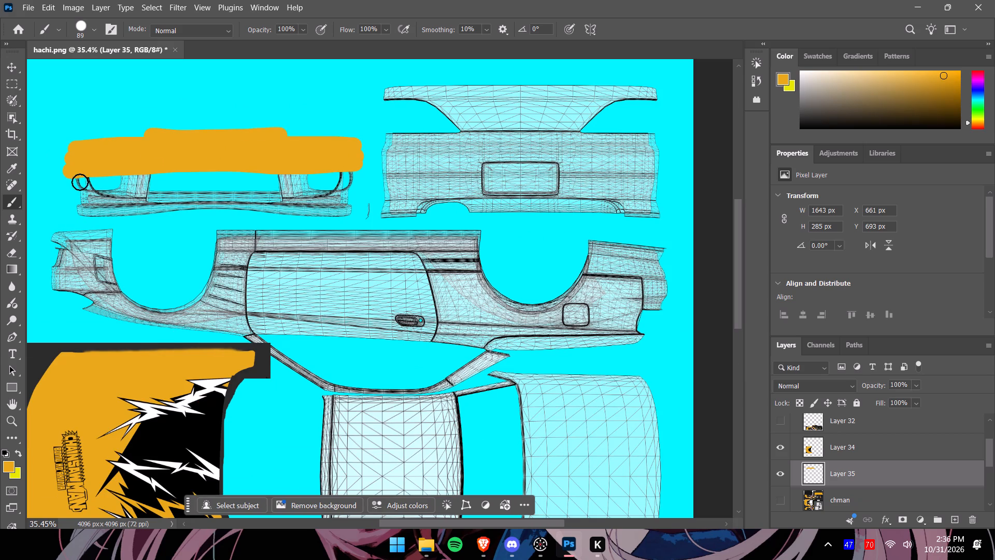
drag(79, 181, 353, 176)
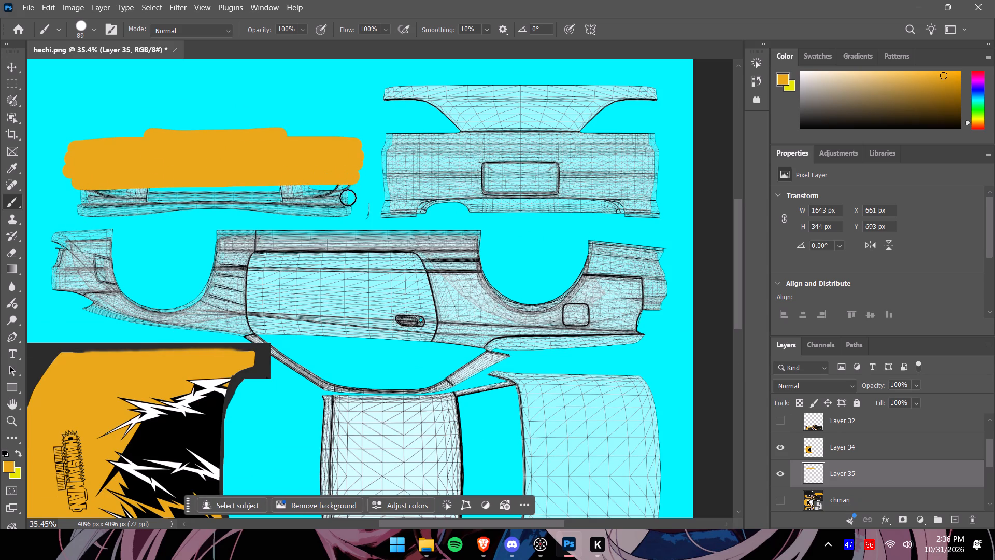
drag(350, 191, 72, 197)
Paint orange over the front bumper's lower lip and fill the remaining gaps above it.
drag(75, 204, 87, 206)
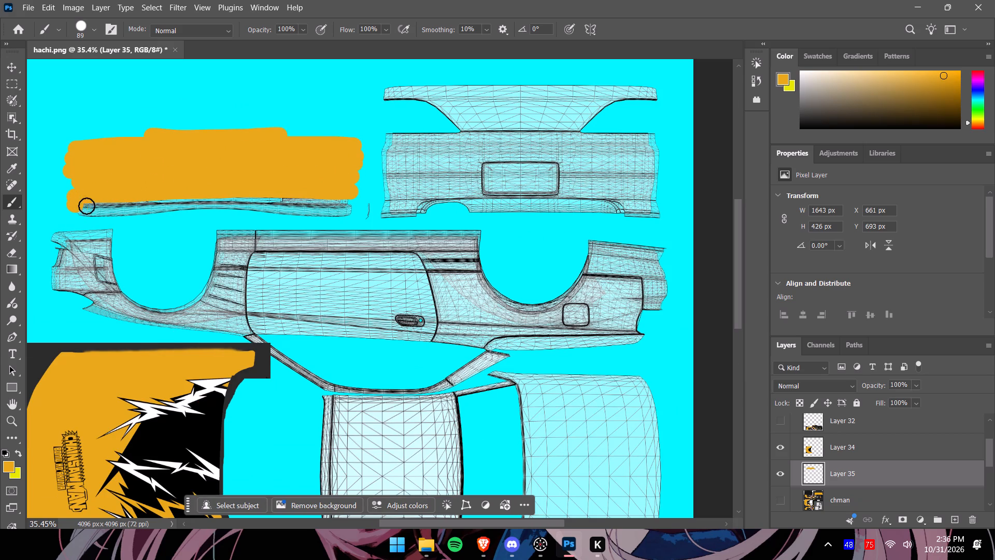
drag(87, 206, 353, 208)
drag(350, 199, 344, 199)
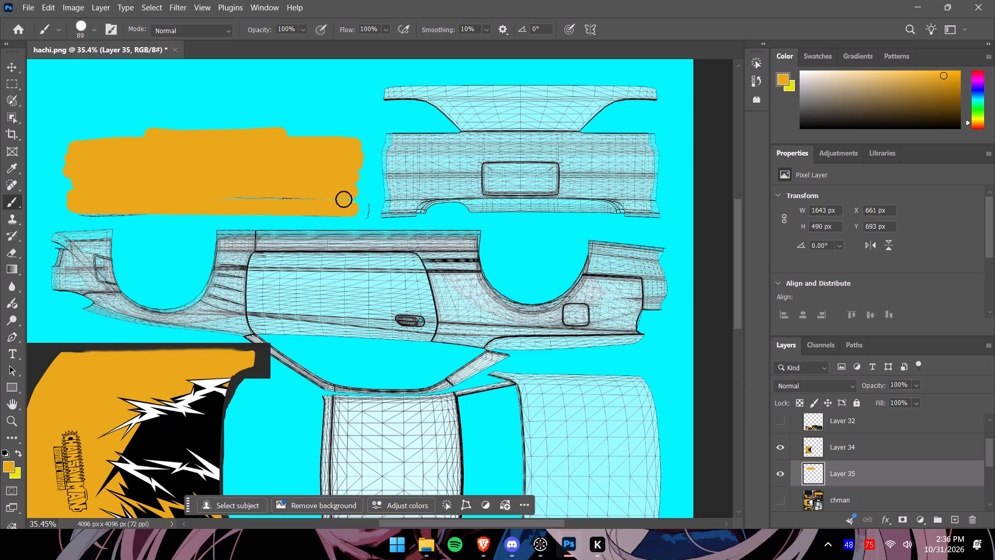
drag(344, 199, 77, 213)
drag(75, 213, 176, 210)
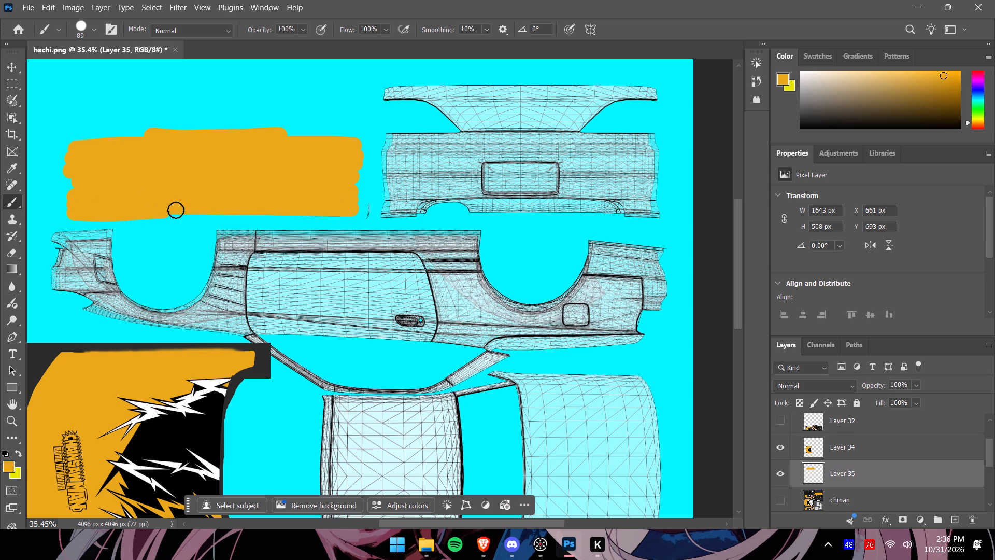
drag(176, 210, 188, 210)
Show Layer 32 and the chman layer alongside the painted bumper and the fitted hood.
alt+scroll(190, 210, down, 5)
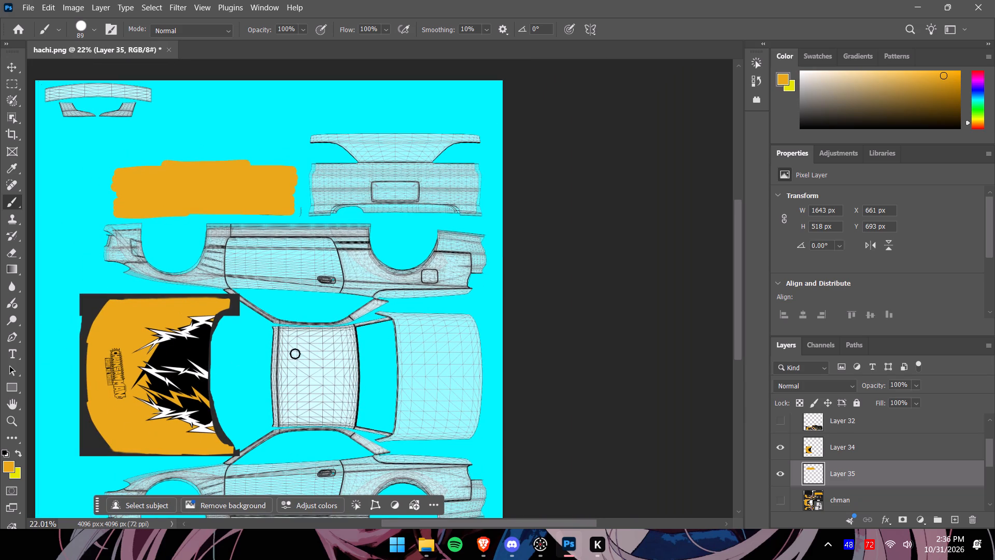
drag(737, 343, 739, 364)
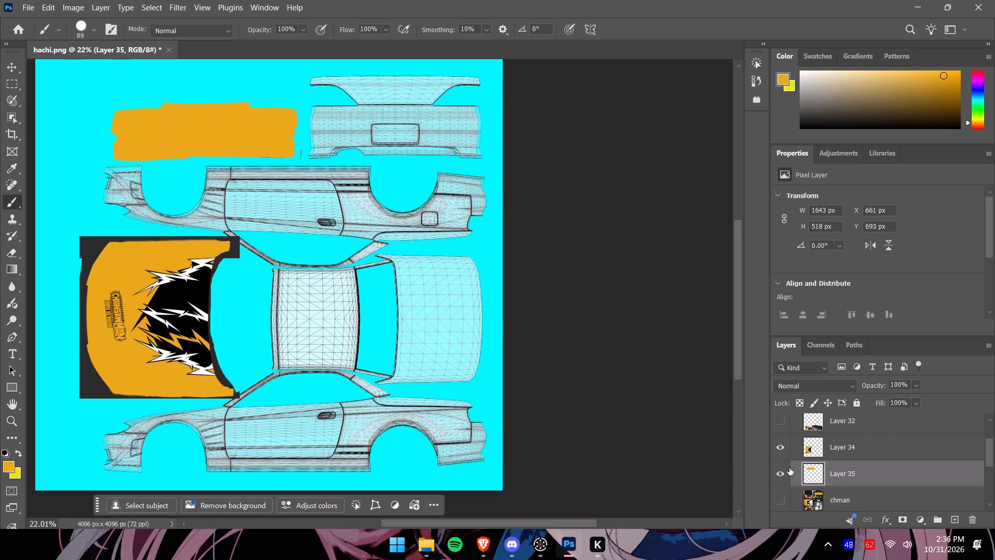
scroll(790, 467, up, 4)
scroll(791, 468, down, 2)
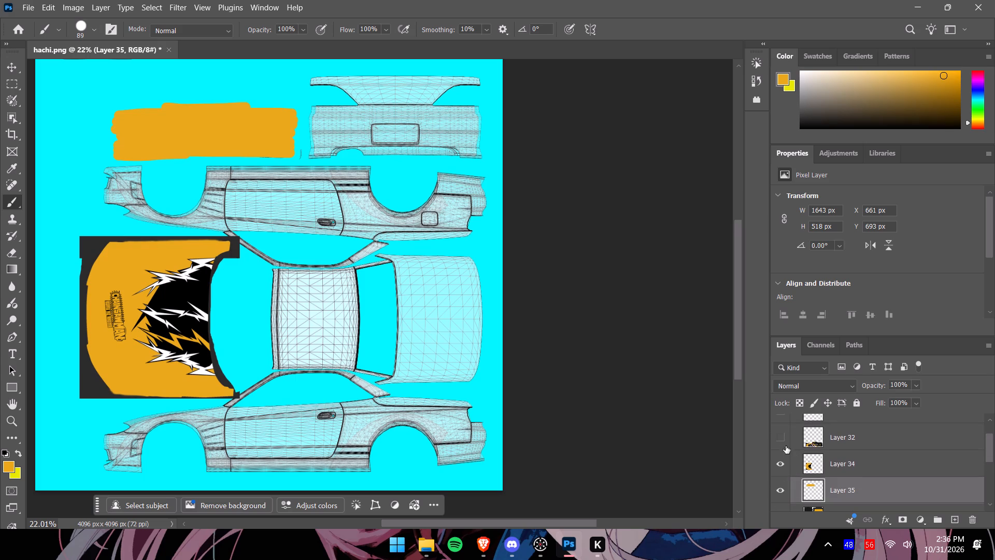
click(782, 438)
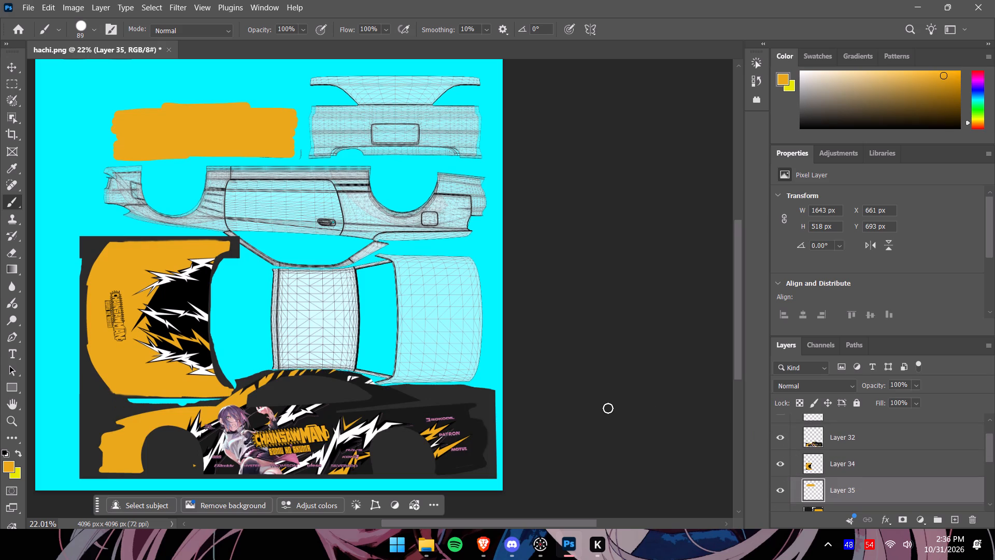
drag(740, 370, 741, 360)
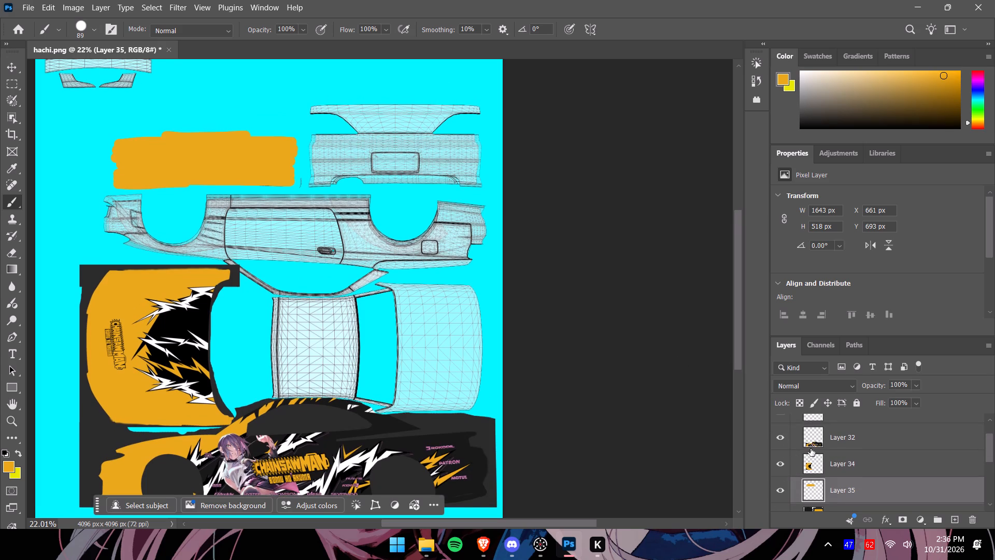
scroll(802, 488, down, 1)
click(778, 504)
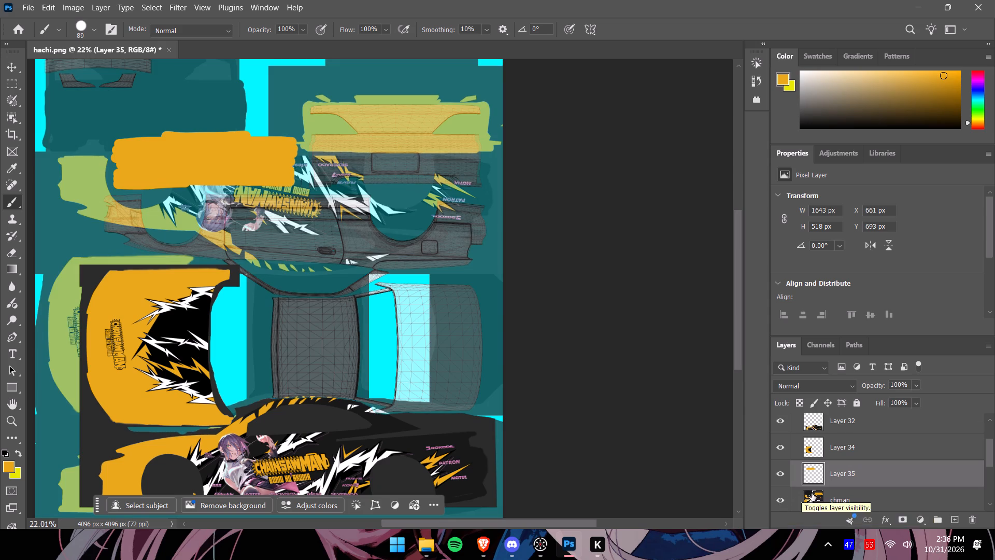
View the chman layer at 100% opacity, and set its opacity to 55%.
scroll(868, 475, down, 2)
click(866, 465)
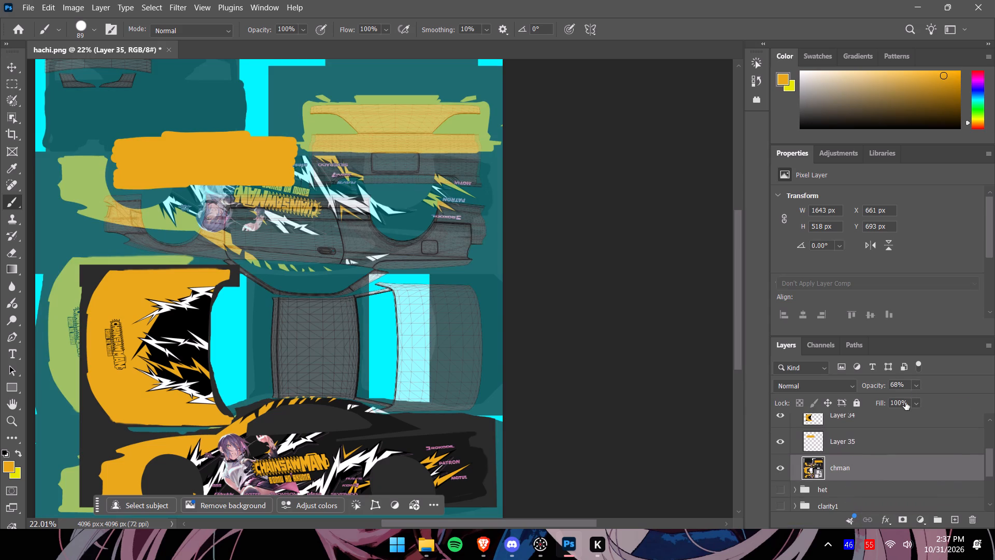
click(914, 388)
drag(926, 399, 968, 399)
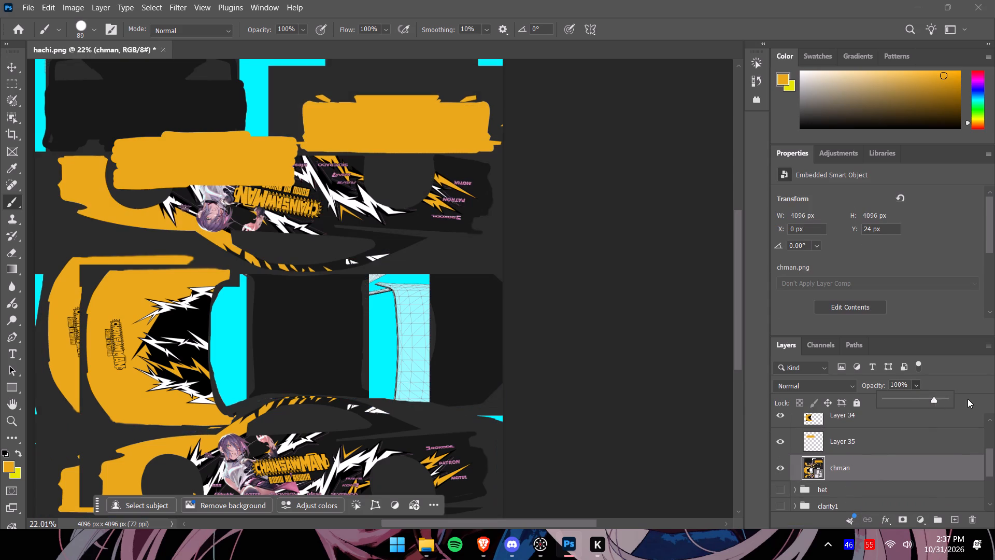
drag(968, 399, 969, 401)
drag(969, 401, 919, 398)
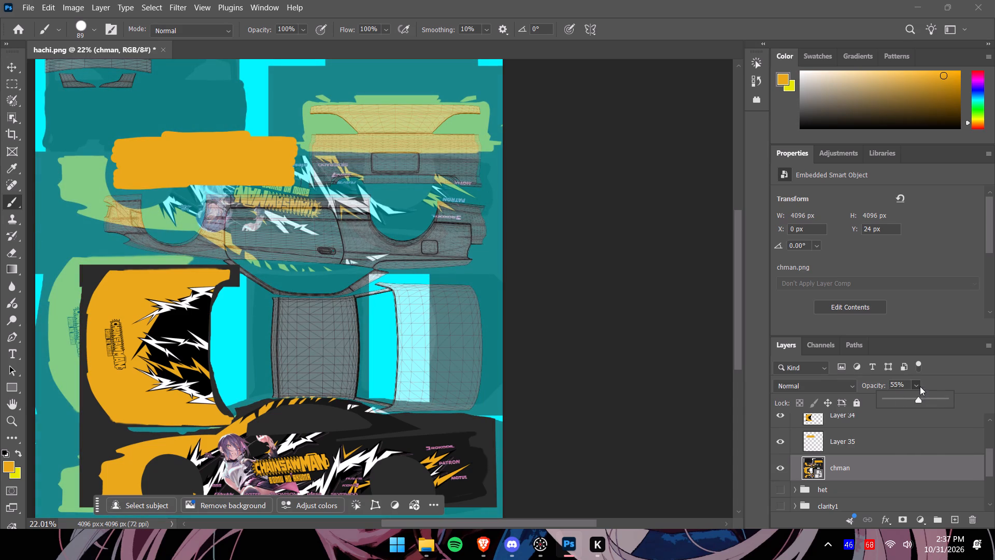
Set the chman layer's opacity to 100% and sample the artwork's near-black as the brush colour.
drag(920, 401, 962, 404)
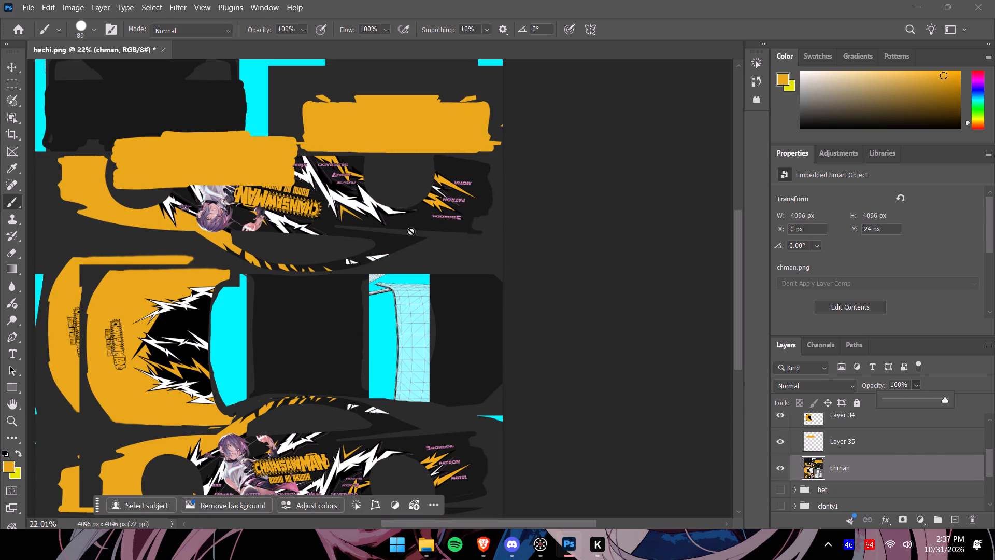
alt+click(168, 106)
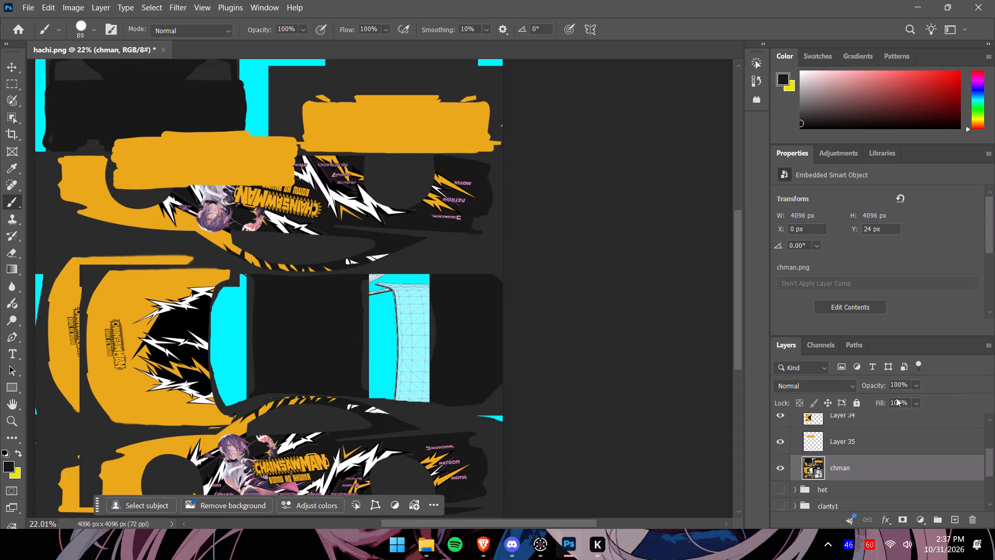
Compare the chman artwork with the bare template, make Layer 35 active, and hide the chman layer.
click(779, 470)
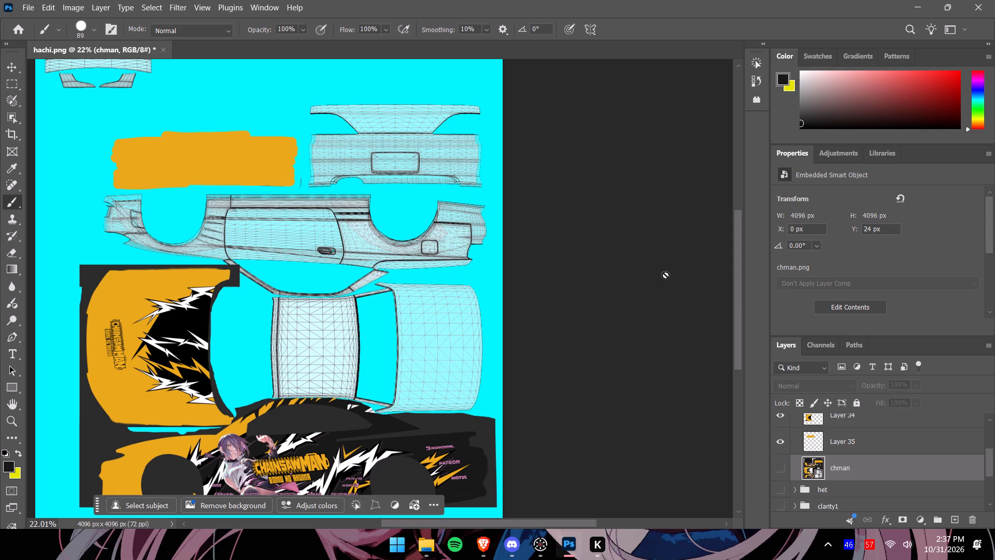
click(780, 471)
click(783, 470)
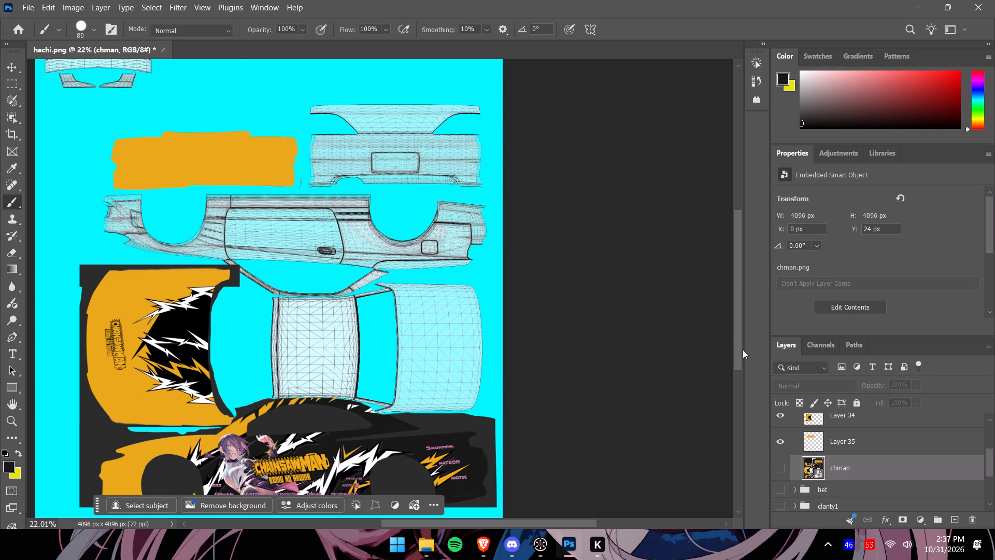
click(739, 347)
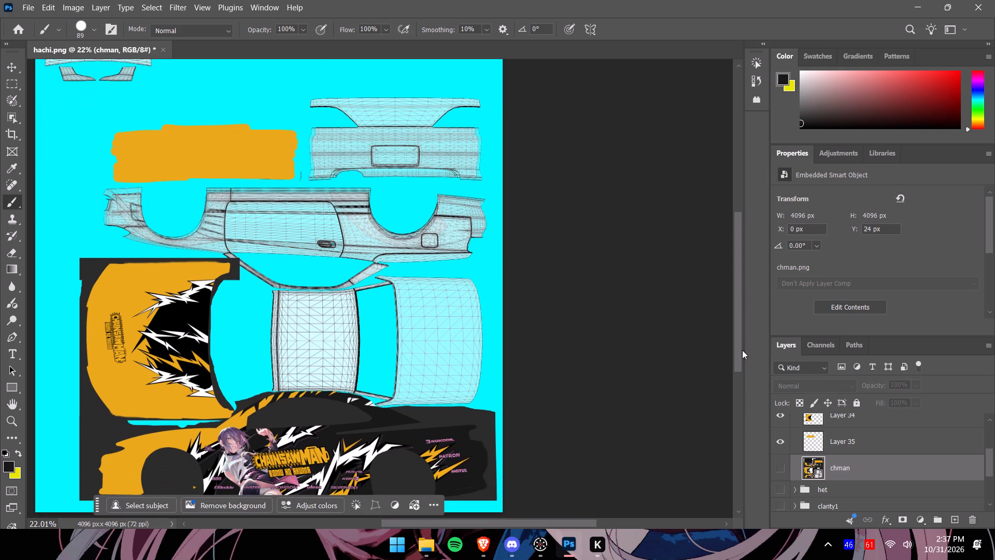
click(779, 470)
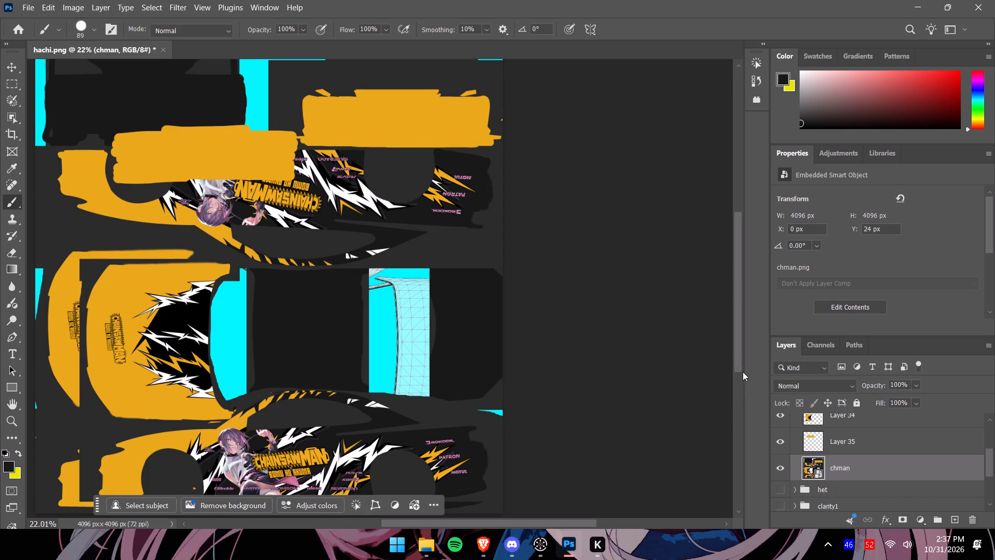
drag(741, 366, 743, 388)
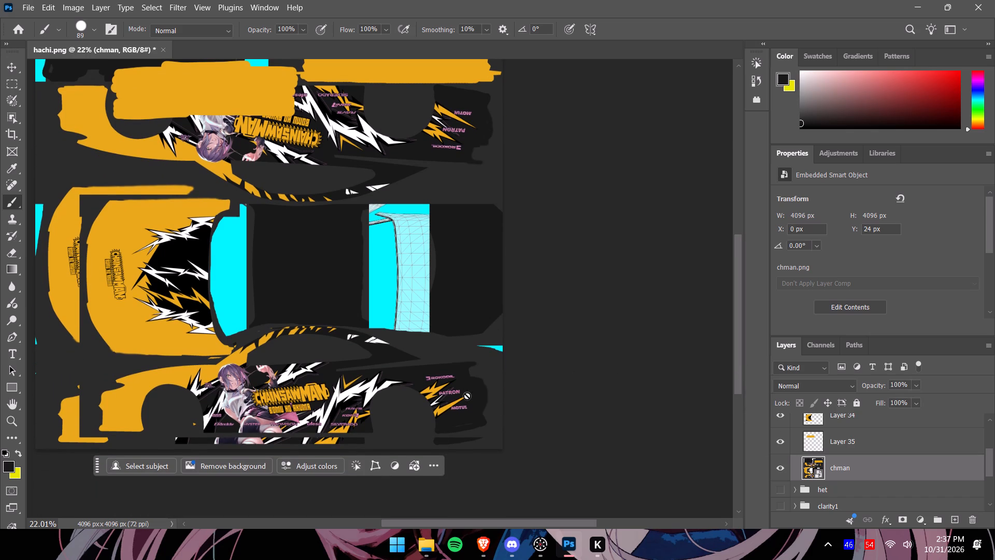
click(851, 470)
alt+click(480, 397)
click(856, 441)
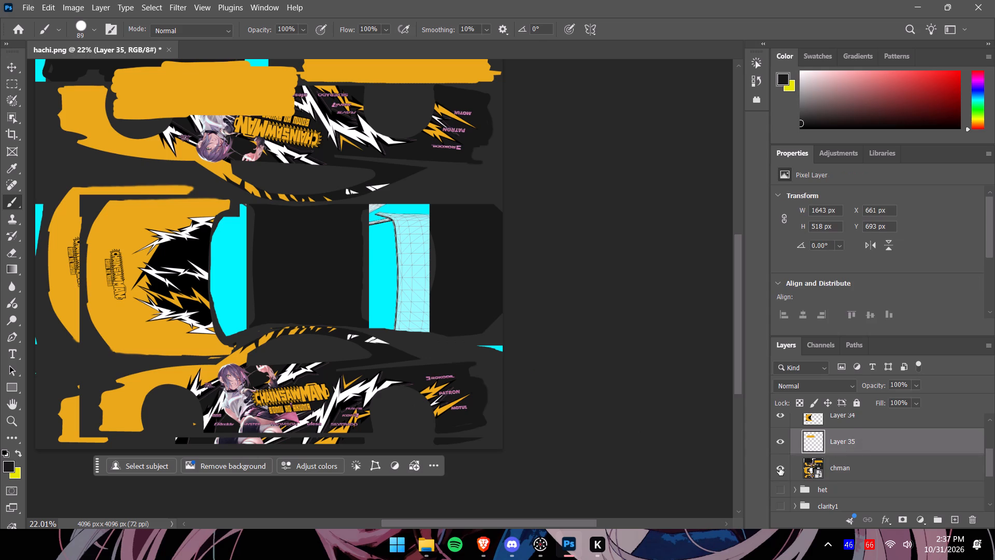
click(779, 468)
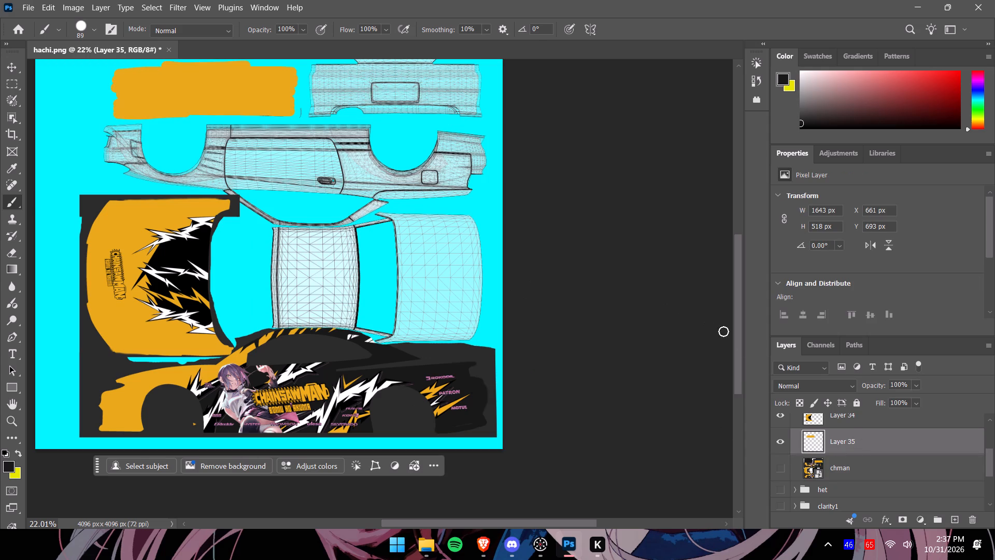
Paint near-black over the trunk lid panel above the rear bumper on Layer 35.
drag(738, 345, 745, 282)
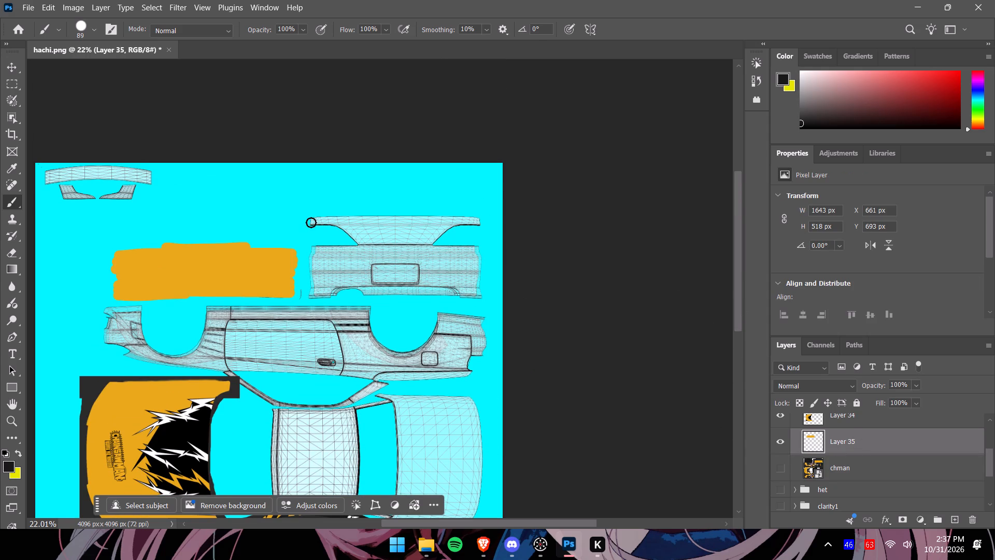
drag(311, 221, 388, 223)
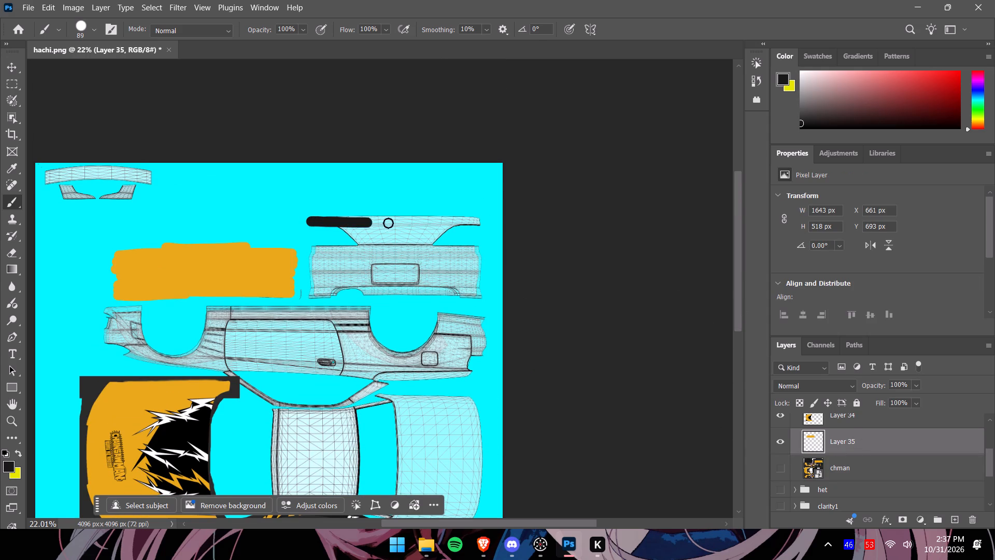
drag(388, 223, 483, 222)
drag(479, 221, 386, 220)
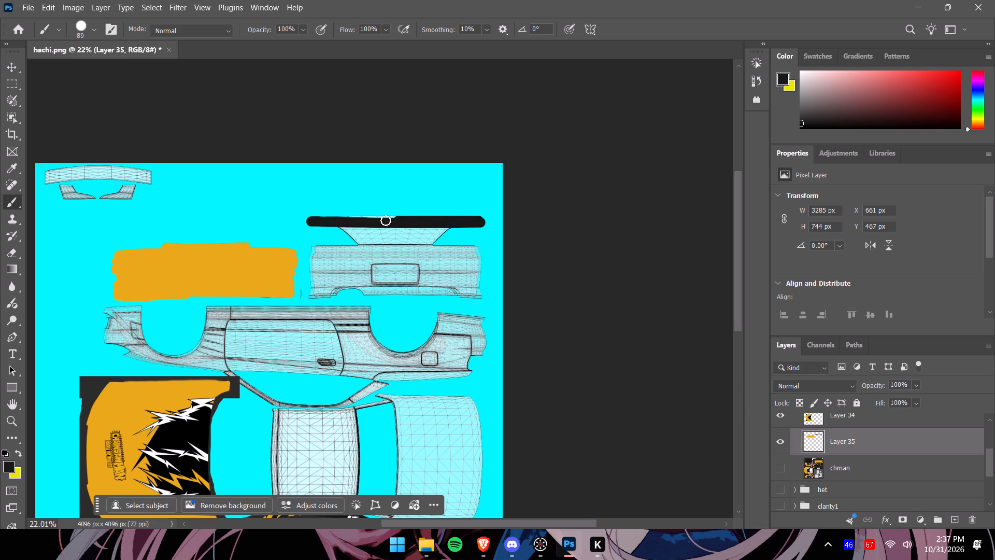
drag(386, 220, 334, 219)
drag(333, 228, 393, 232)
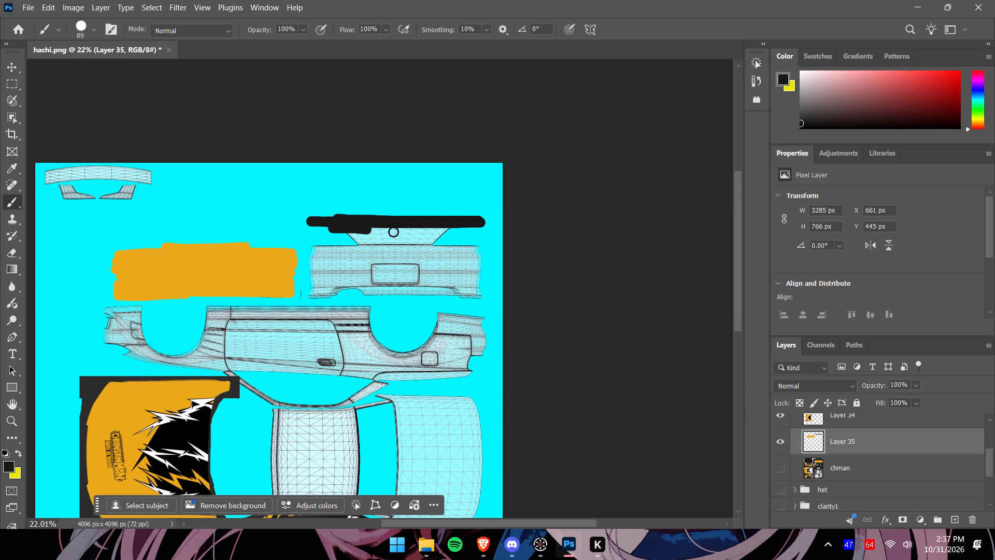
drag(393, 232, 464, 229)
drag(440, 241, 347, 241)
drag(348, 233, 397, 233)
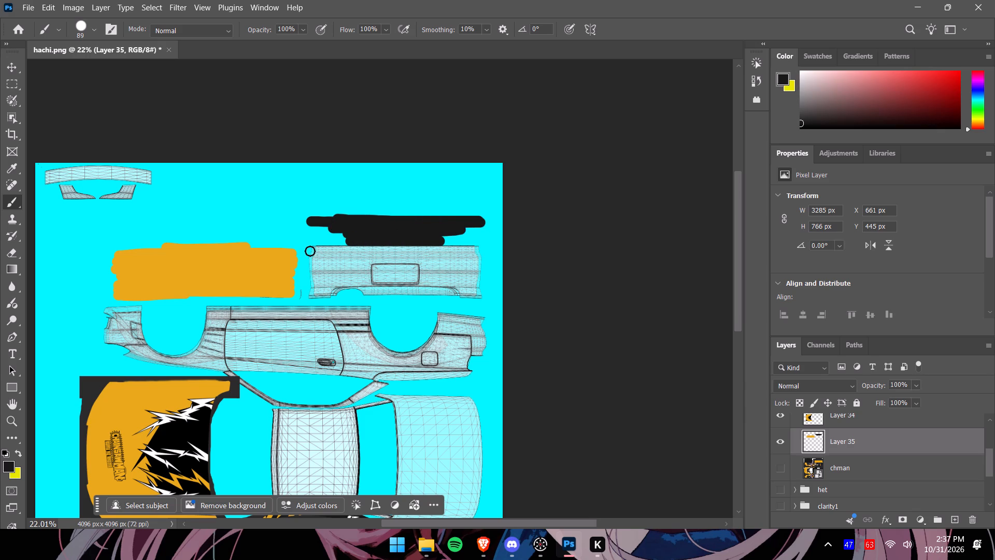
Paint near-black across the upper and middle rear bumper panel, covering the licence plate recess and remaining streaks.
drag(310, 251, 483, 249)
drag(487, 254, 463, 257)
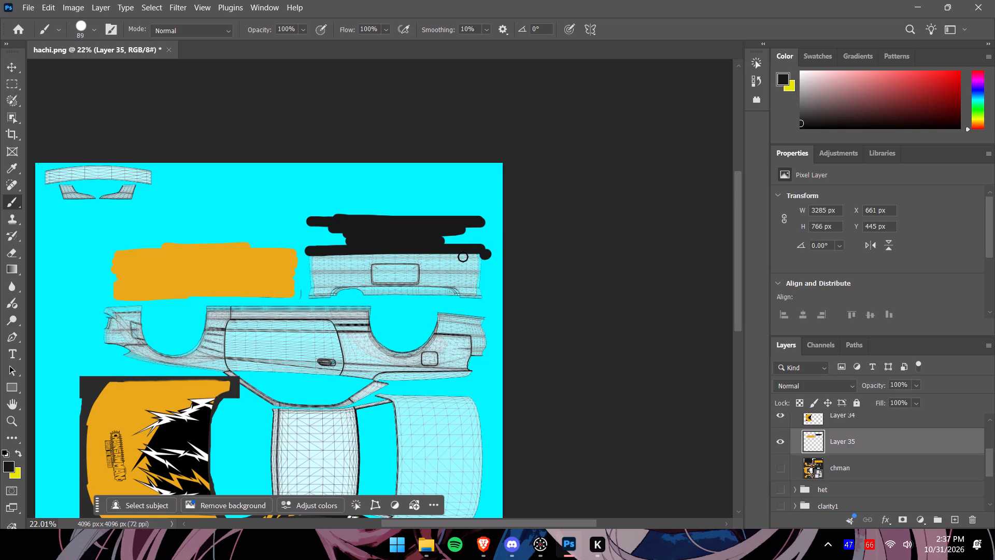
drag(463, 257, 306, 259)
drag(307, 262, 318, 263)
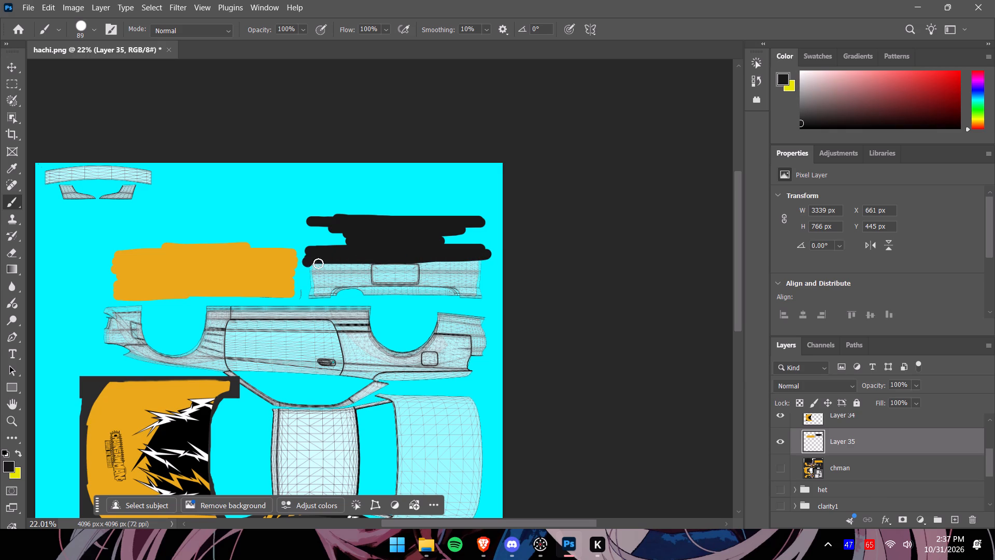
drag(318, 263, 486, 263)
drag(482, 268, 365, 274)
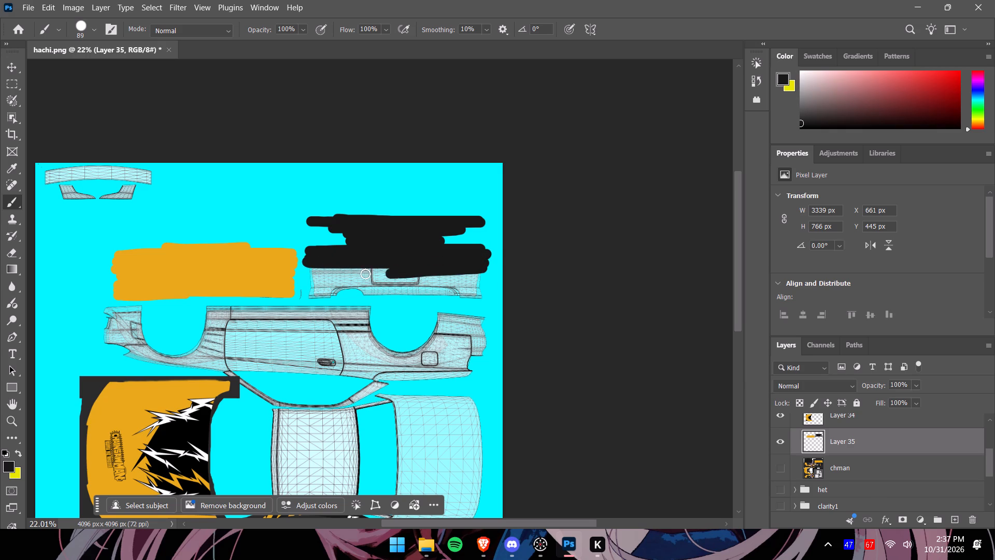
drag(365, 274, 306, 273)
drag(309, 279, 454, 279)
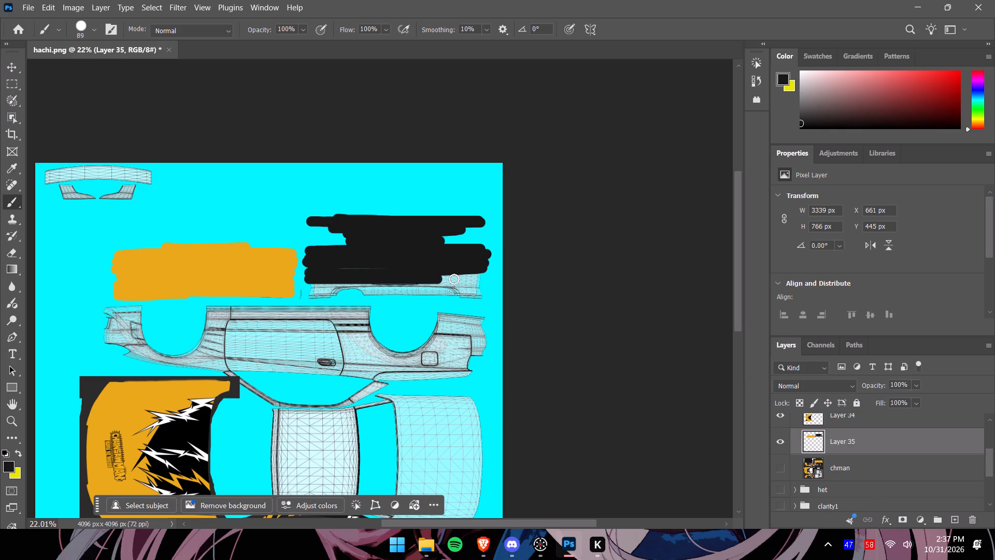
drag(454, 279, 483, 282)
drag(484, 273, 428, 276)
drag(428, 271, 345, 269)
drag(345, 269, 323, 272)
Paint near-black over the rear bumper's lower edge, filling it out to both ends.
drag(310, 287, 481, 287)
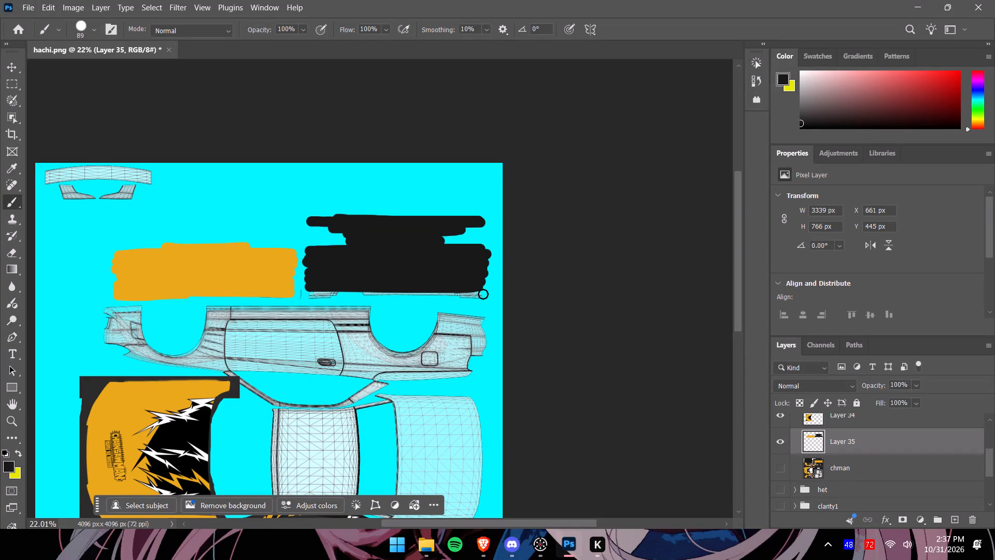
drag(483, 294, 315, 293)
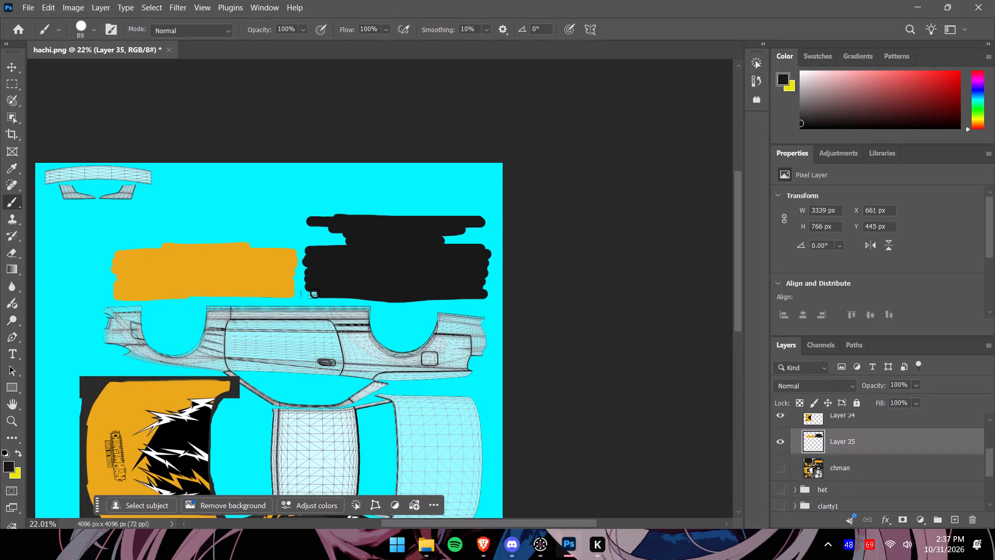
drag(315, 293, 310, 293)
drag(311, 294, 361, 293)
drag(361, 293, 449, 288)
Extend the near-black paint along the trunk lid panel's upper edge.
click(361, 216)
drag(348, 217, 475, 218)
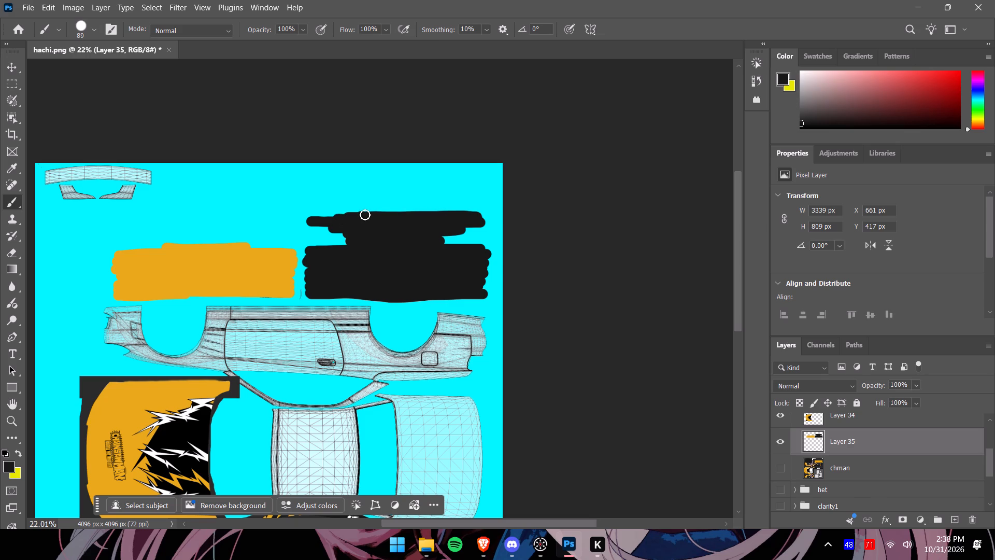
drag(349, 215, 315, 217)
Show Layer 33 so the mirrored side artwork appears with the painted bumpers.
drag(738, 314, 748, 362)
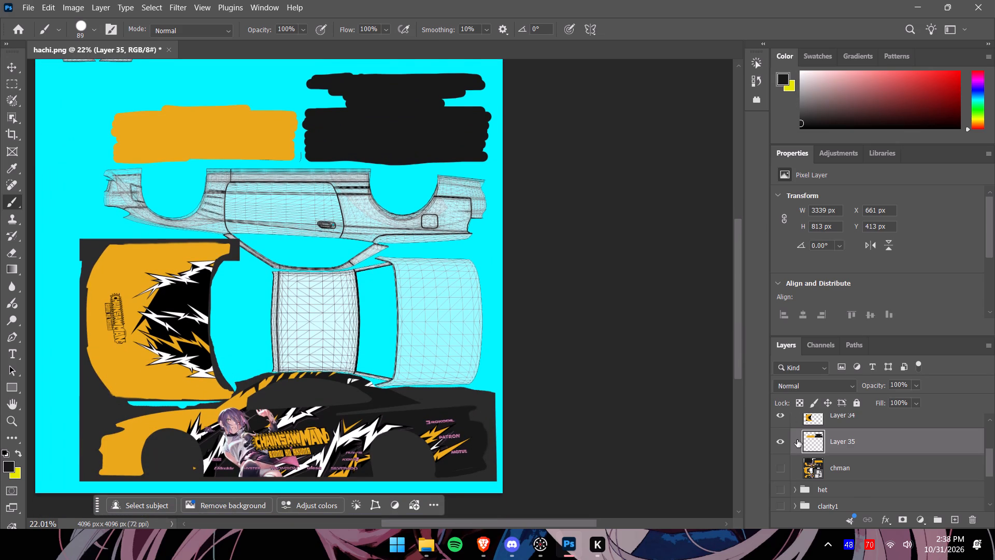
scroll(797, 439, up, 3)
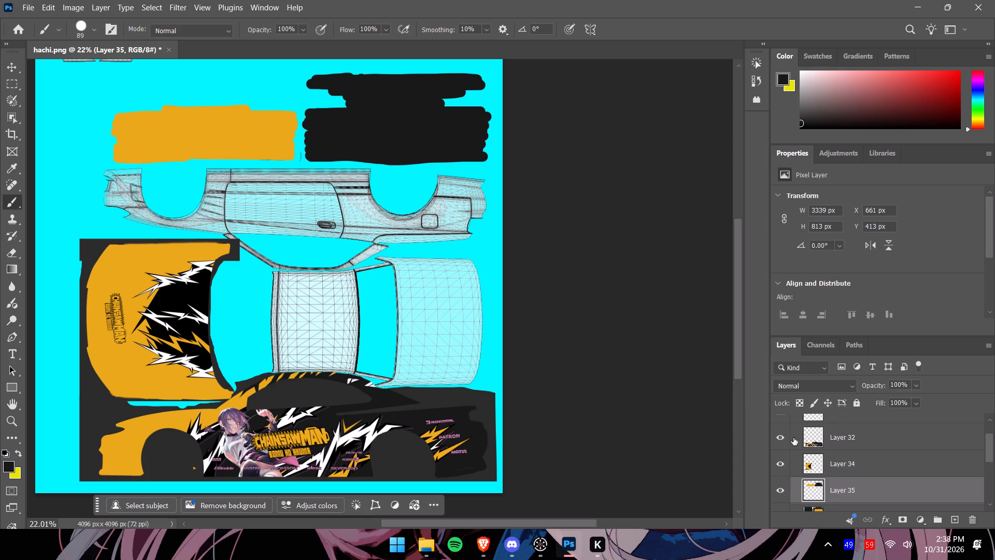
scroll(793, 438, up, 1)
click(782, 429)
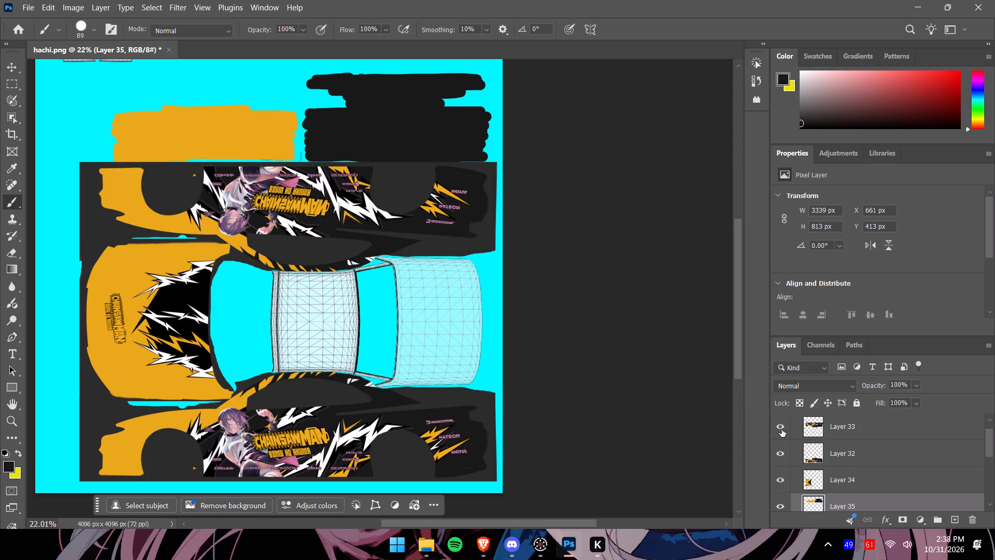
Dab near-black paint on the roof panel's lower corner beside the windshield.
drag(738, 358, 742, 373)
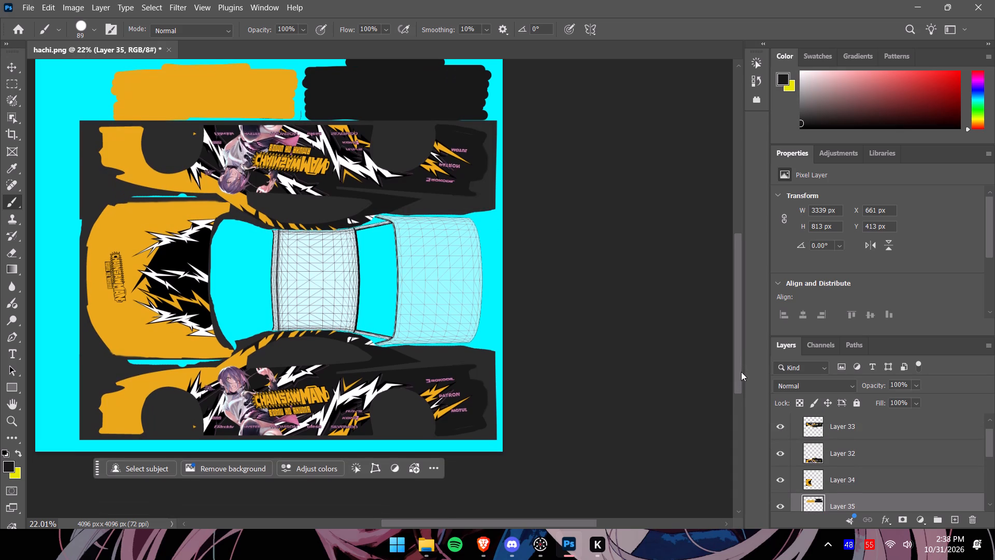
alt+click(384, 358)
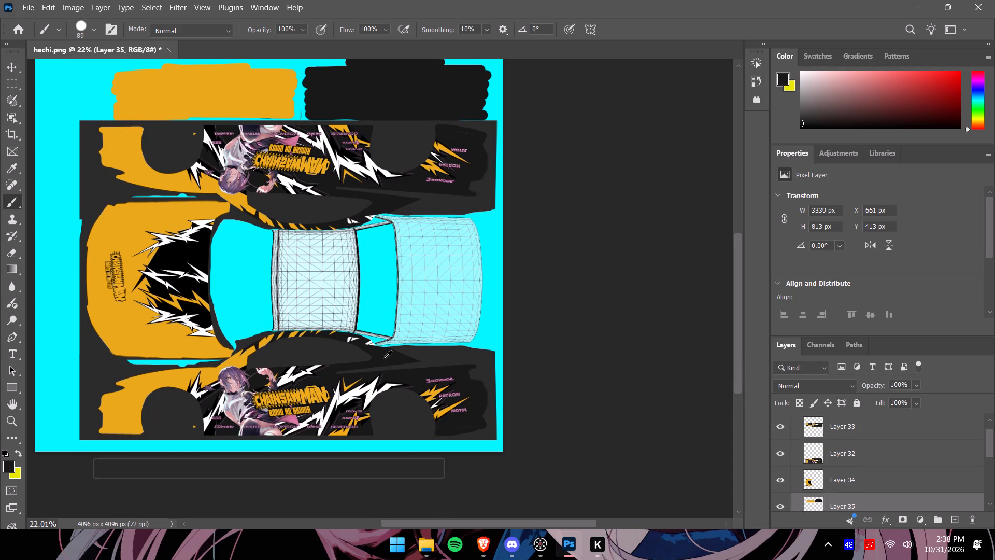
click(274, 328)
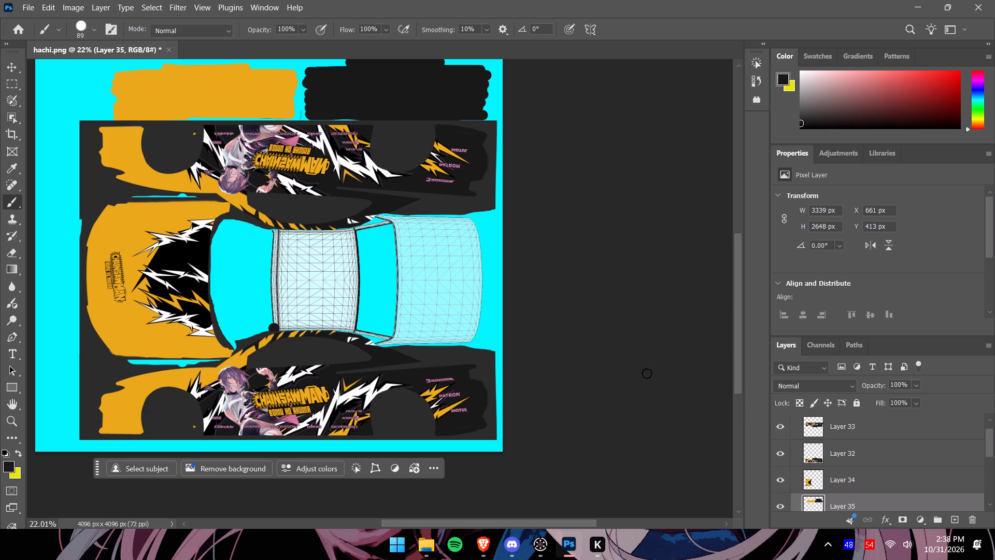
Hide the chman source layer.
scroll(798, 459, down, 2)
click(774, 501)
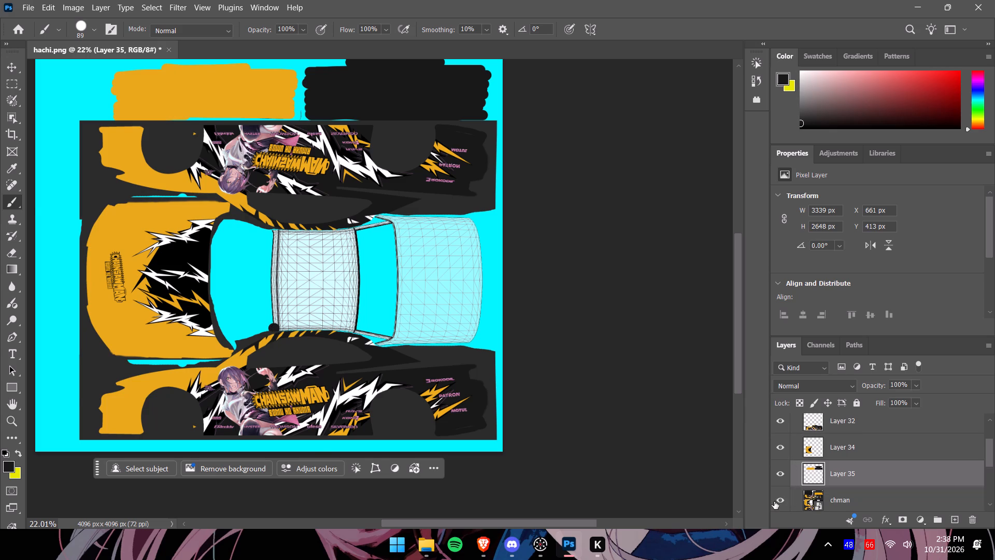
click(779, 499)
Paint a near-black border along all four edges of the roof panel on Layer 35.
alt+scroll(287, 259, up, 6)
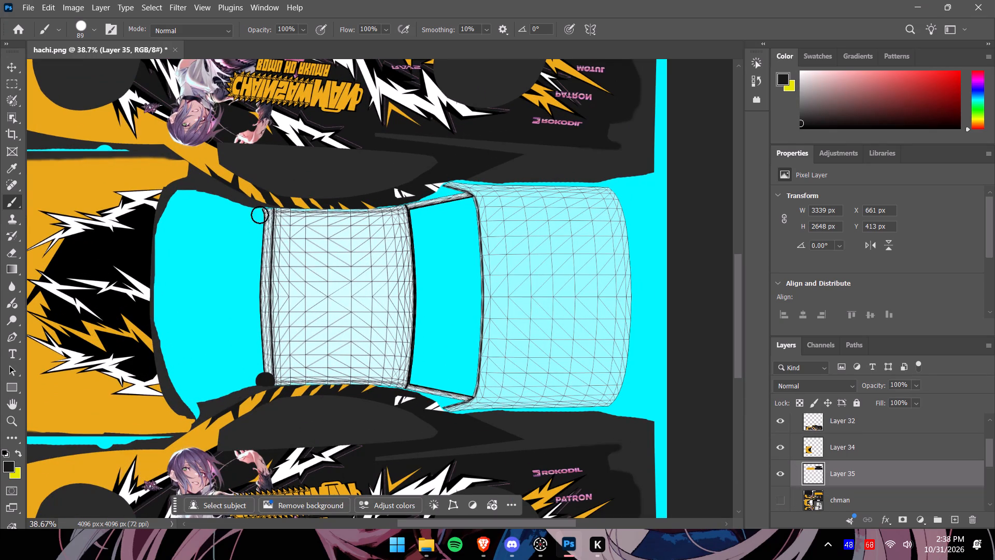
scroll(270, 237, up, 6)
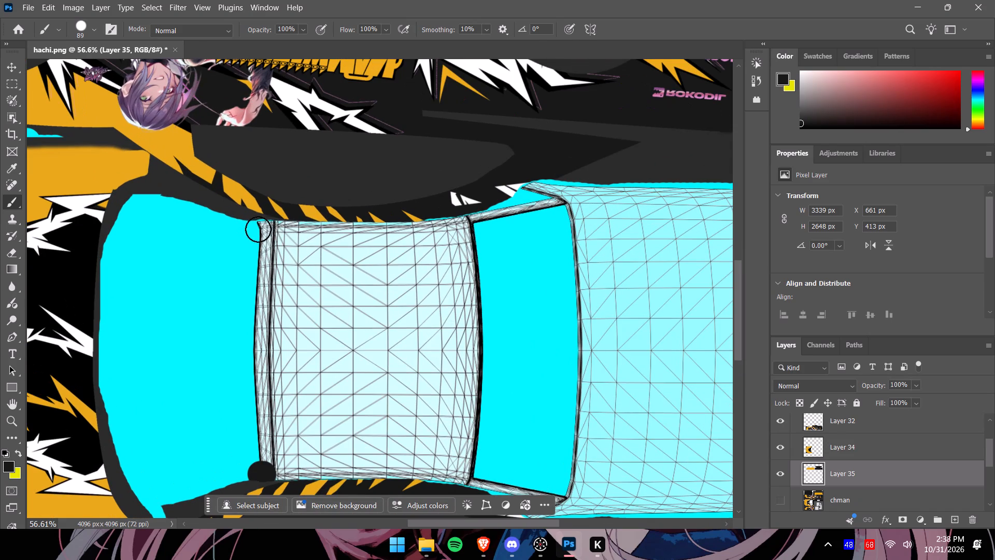
drag(261, 232, 437, 238)
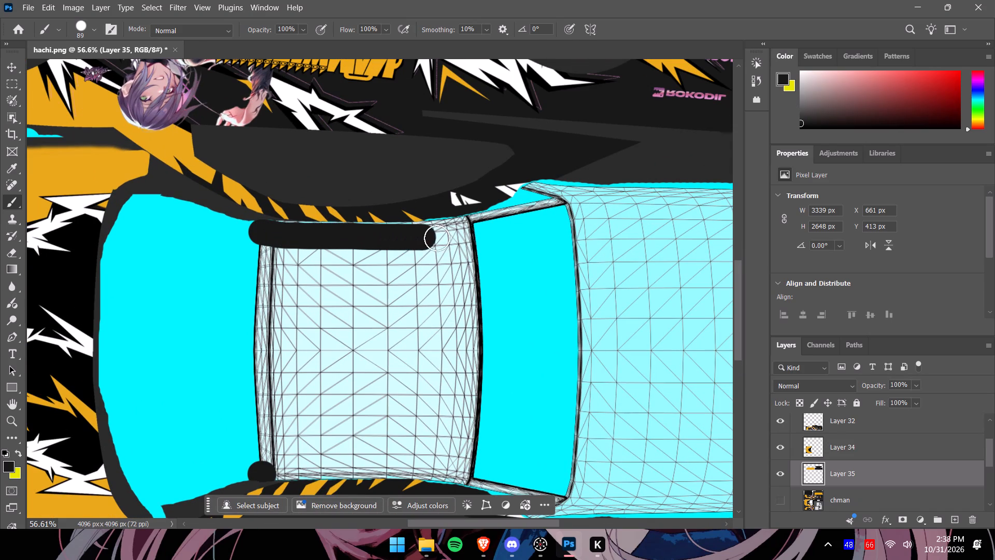
drag(437, 238, 424, 233)
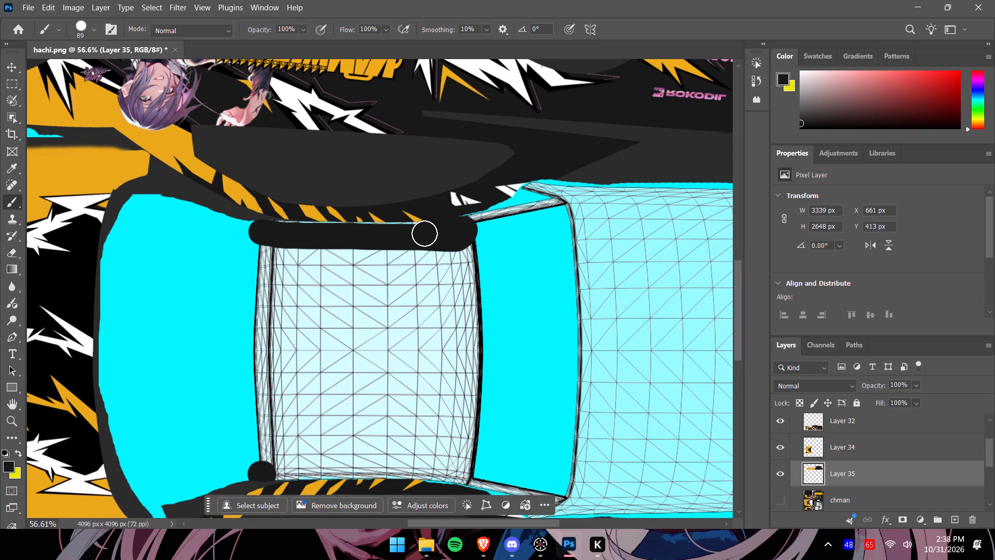
drag(424, 233, 318, 234)
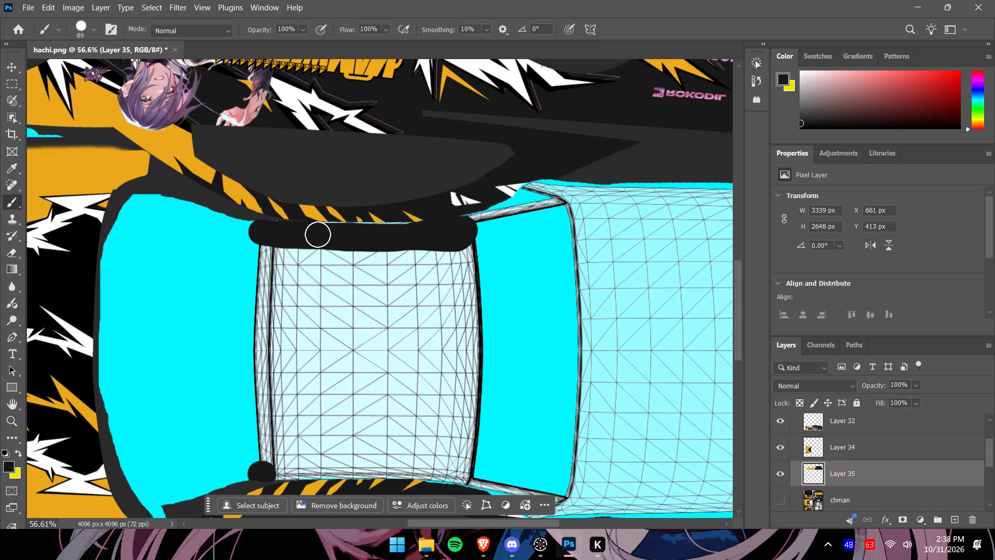
drag(318, 234, 467, 278)
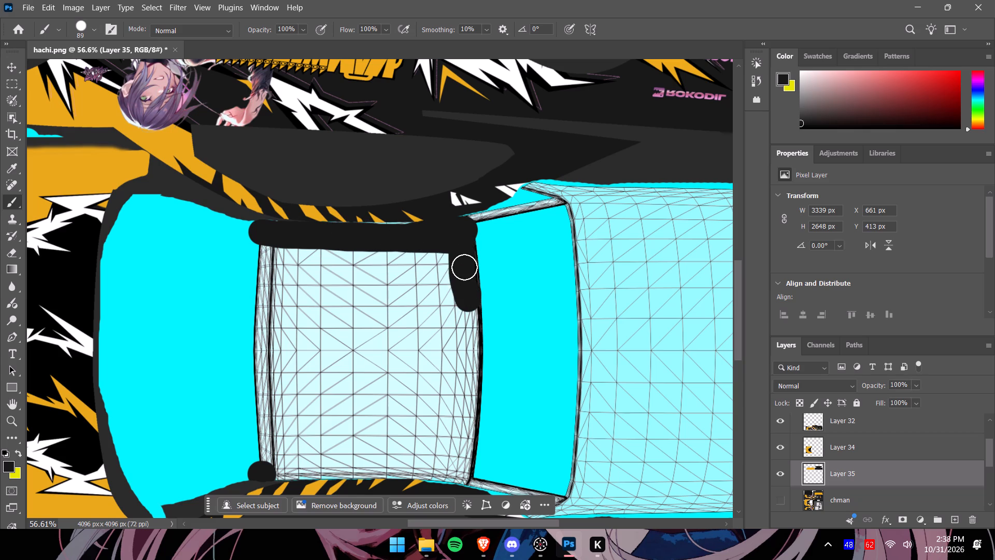
drag(465, 255, 468, 470)
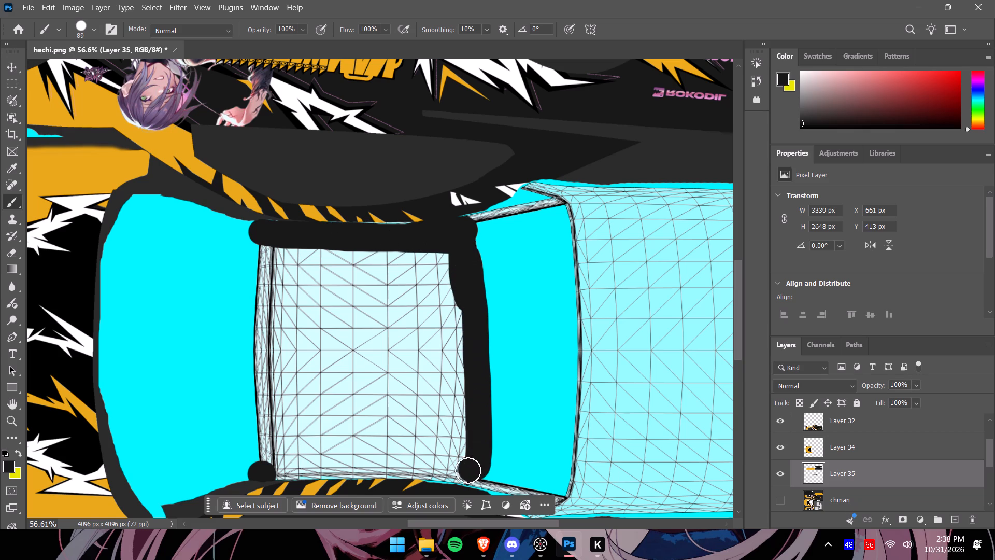
drag(468, 470, 399, 469)
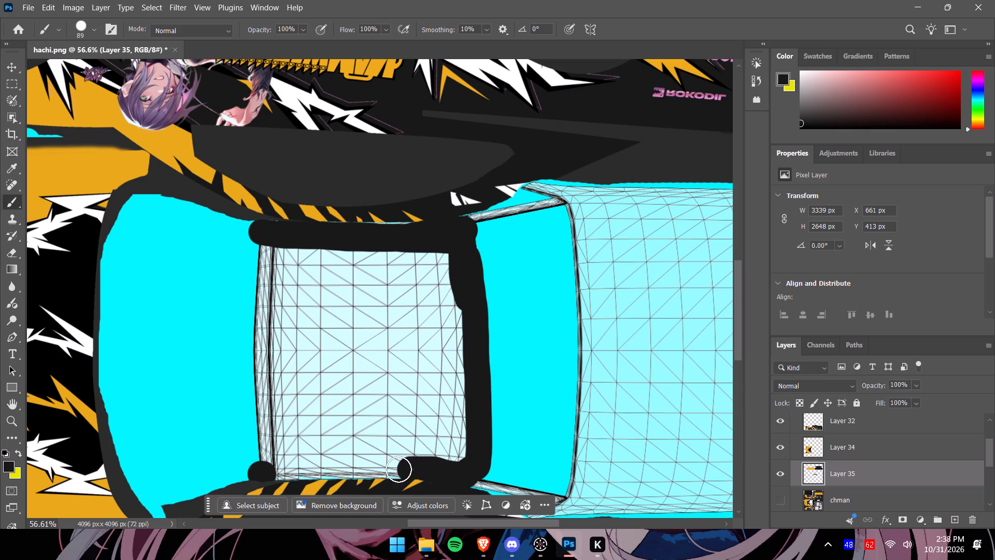
drag(399, 469, 256, 464)
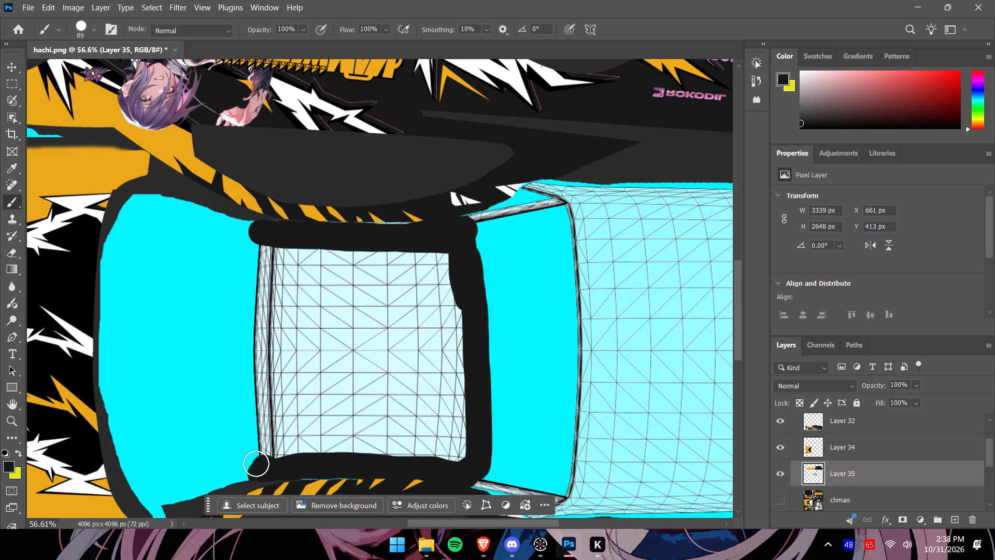
drag(256, 464, 403, 262)
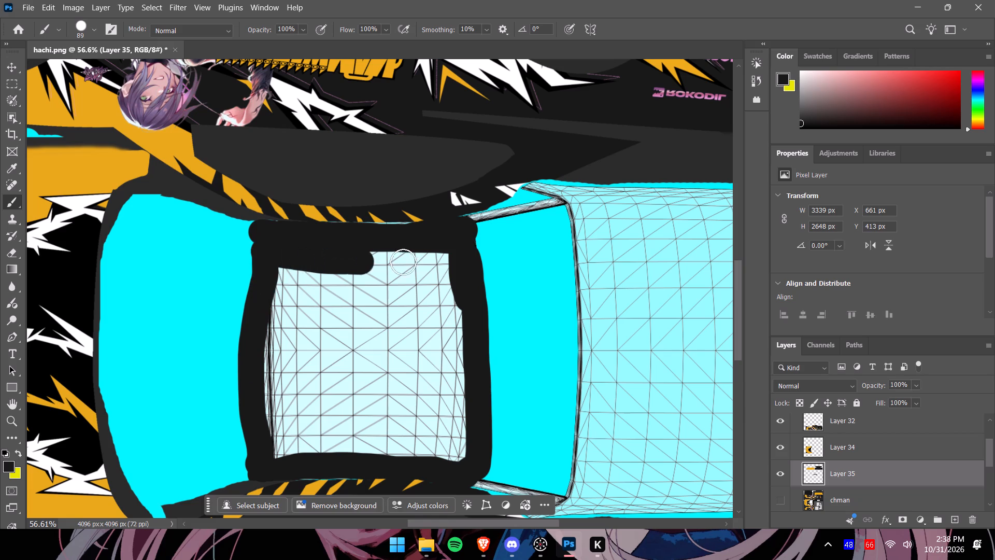
Fill the inside of the roof panel with near-black paint until no wireframe or gaps remain.
drag(403, 262, 400, 305)
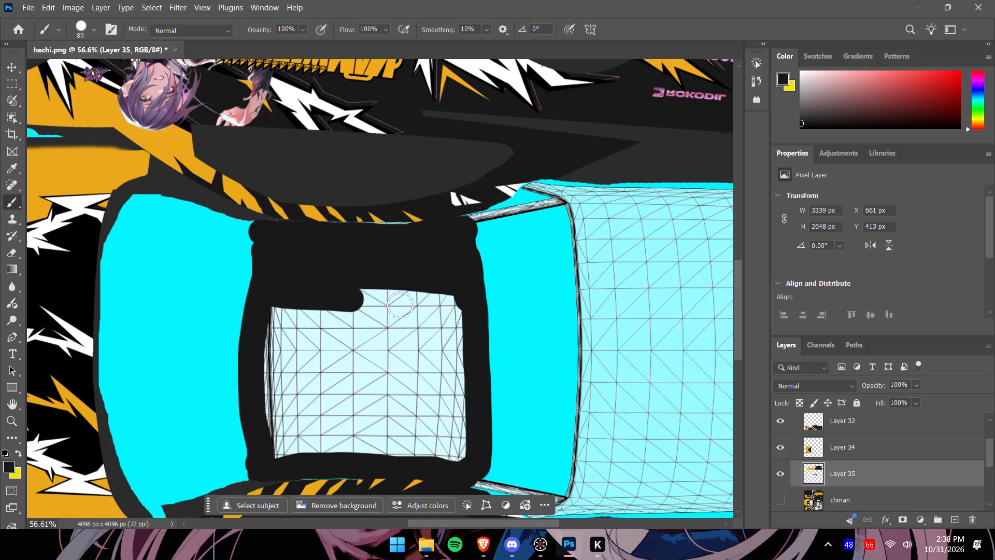
drag(400, 305, 404, 331)
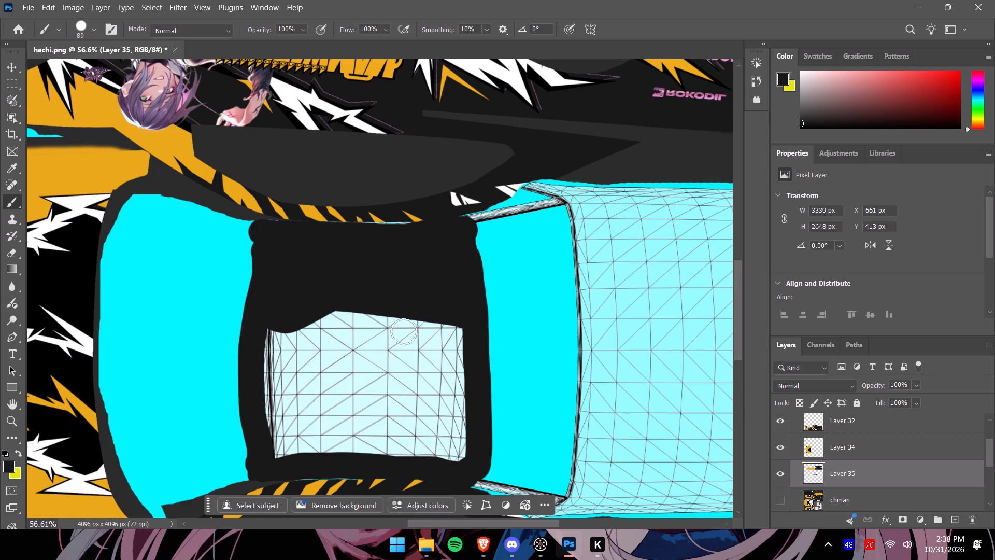
drag(404, 331, 275, 335)
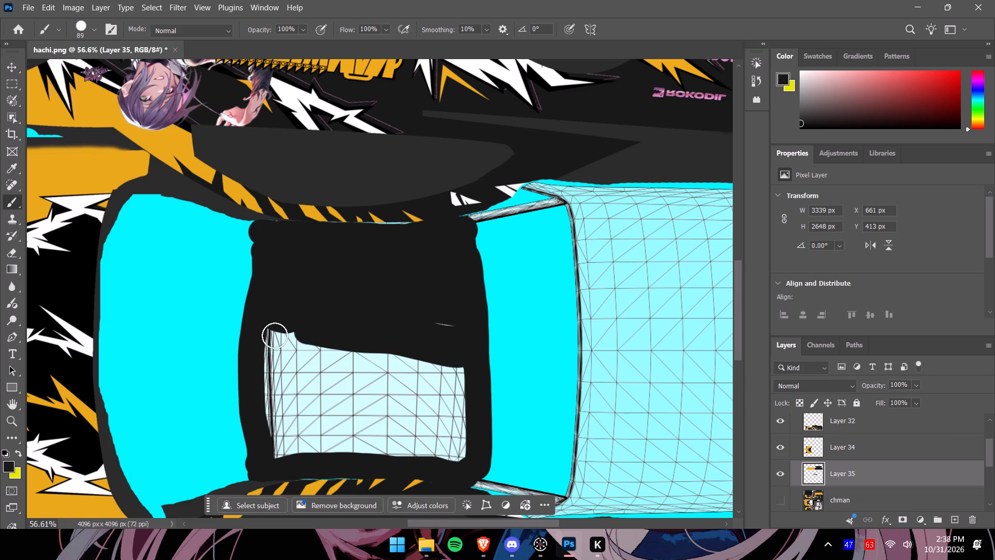
drag(275, 335, 273, 415)
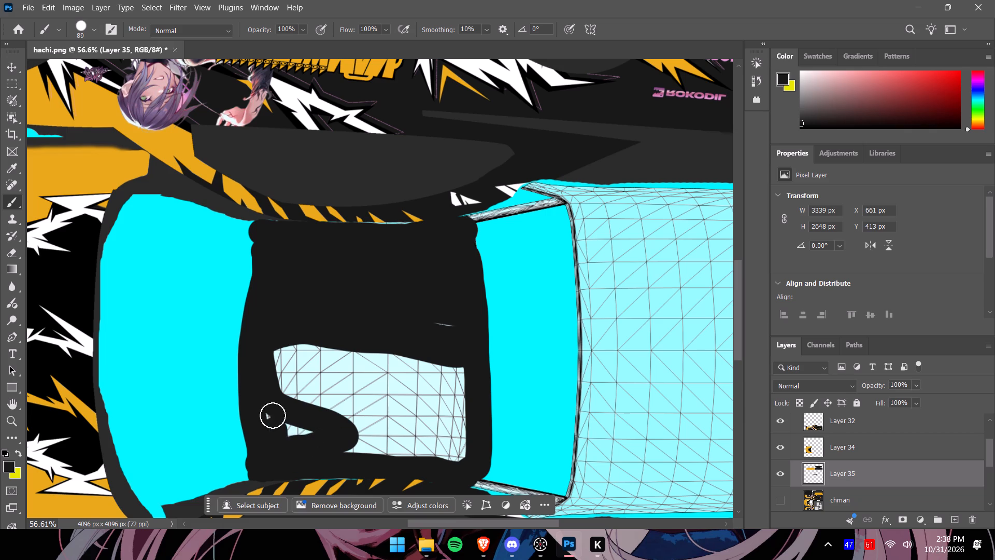
drag(273, 415, 464, 391)
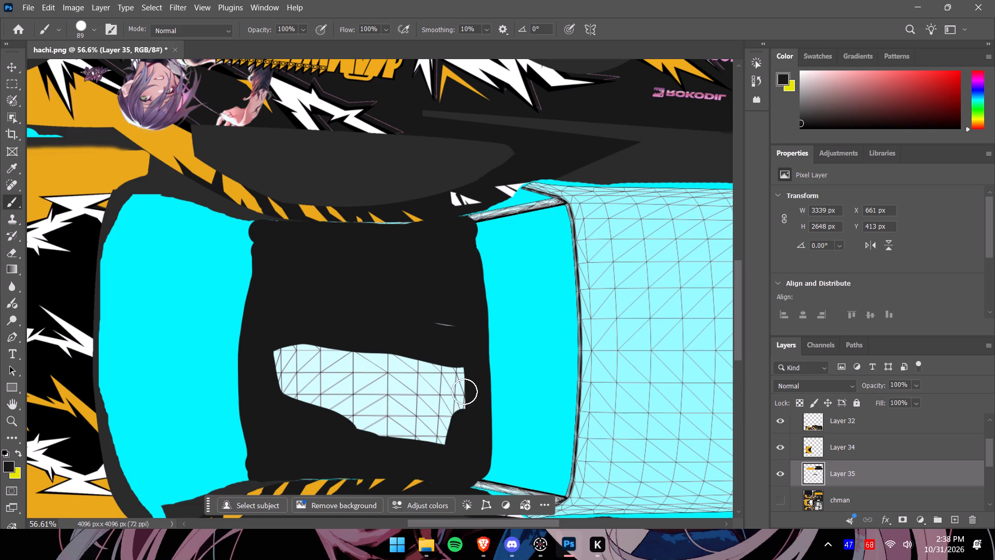
drag(464, 391, 394, 330)
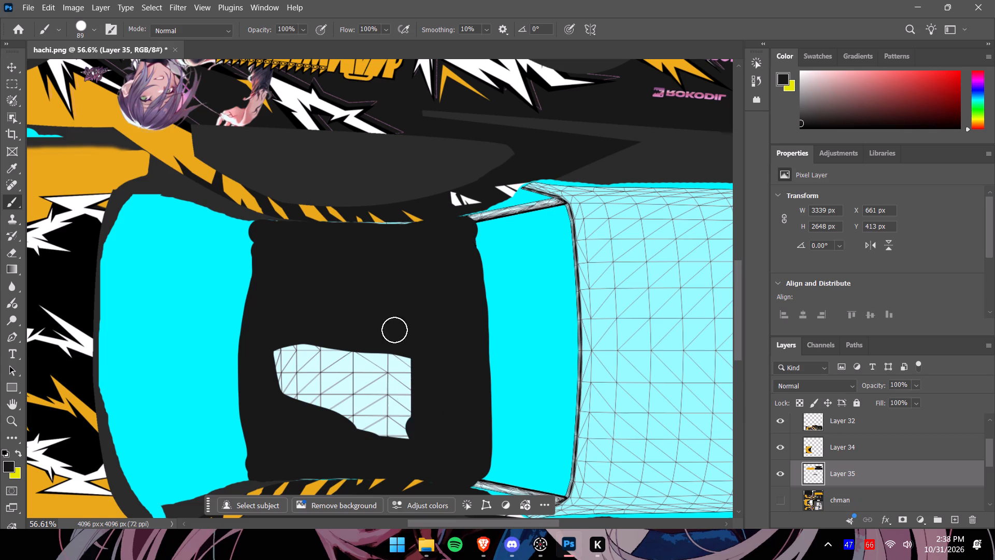
drag(394, 330, 286, 346)
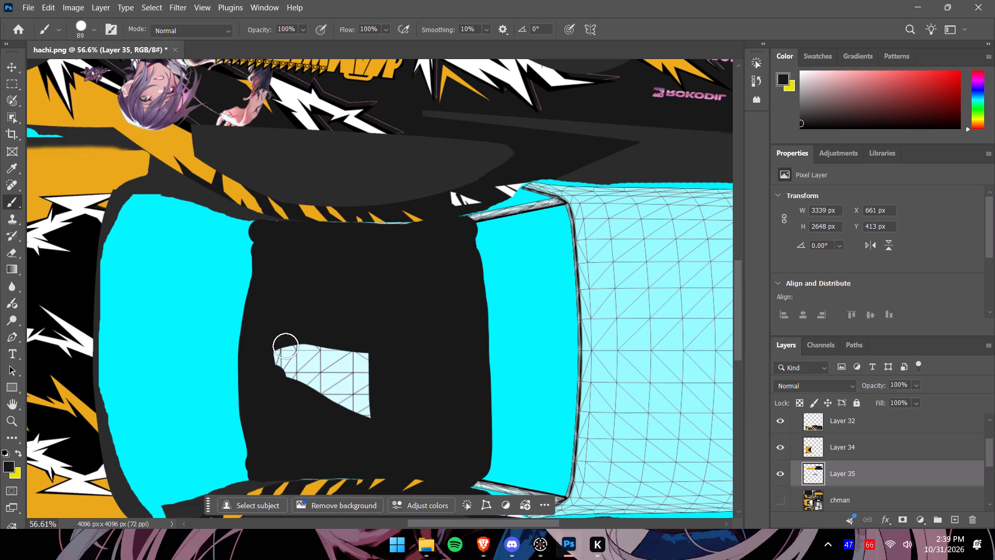
drag(286, 346, 388, 395)
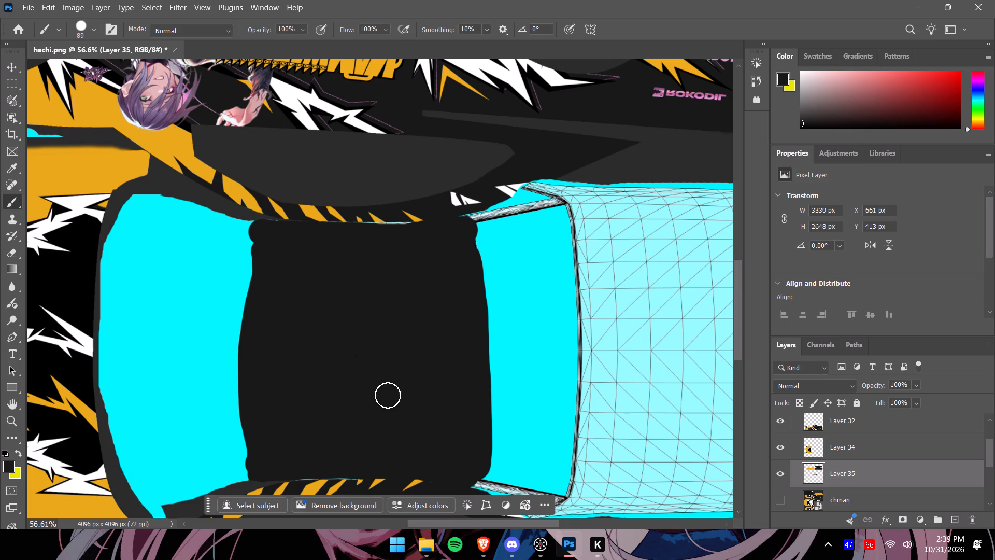
drag(388, 395, 396, 381)
Reduce the brush size to 39 px and paint the upper rear pillar strip near-black from the roof corner to the trunk.
alt+scroll(518, 226, up, 14)
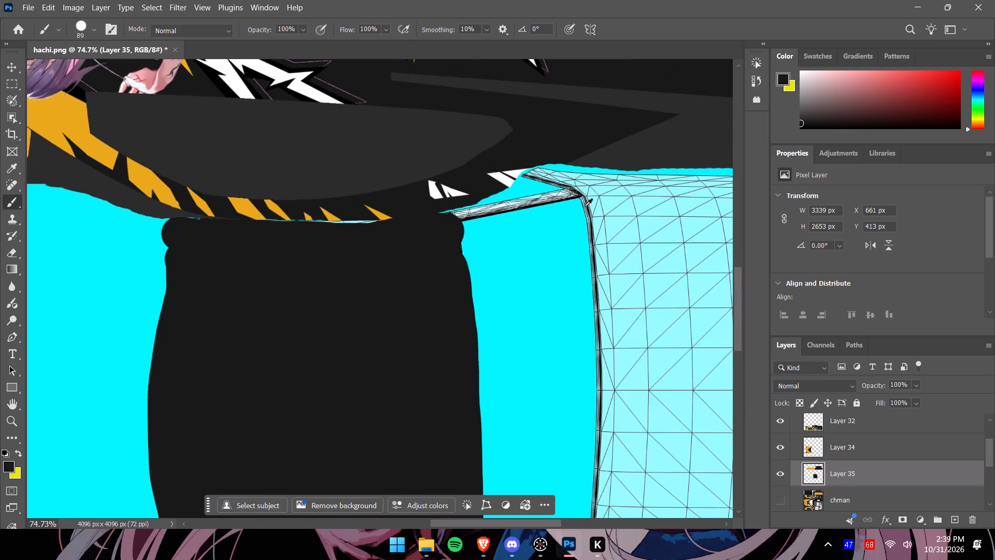
alt+scroll(585, 206, up, 2)
alt+scroll(551, 206, down, 4)
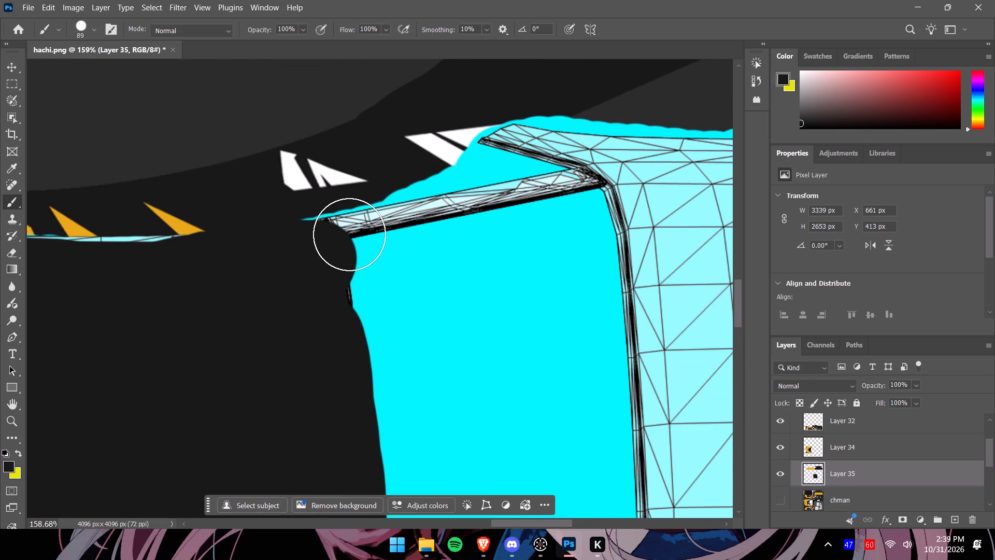
click(93, 29)
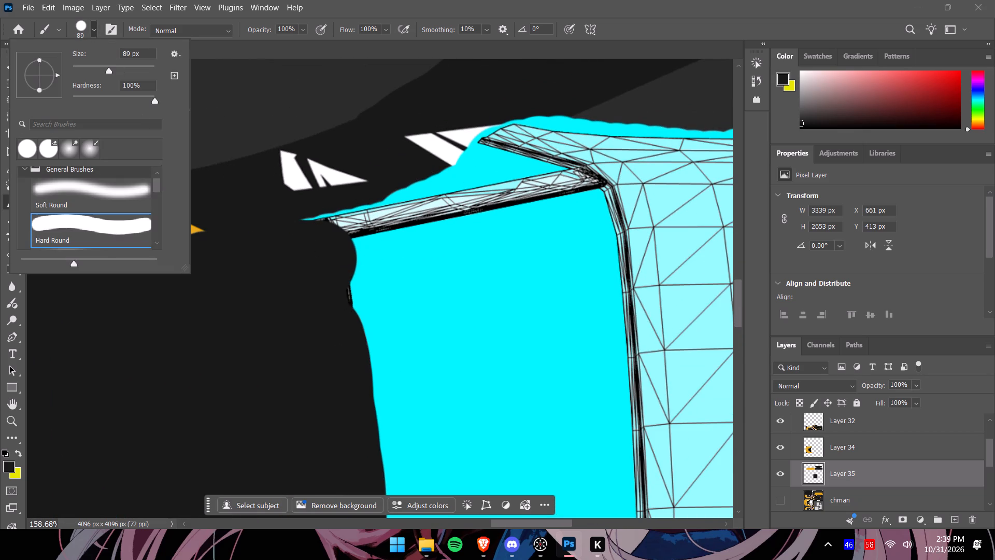
drag(109, 70, 89, 65)
click(93, 32)
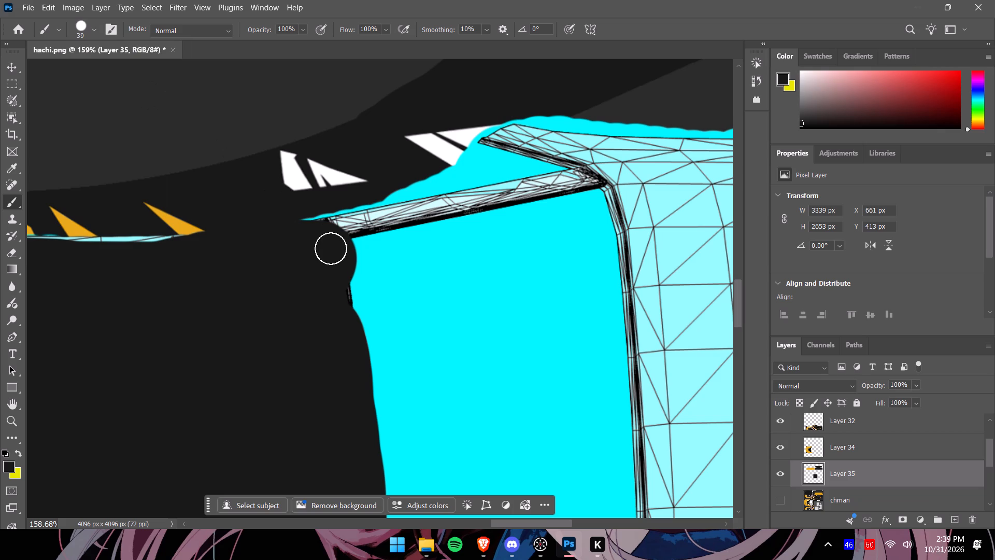
drag(325, 230, 388, 225)
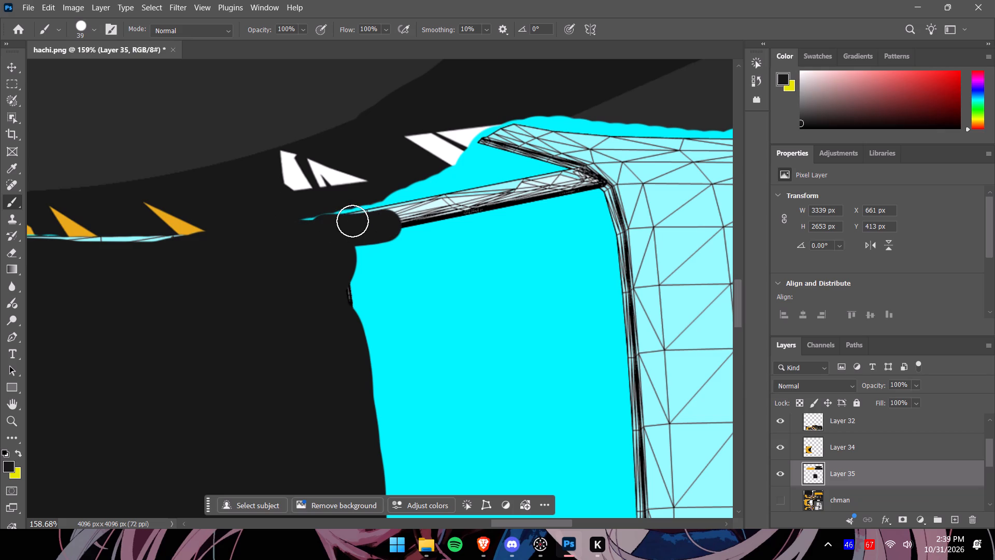
drag(352, 221, 576, 181)
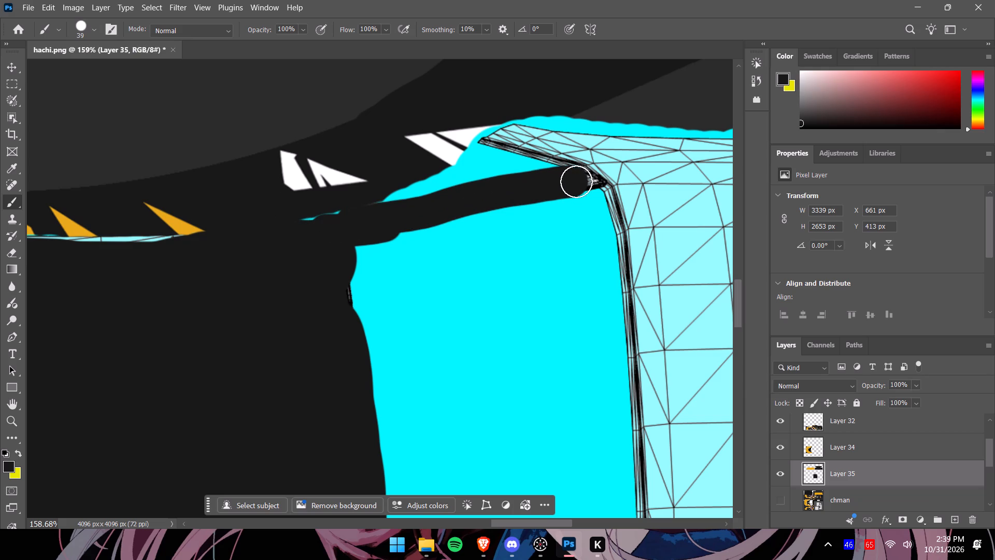
drag(576, 181, 582, 181)
Paint near-black over the trunk panel's upper front corner where it meets the rear pillar strip.
drag(492, 147, 511, 143)
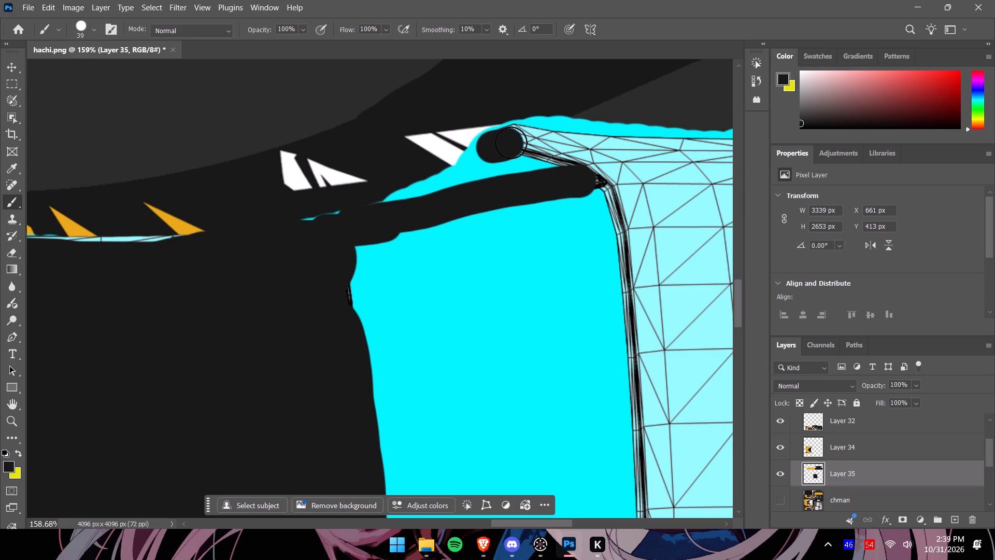
drag(511, 143, 587, 159)
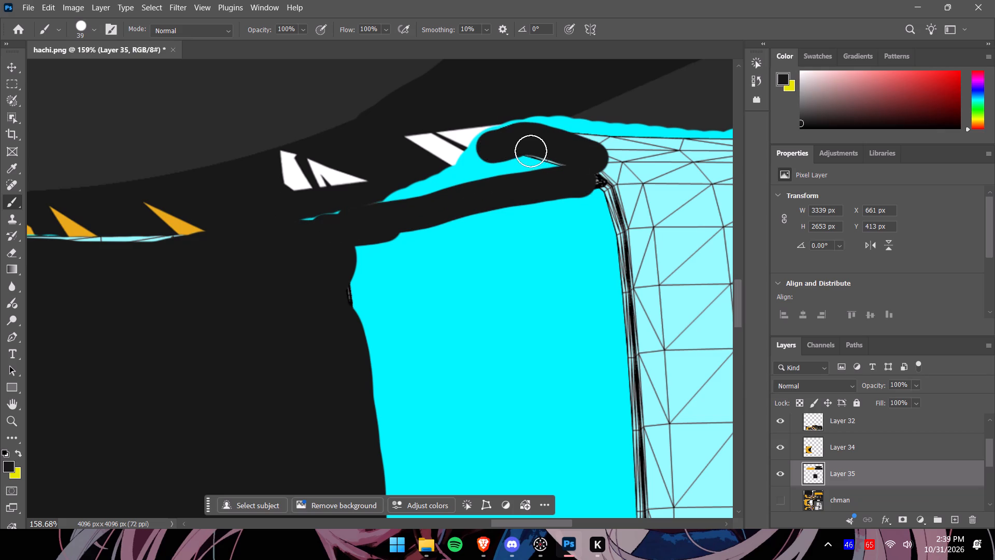
drag(532, 151, 595, 168)
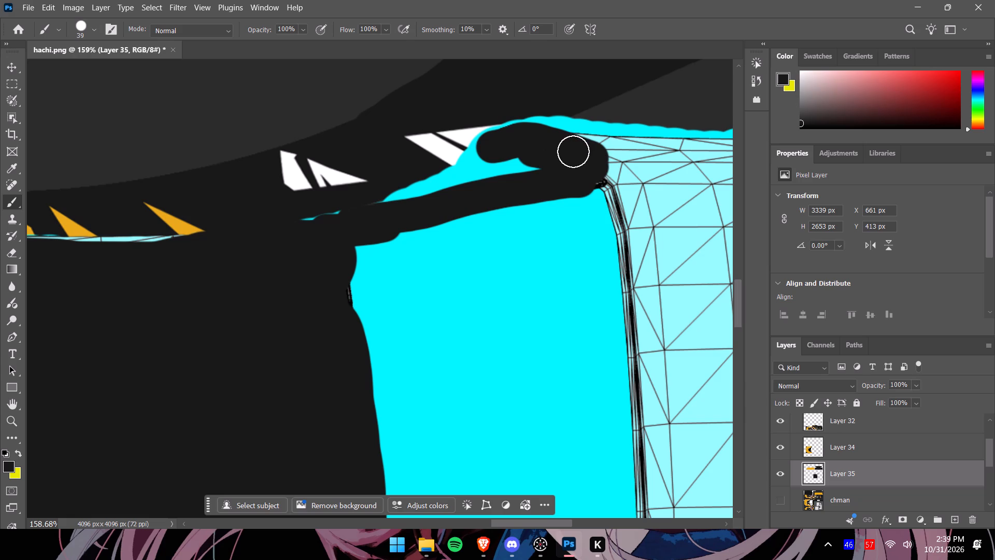
drag(573, 145, 628, 148)
drag(608, 171, 633, 194)
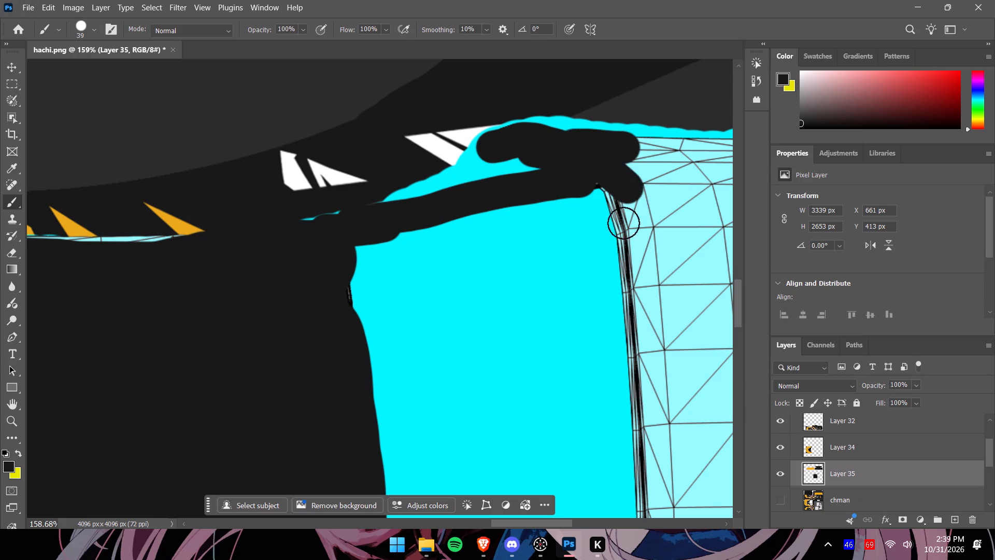
Paint the lower rear pillar strip near-black from the roof corner to the trunk panel.
alt+scroll(621, 235, down, 6)
drag(737, 344, 734, 382)
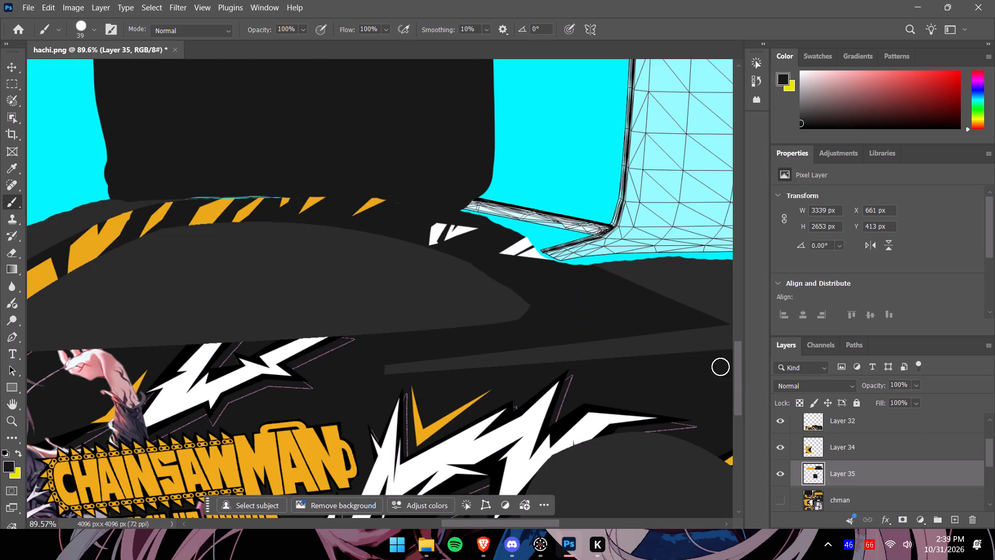
drag(466, 203, 491, 206)
drag(475, 205, 494, 207)
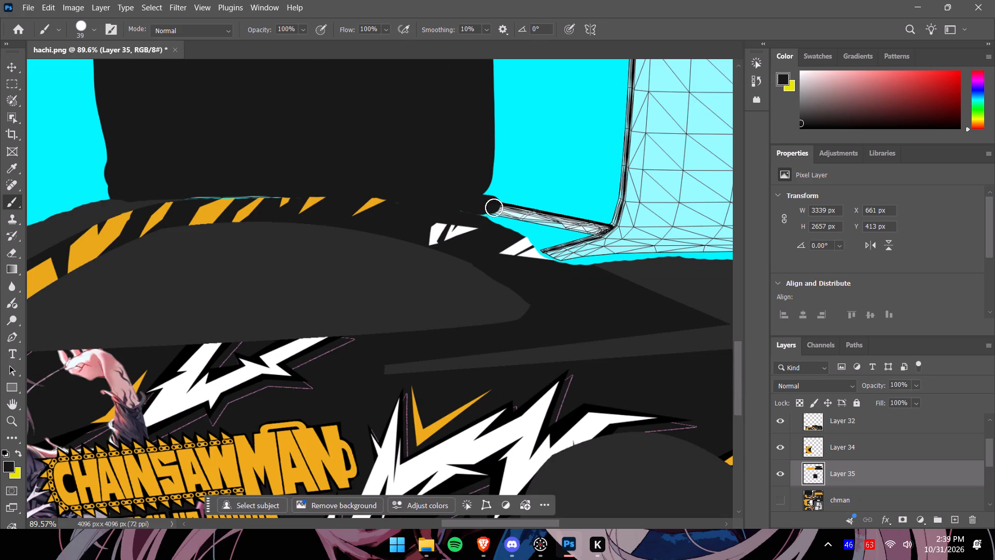
drag(494, 207, 600, 233)
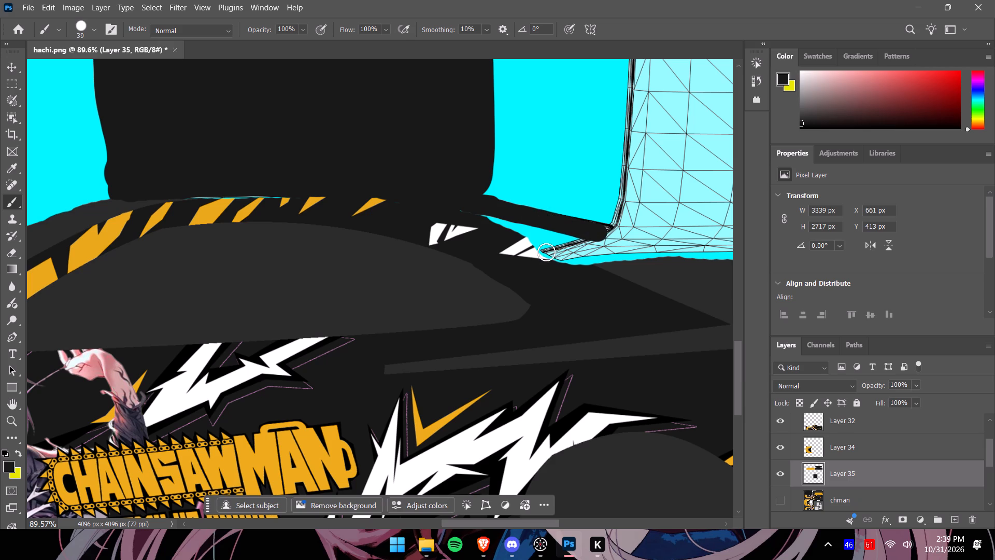
Paint near-black over the trunk panel's lower front corner where it meets the rear pillar strip.
drag(547, 252, 605, 243)
drag(565, 254, 635, 241)
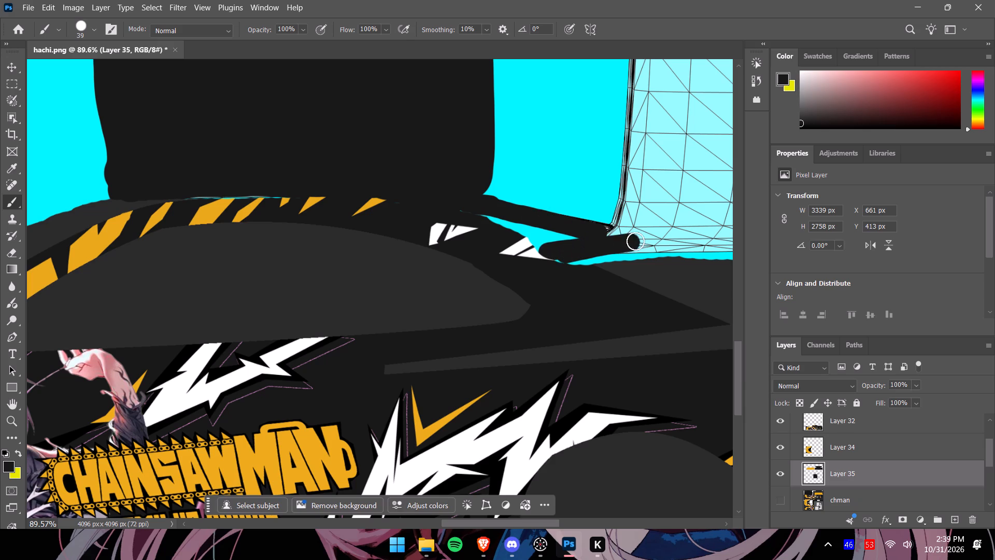
drag(635, 241, 636, 241)
drag(603, 230, 629, 231)
drag(604, 246, 628, 247)
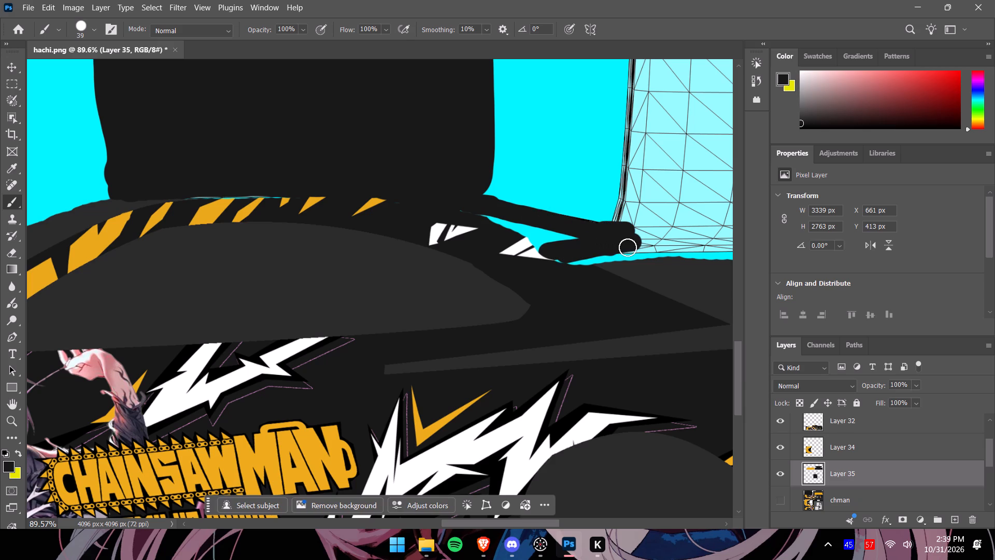
drag(628, 247, 685, 248)
Increase the brush size to 152 px and paint near-black across the trunk panel along its upper edge.
drag(543, 524, 585, 521)
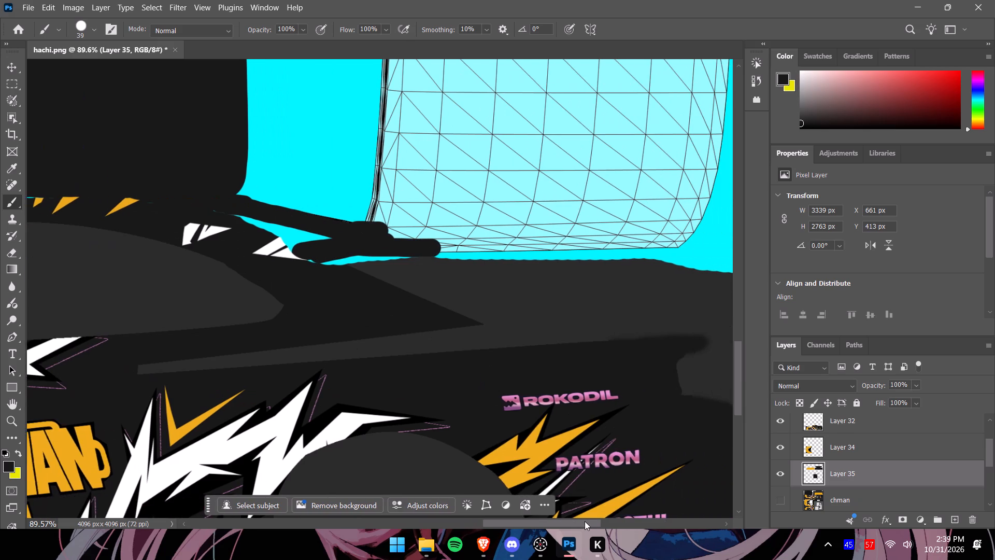
drag(585, 521, 594, 516)
alt+scroll(671, 270, down, 8)
drag(738, 358, 742, 347)
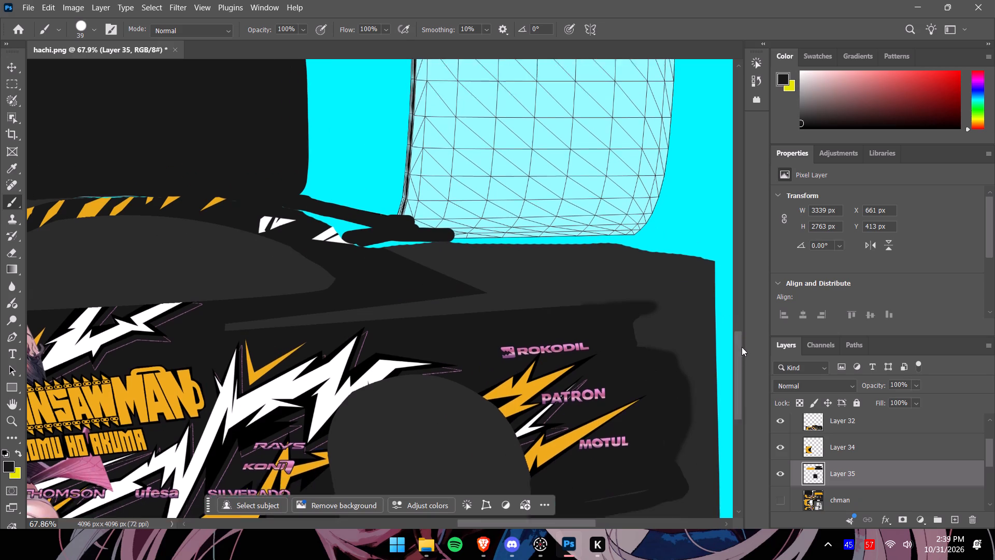
drag(742, 347, 743, 306)
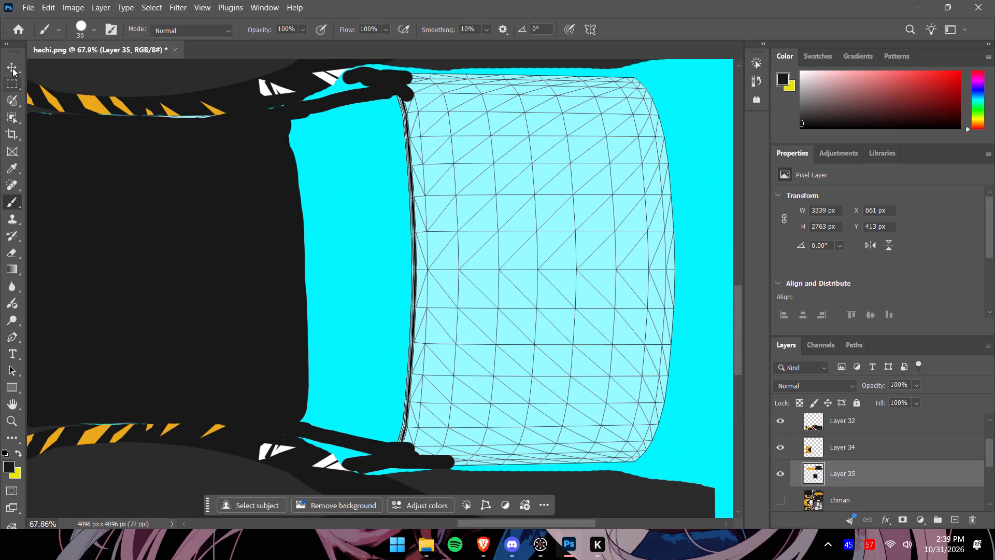
click(60, 27)
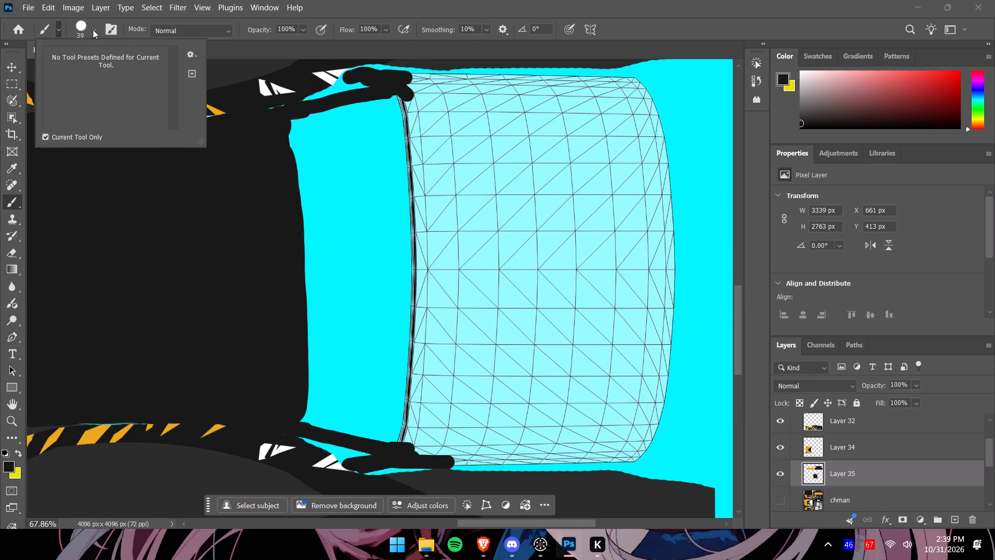
click(93, 30)
drag(92, 69, 106, 70)
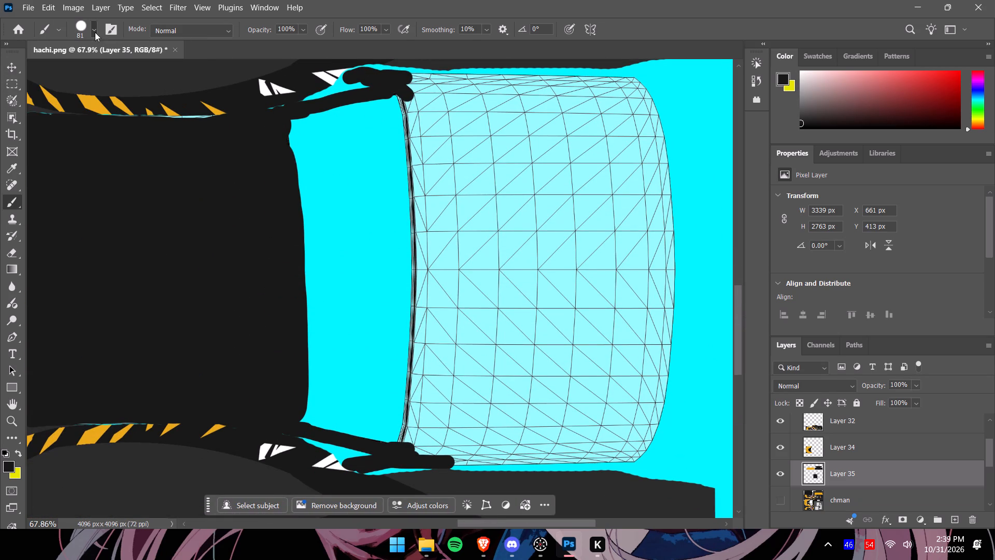
click(95, 32)
click(94, 30)
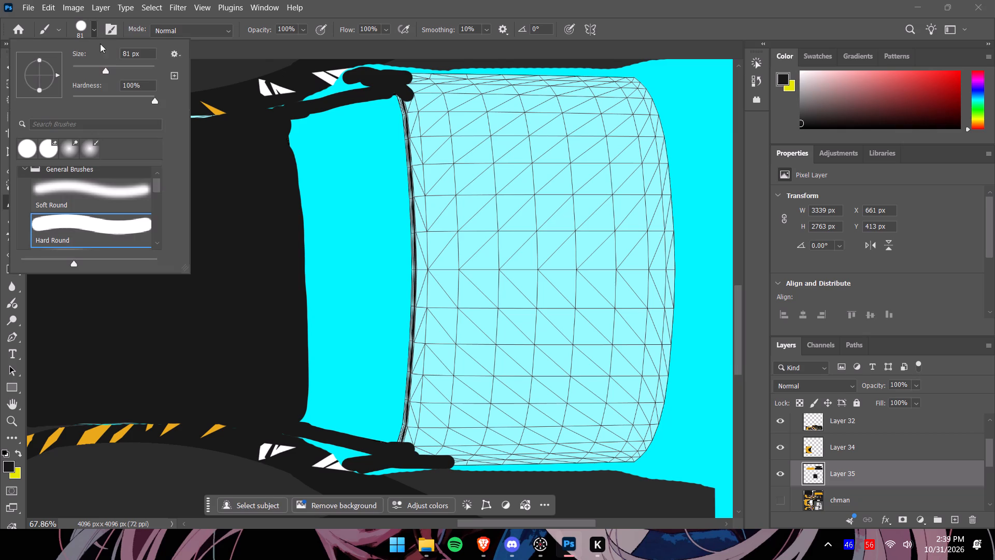
drag(106, 67, 125, 69)
click(92, 31)
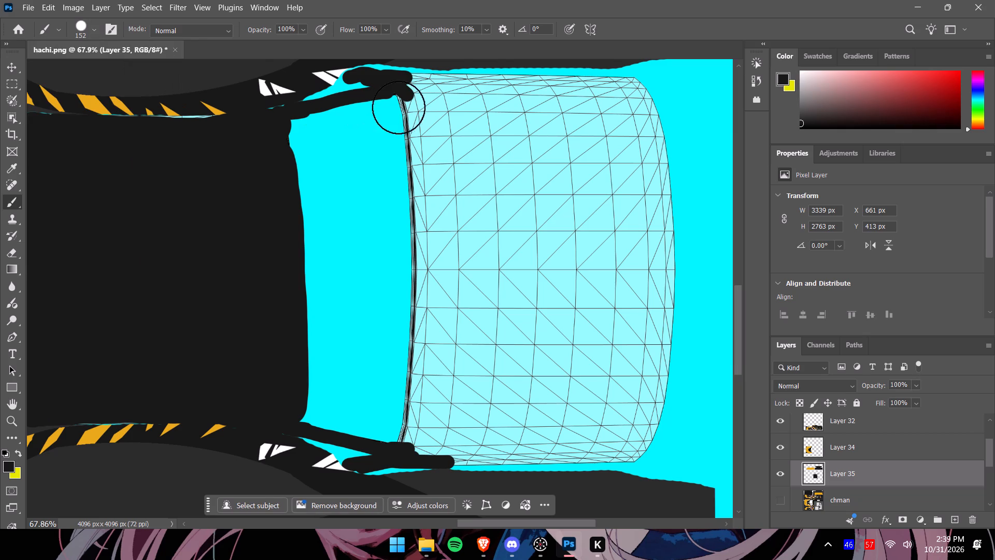
drag(408, 96, 516, 103)
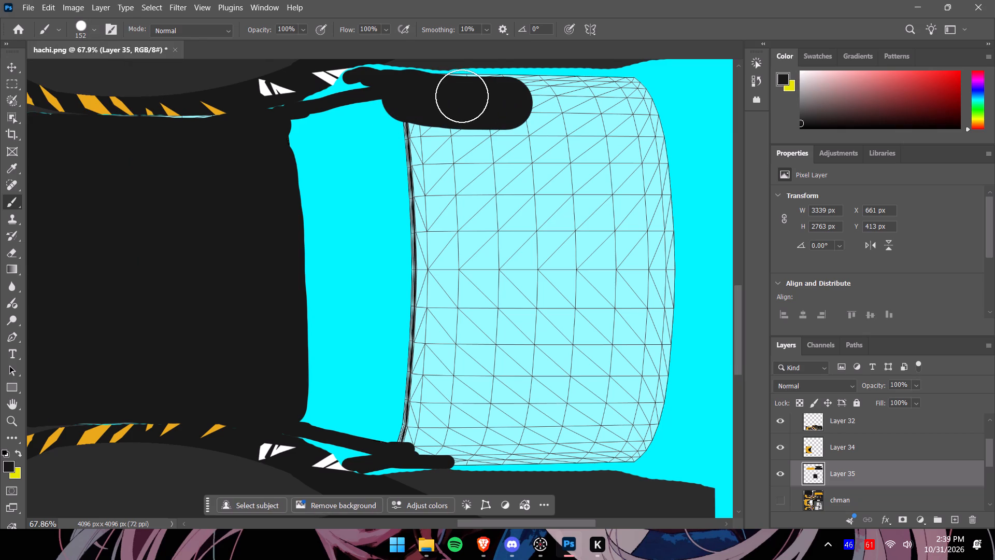
drag(453, 98, 634, 104)
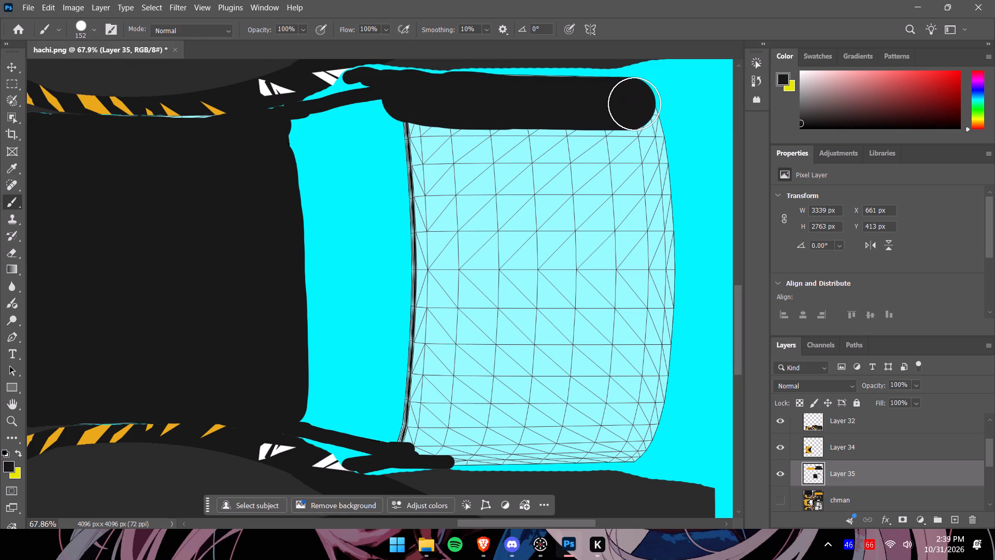
drag(634, 104, 666, 130)
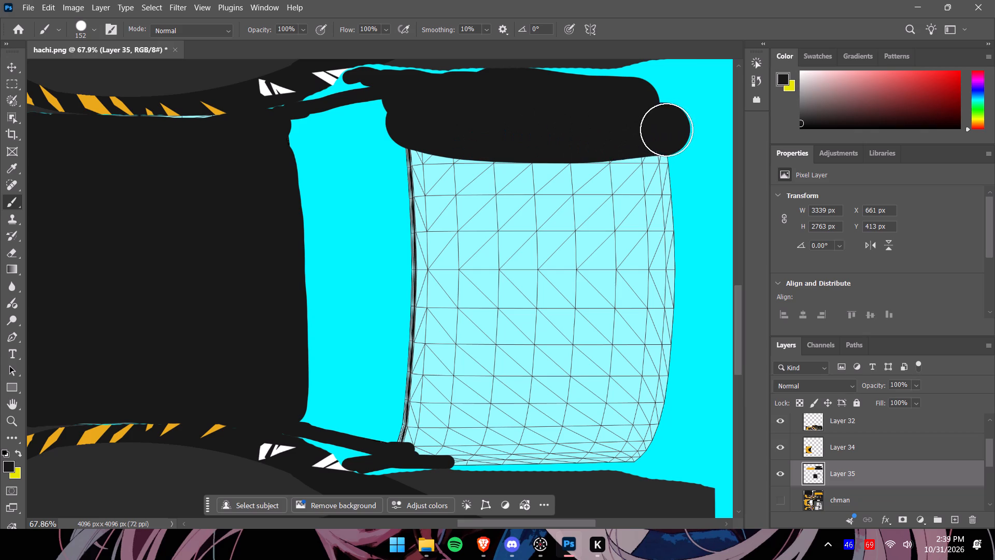
Fill the rest of the trunk panel's wireframe with near-black paint down to its lower edge.
drag(666, 130, 436, 185)
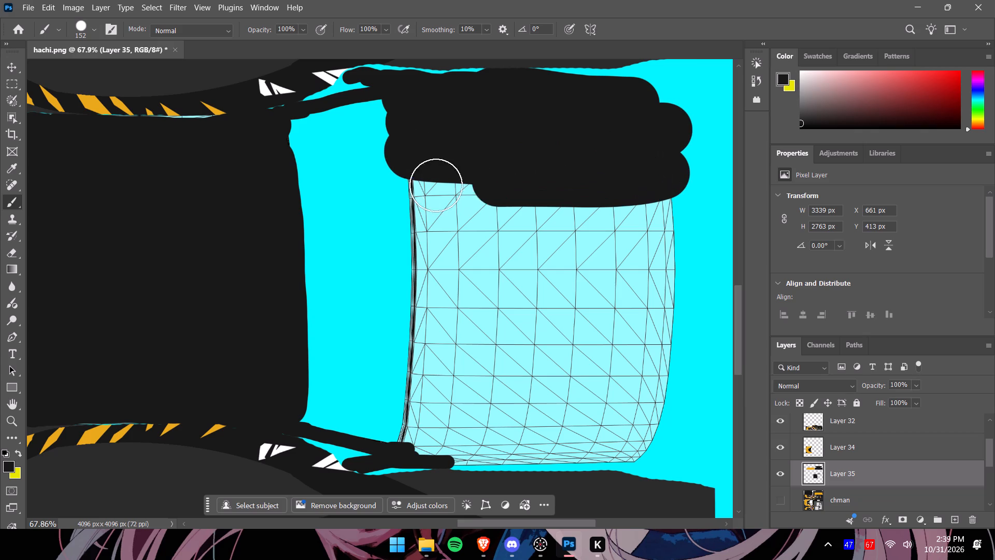
drag(436, 185, 577, 251)
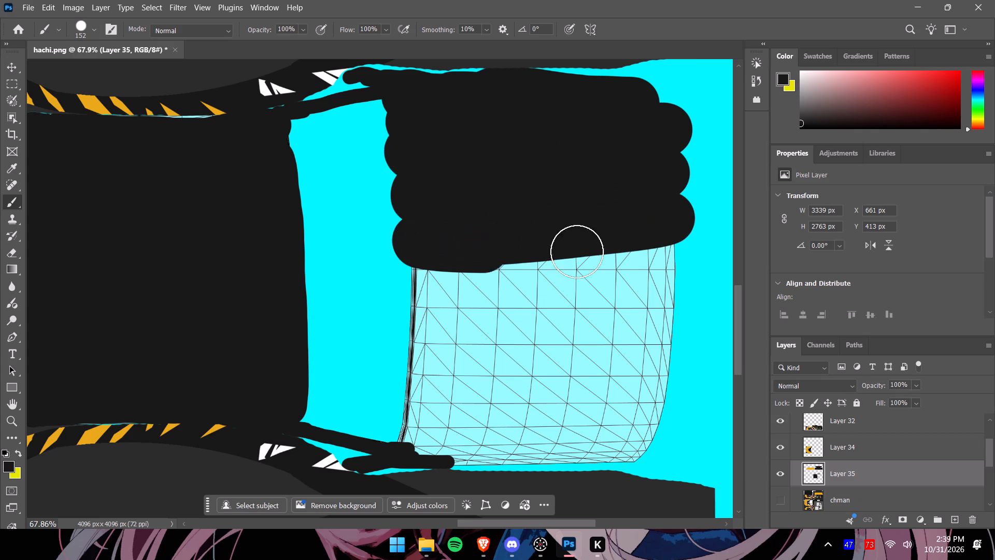
drag(577, 251, 515, 317)
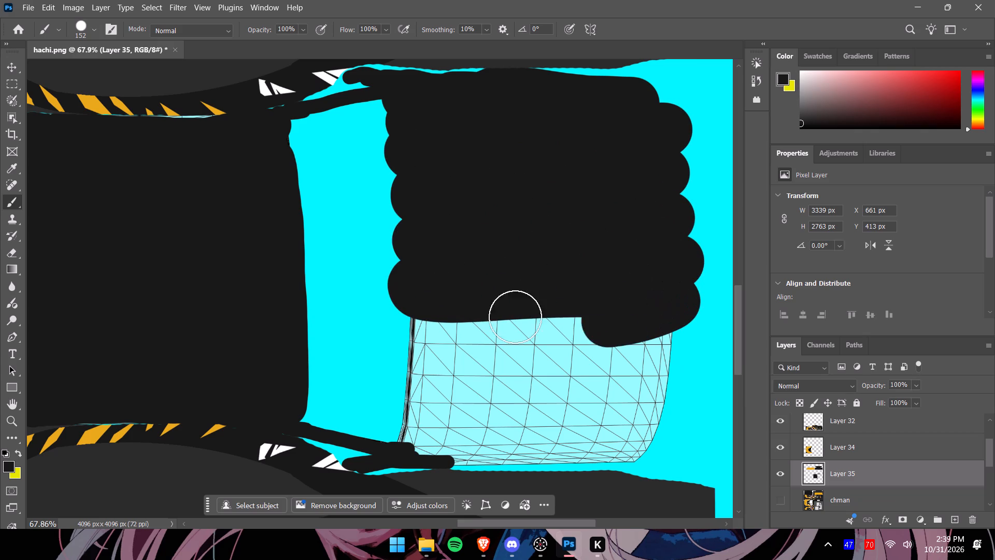
drag(515, 317, 628, 383)
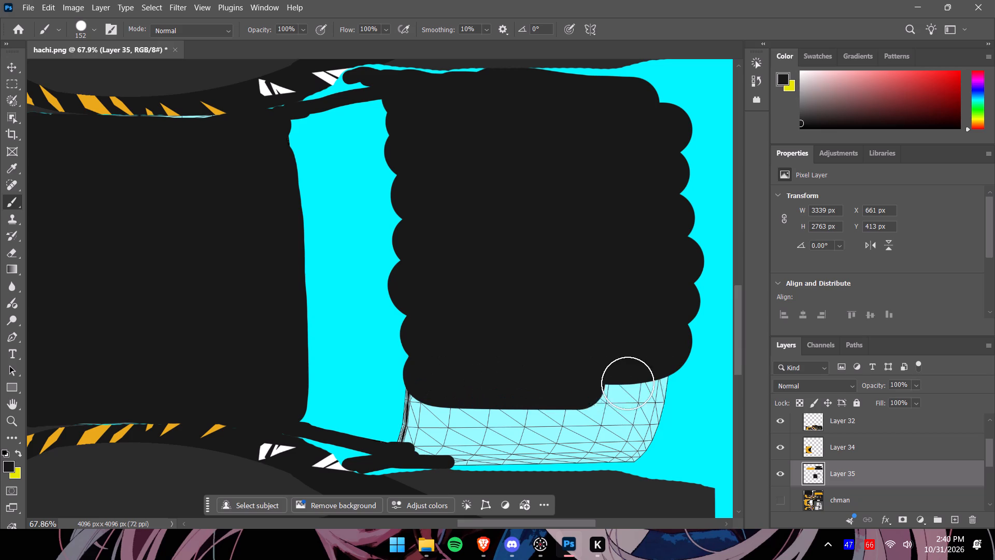
drag(628, 383, 611, 441)
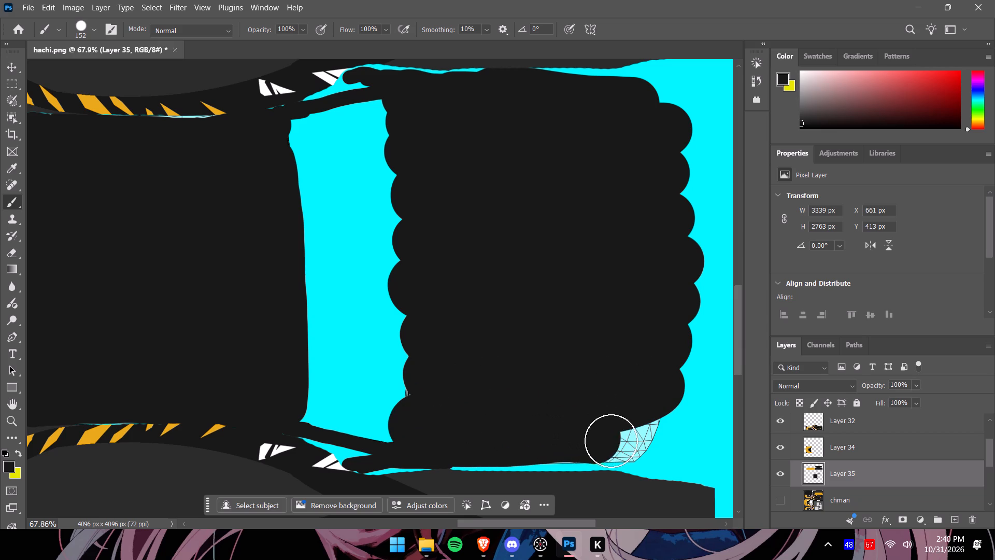
Cover the remaining rear corner of the trunk panel and even out its scalloped rear and front edges in near-black.
drag(611, 441, 647, 112)
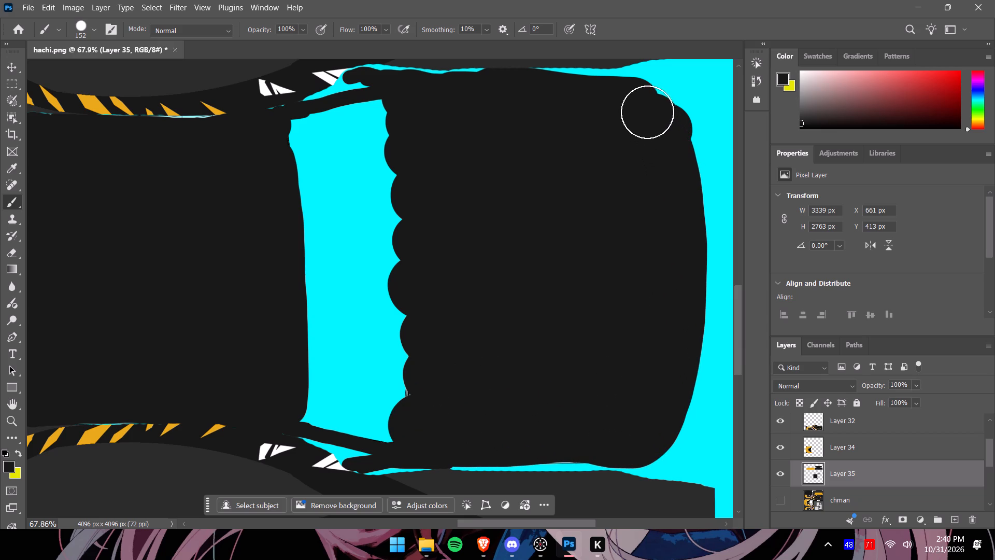
drag(647, 112, 631, 102)
drag(395, 100, 403, 243)
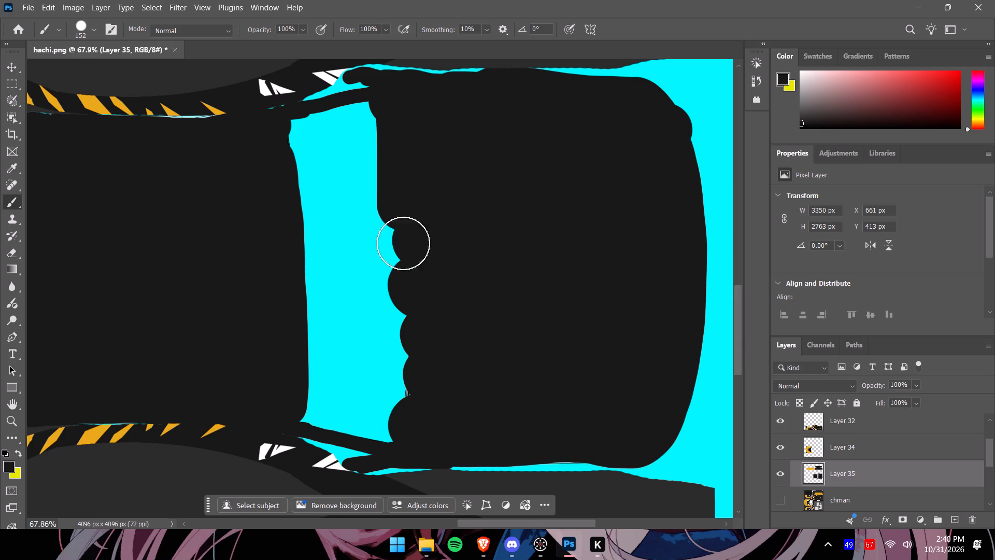
drag(403, 243, 402, 438)
Examine the whole livery layout to check the coverage of the painted roof, trunk and side panels.
alt+scroll(449, 381, down, 1)
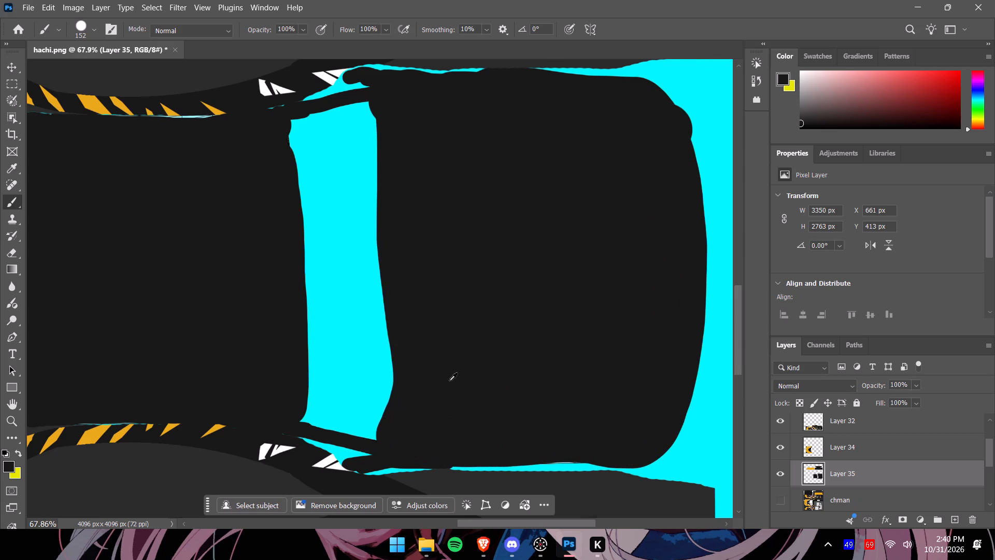
alt+scroll(449, 381, down, 12)
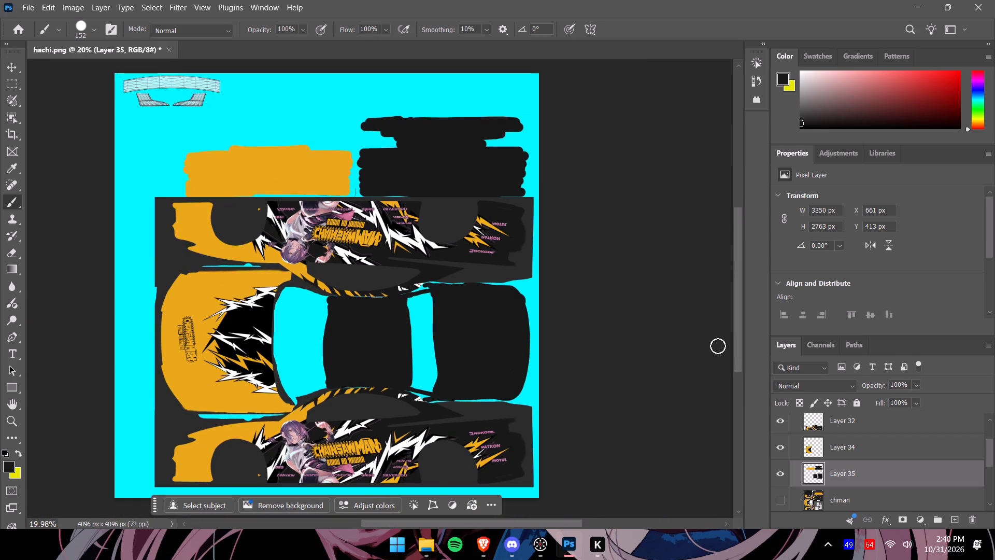
alt+scroll(617, 355, down, 4)
drag(741, 352, 737, 376)
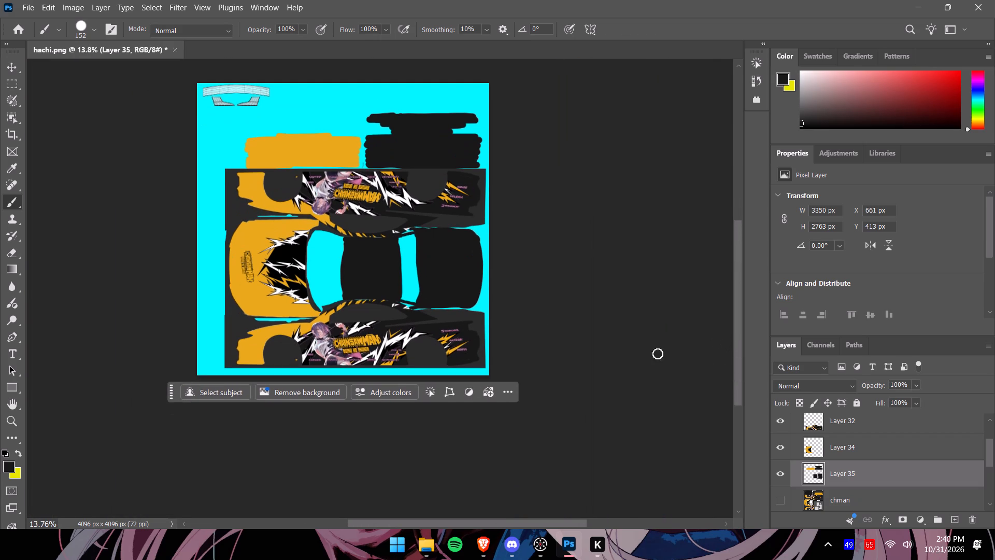
alt+scroll(454, 279, down, 4)
alt+scroll(457, 292, up, 4)
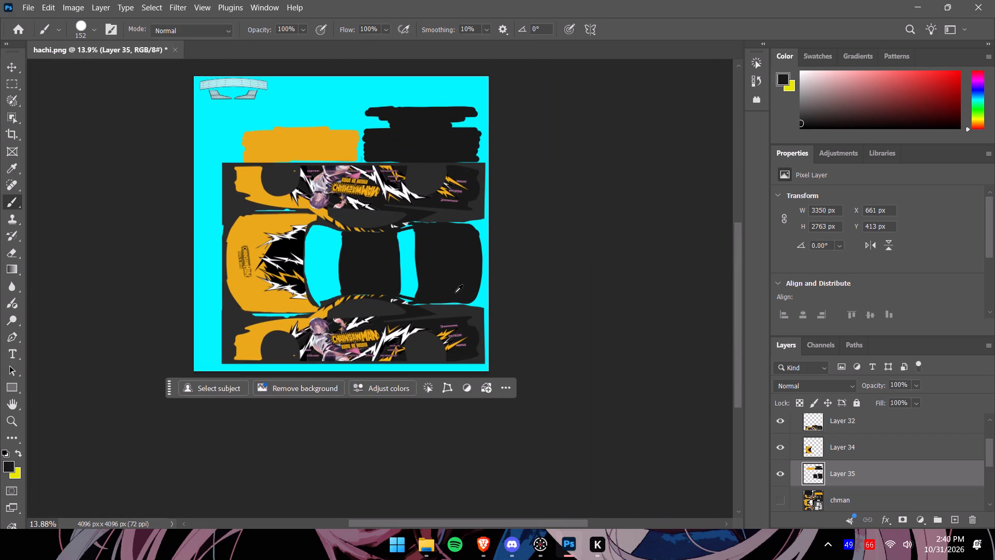
alt+scroll(447, 292, up, 4)
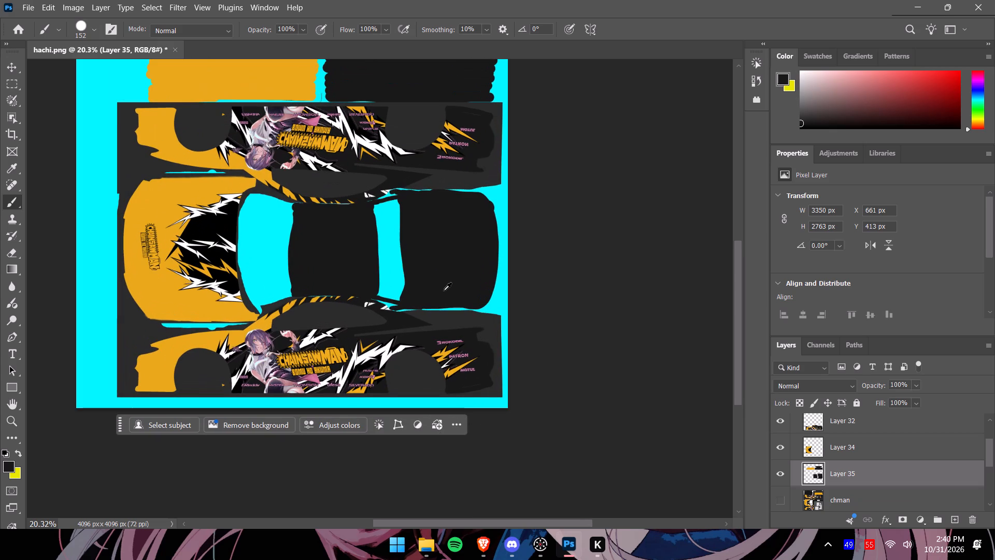
alt+scroll(444, 290, up, 2)
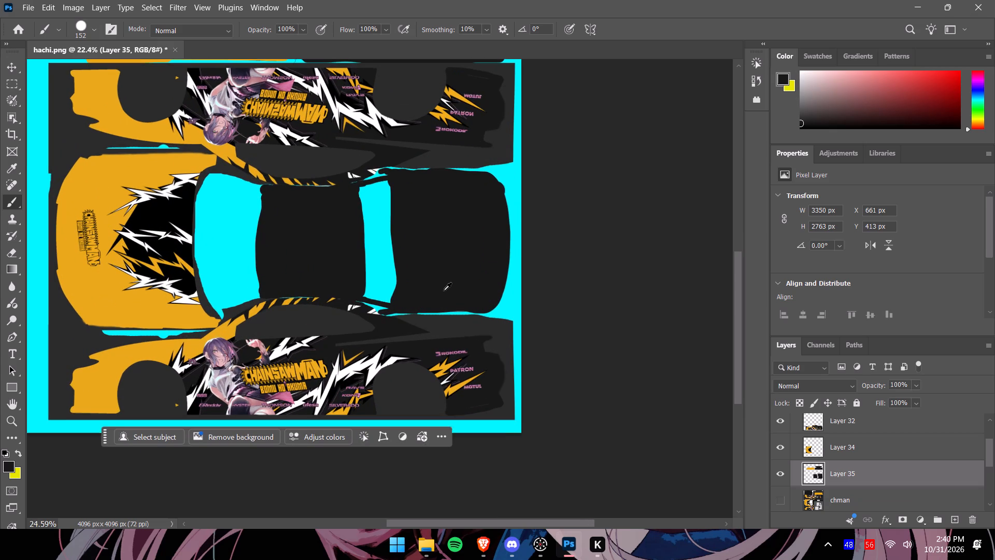
alt+scroll(444, 292, up, 1)
alt+scroll(439, 295, down, 3)
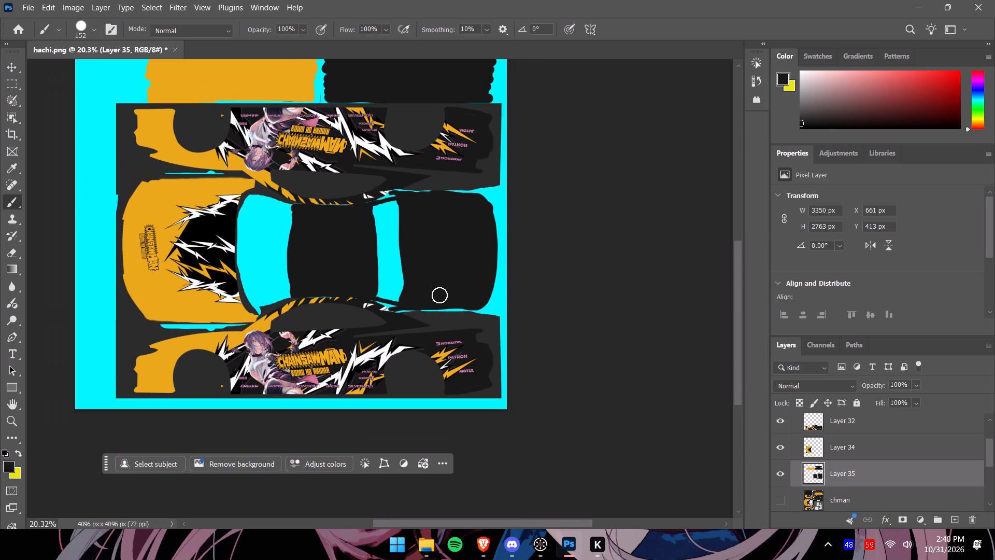
Hide Layer 35 and briefly toggle the chman layer to compare against the template, restoring Layer 35's visibility.
click(780, 474)
click(781, 500)
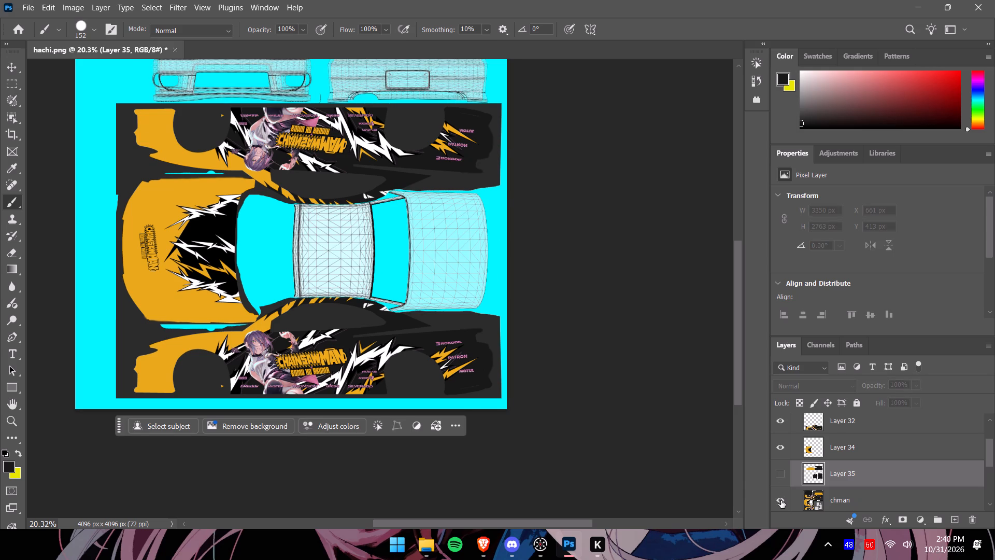
click(781, 500)
click(782, 474)
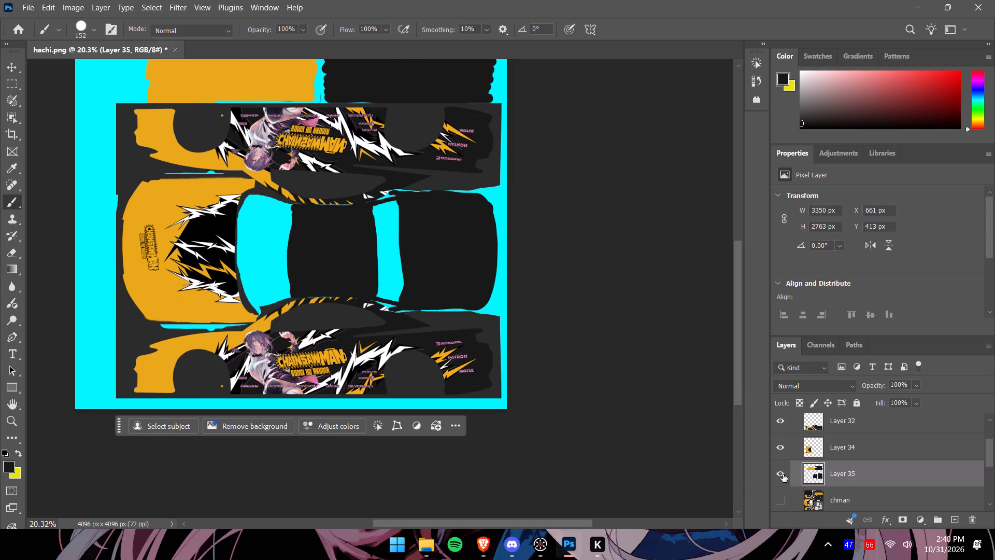
Collapse the chain layer group and hide it so only the template group shows on the canvas.
scroll(840, 463, up, 5)
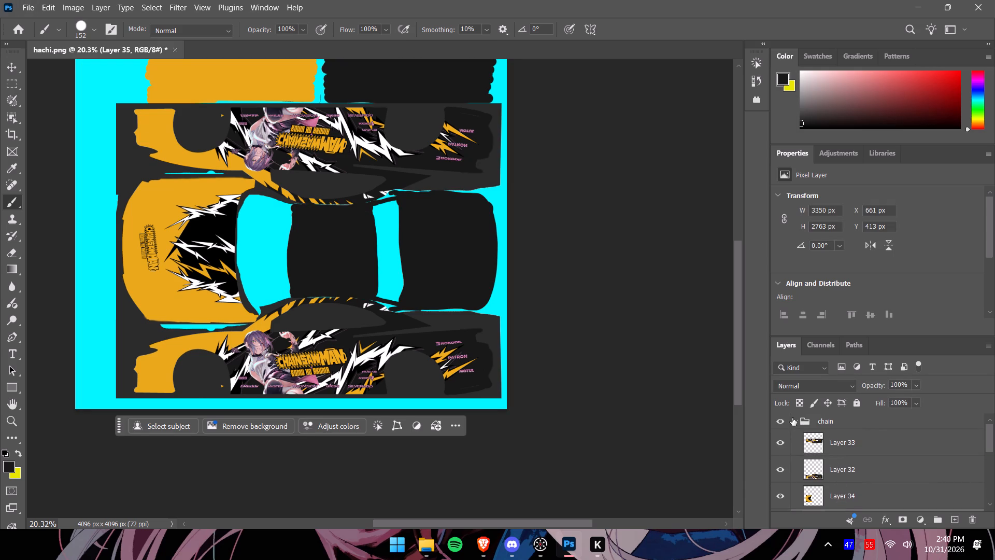
click(797, 423)
click(781, 421)
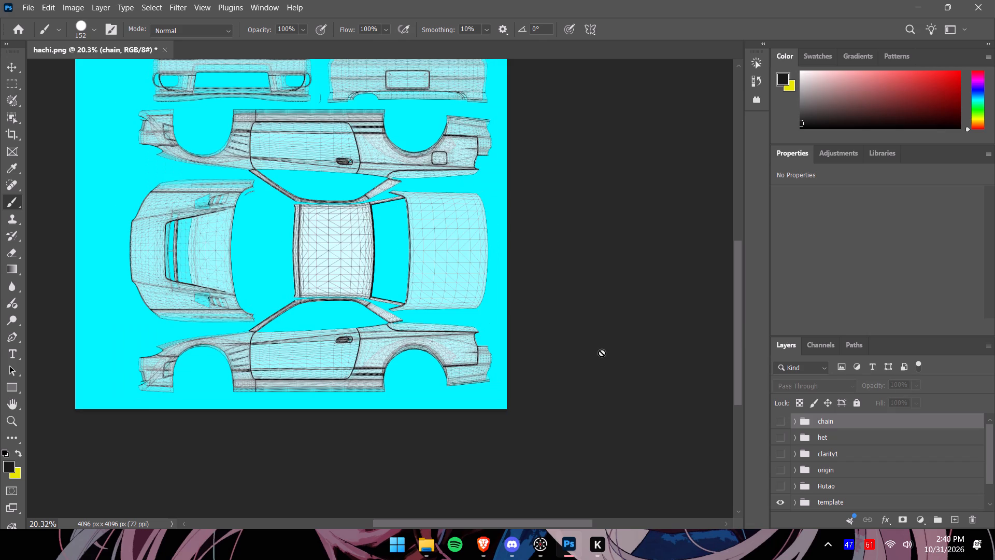
alt+scroll(602, 353, down, 2)
drag(735, 384, 736, 355)
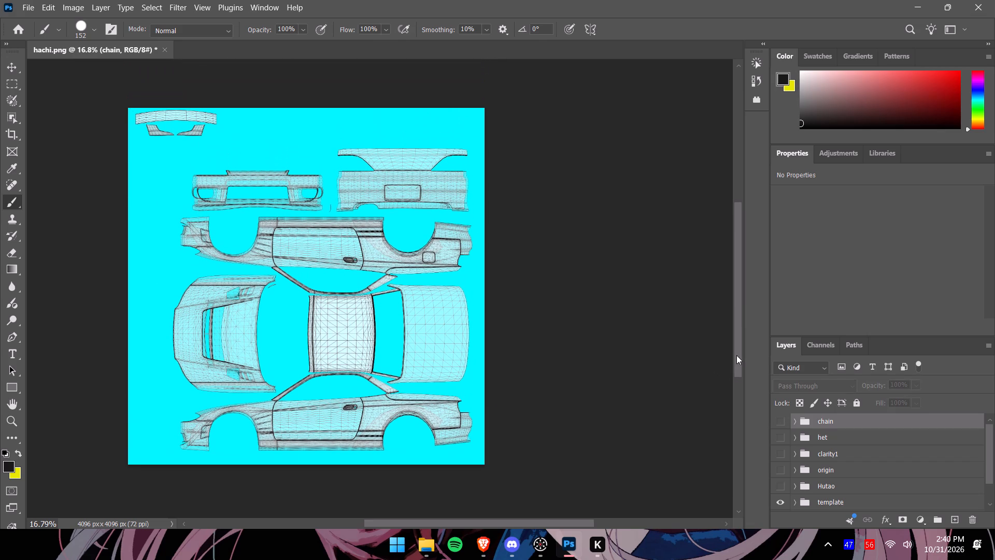